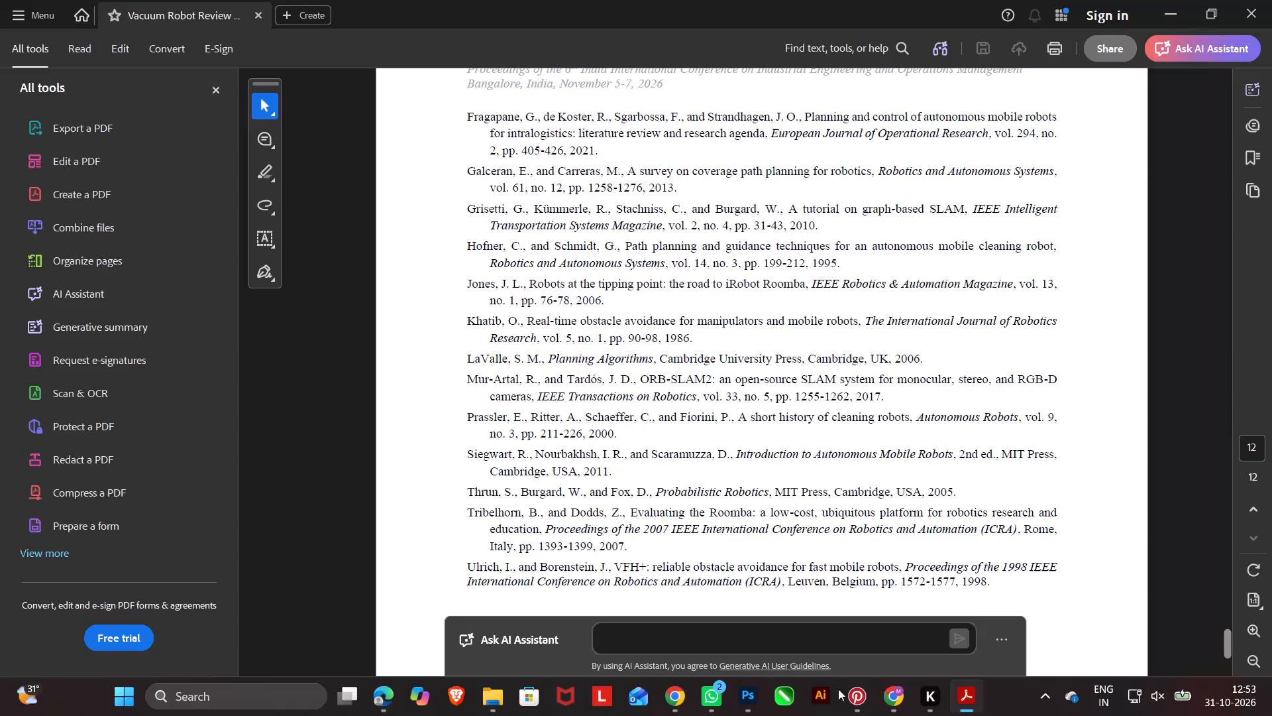
# Switch to Photoshop and review the full LUXURY bed story layout in a globia.psd.
pyautogui.click(653, 702)
pyautogui.click(664, 701)
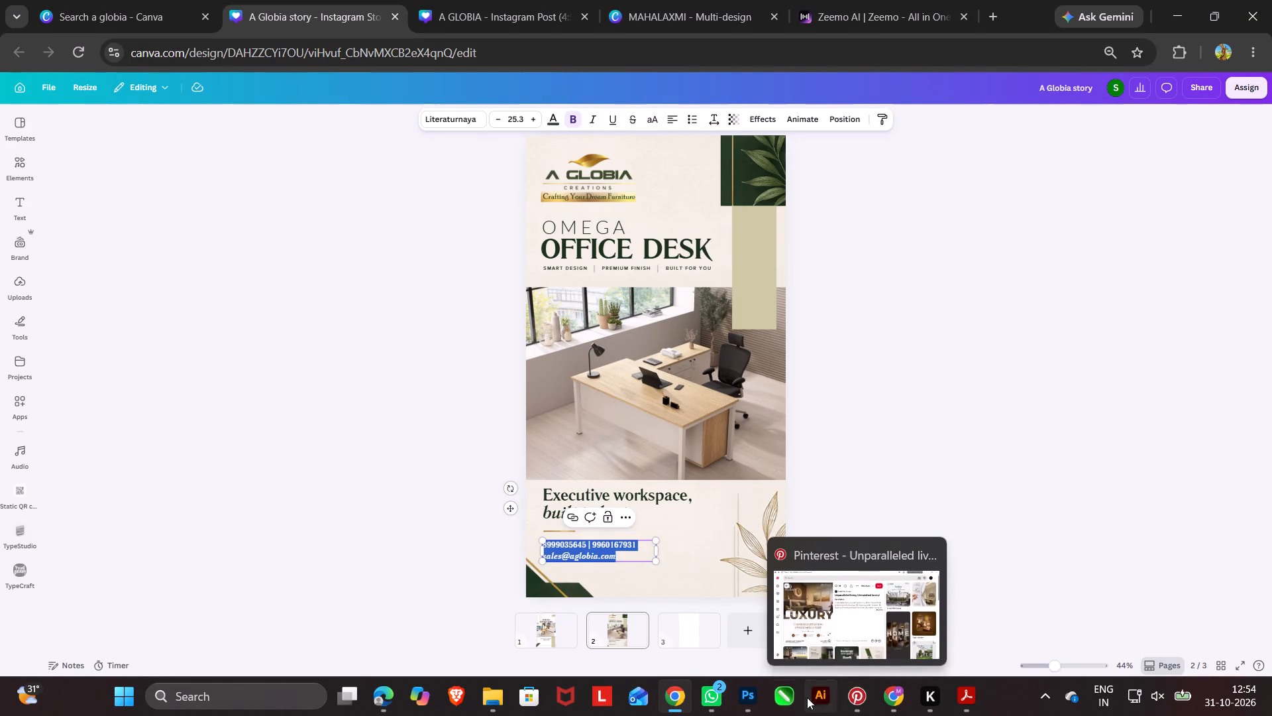
pyautogui.click(752, 696)
pyautogui.scroll(10, 821, 416)
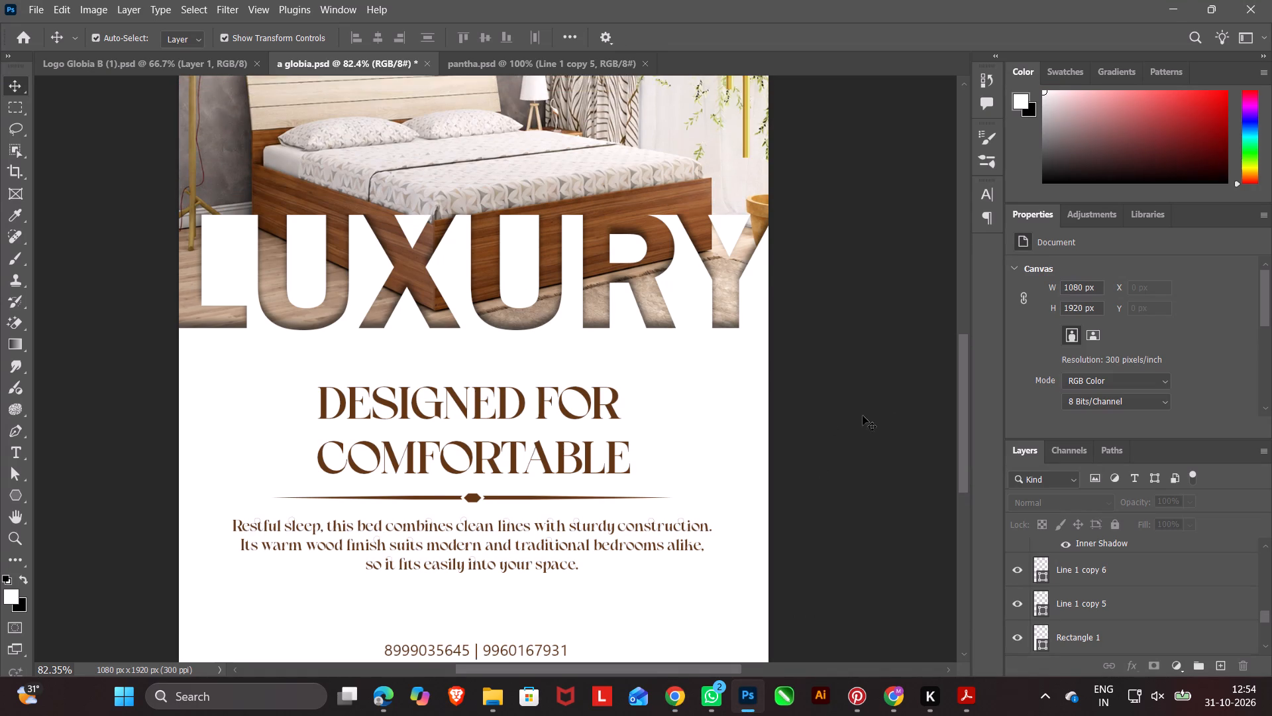
pyautogui.keyDown('alt'); pyautogui.scroll(-12, 837, 420); pyautogui.keyUp('alt')
pyautogui.scroll(4, 835, 426)
pyautogui.keyDown('alt'); pyautogui.scroll(6, 827, 428); pyautogui.keyUp('alt')
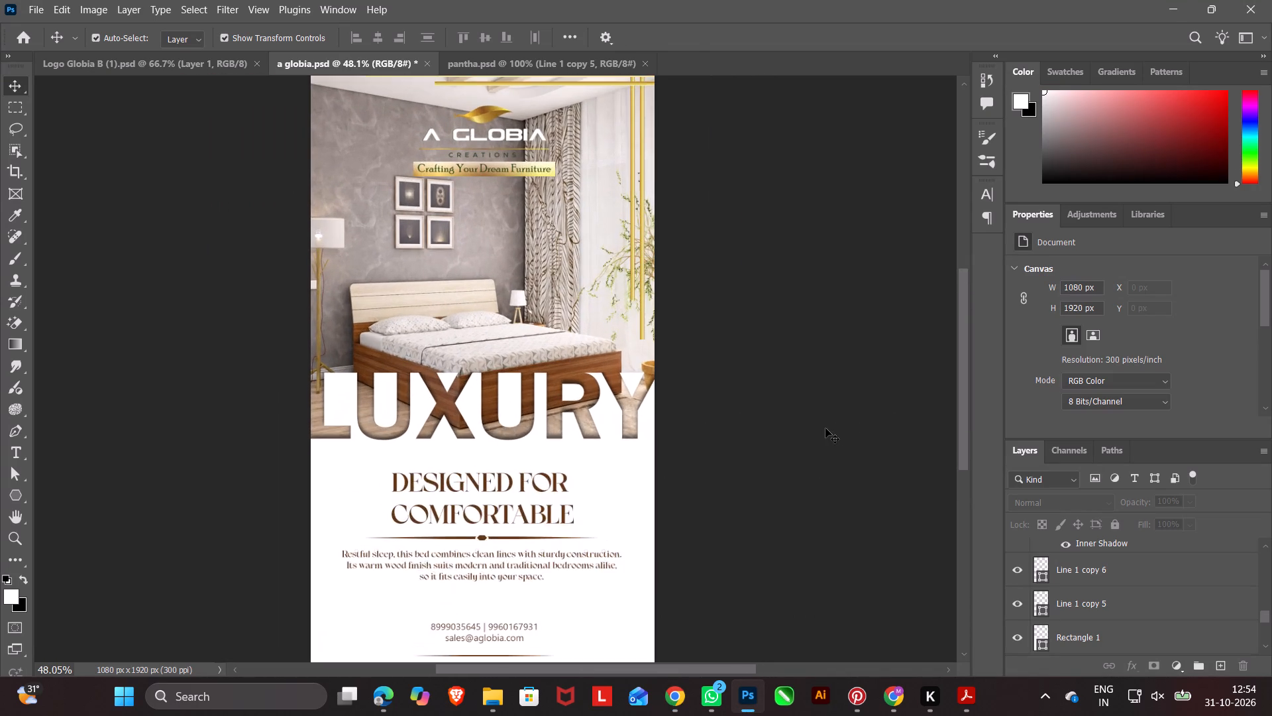
pyautogui.scroll(-3, 825, 428)
pyautogui.keyDown('alt'); pyautogui.scroll(-2, 825, 428); pyautogui.keyUp('alt')
# Select the contact details text layer beneath the description near the bottom of the bed poster.
pyautogui.click(511, 544)
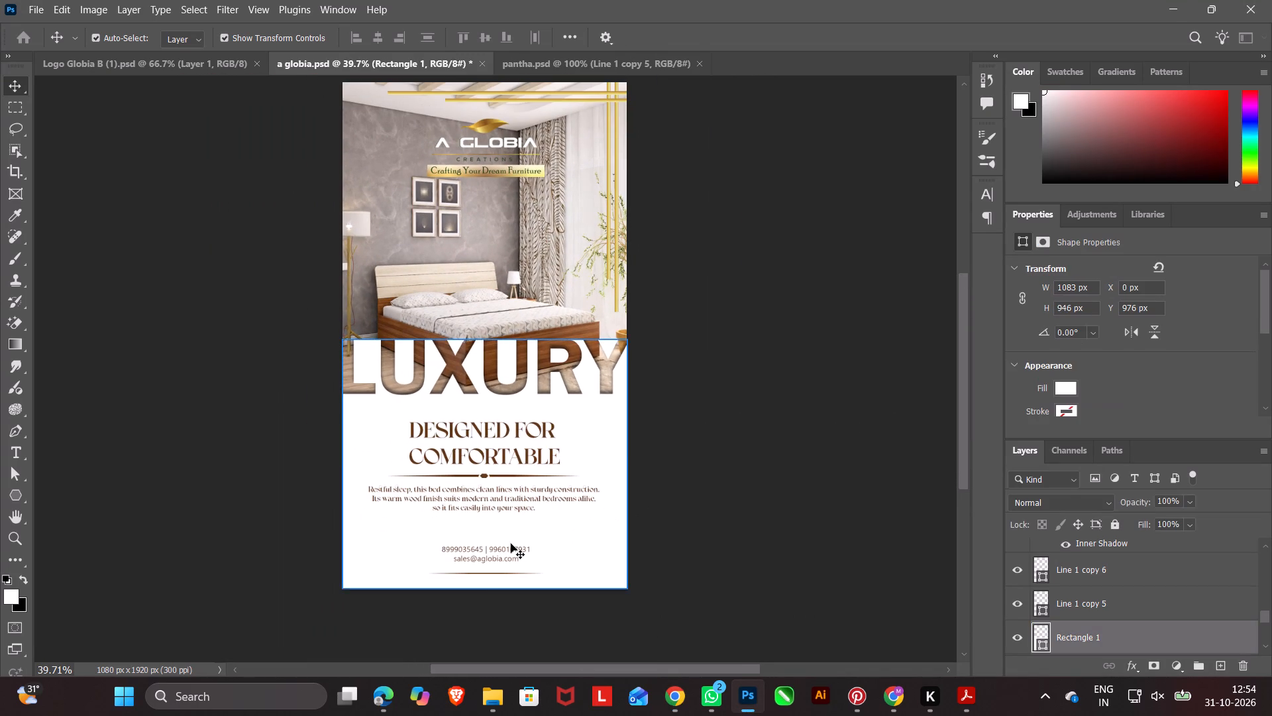
pyautogui.click(509, 553)
pyautogui.doubleClick(765, 516)
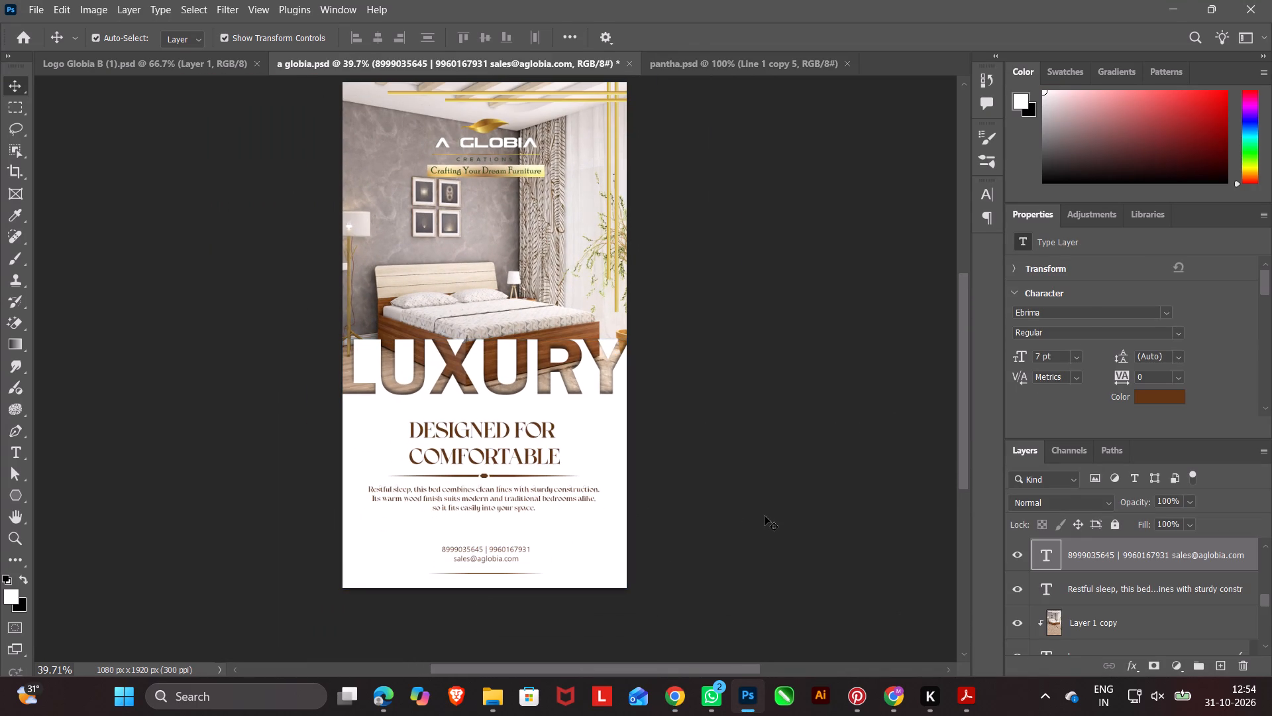
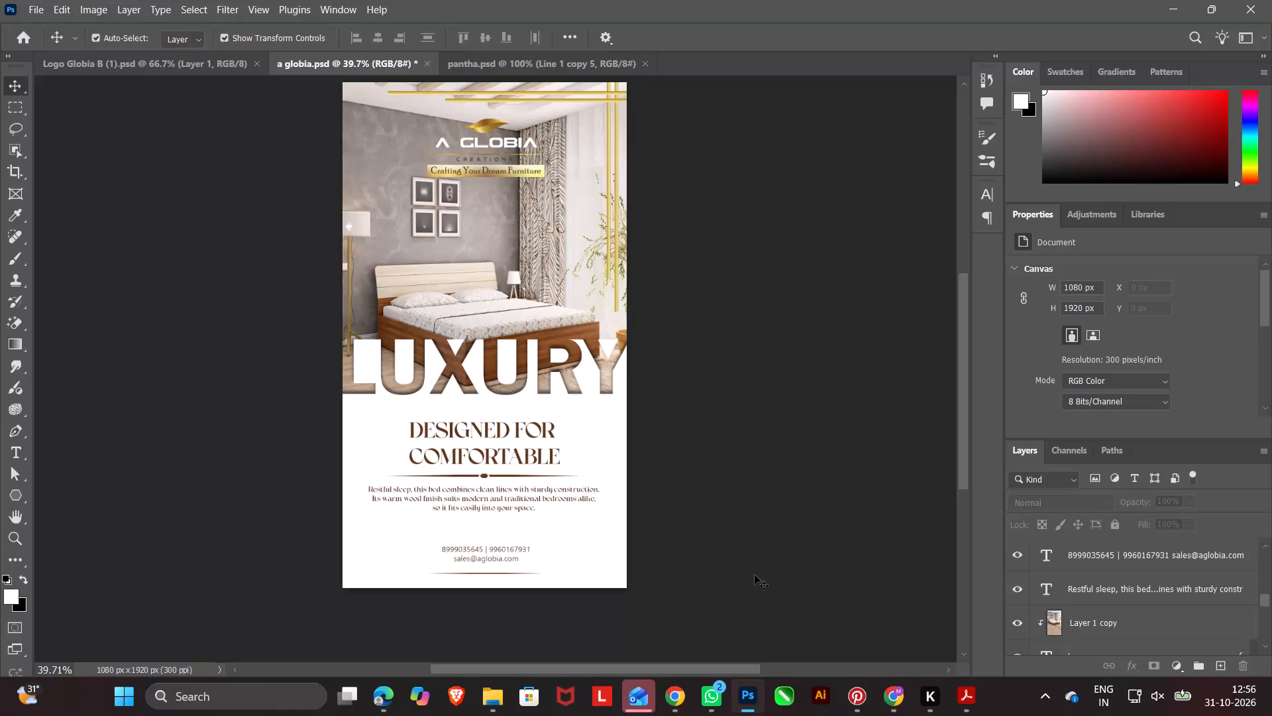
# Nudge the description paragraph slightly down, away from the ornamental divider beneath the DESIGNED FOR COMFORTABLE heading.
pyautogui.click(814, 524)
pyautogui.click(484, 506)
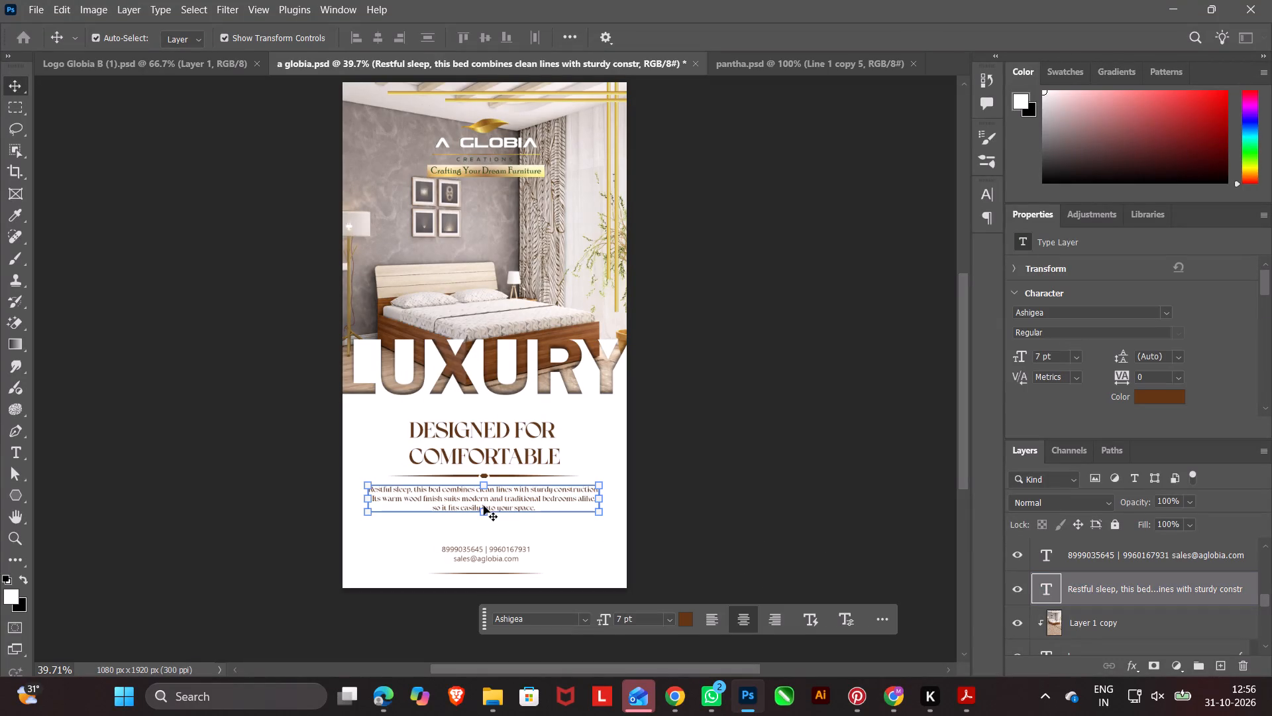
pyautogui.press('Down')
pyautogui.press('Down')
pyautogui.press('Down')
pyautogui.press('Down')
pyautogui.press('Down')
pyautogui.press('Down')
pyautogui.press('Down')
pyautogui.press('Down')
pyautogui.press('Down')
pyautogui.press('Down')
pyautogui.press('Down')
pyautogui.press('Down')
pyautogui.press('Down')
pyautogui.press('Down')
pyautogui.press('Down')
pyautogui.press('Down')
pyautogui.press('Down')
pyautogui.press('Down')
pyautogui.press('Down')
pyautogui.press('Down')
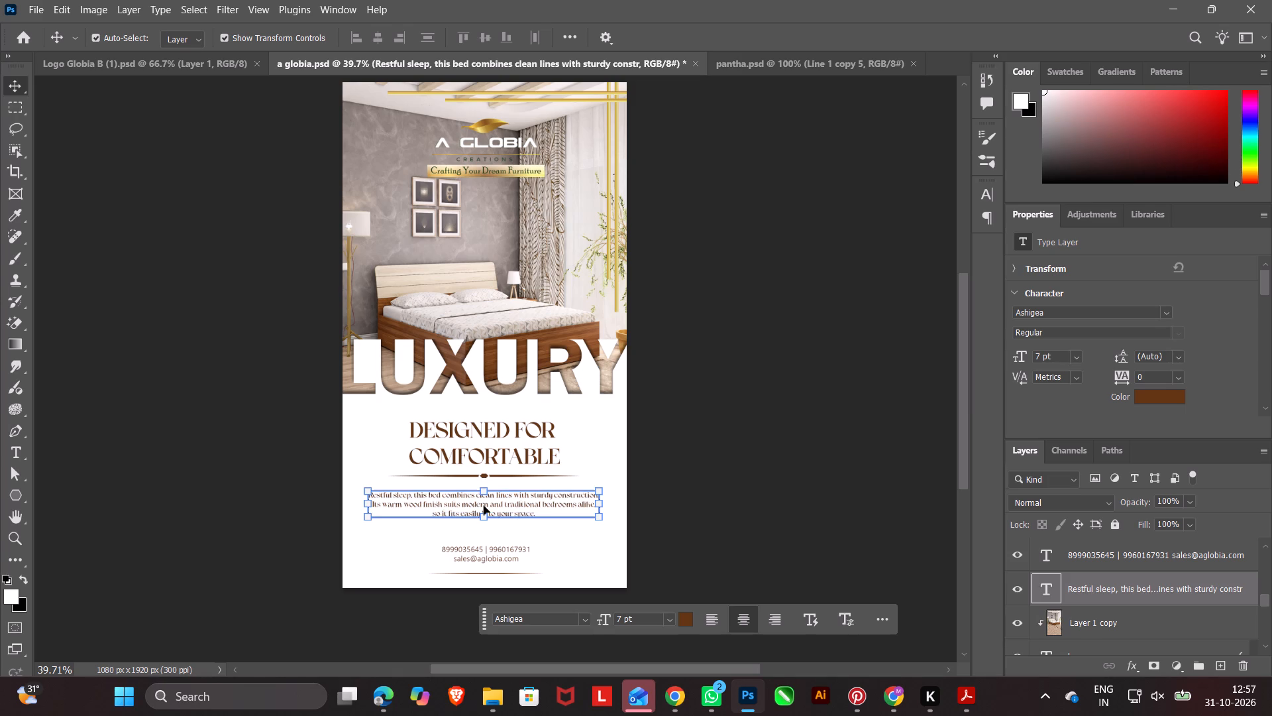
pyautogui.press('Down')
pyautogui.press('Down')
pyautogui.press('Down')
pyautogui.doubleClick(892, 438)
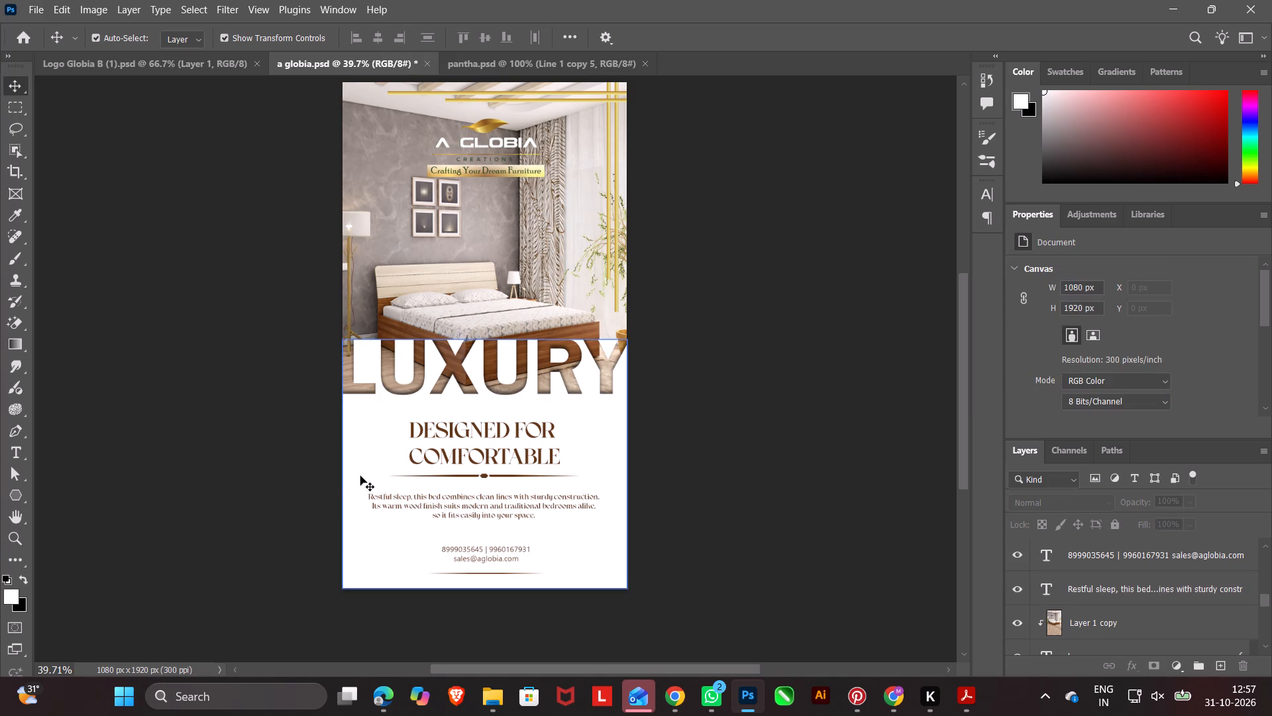
# Select and link the ornamental divider's pieces beneath the heading, excluding Rectangle 1, and hide the thin line below the contact details.
pyautogui.moveTo(331, 473); pyautogui.dragTo(407, 469)
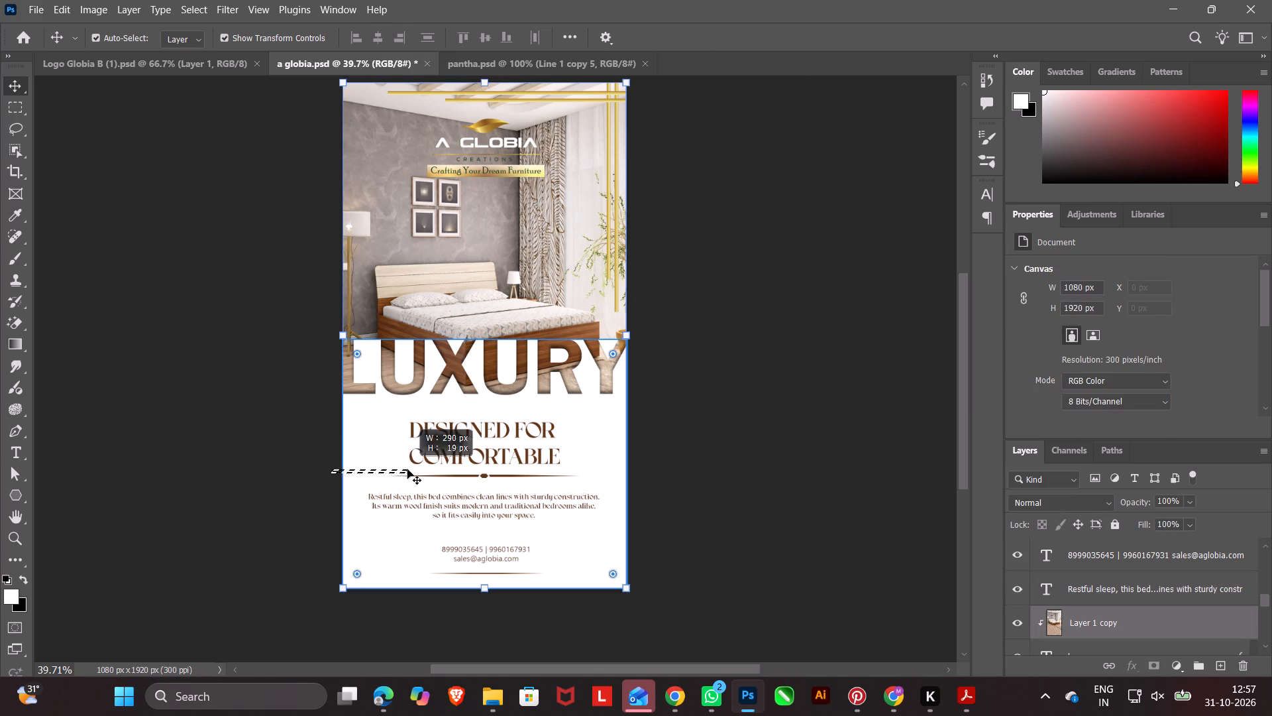
pyautogui.moveTo(407, 469); pyautogui.dragTo(569, 481)
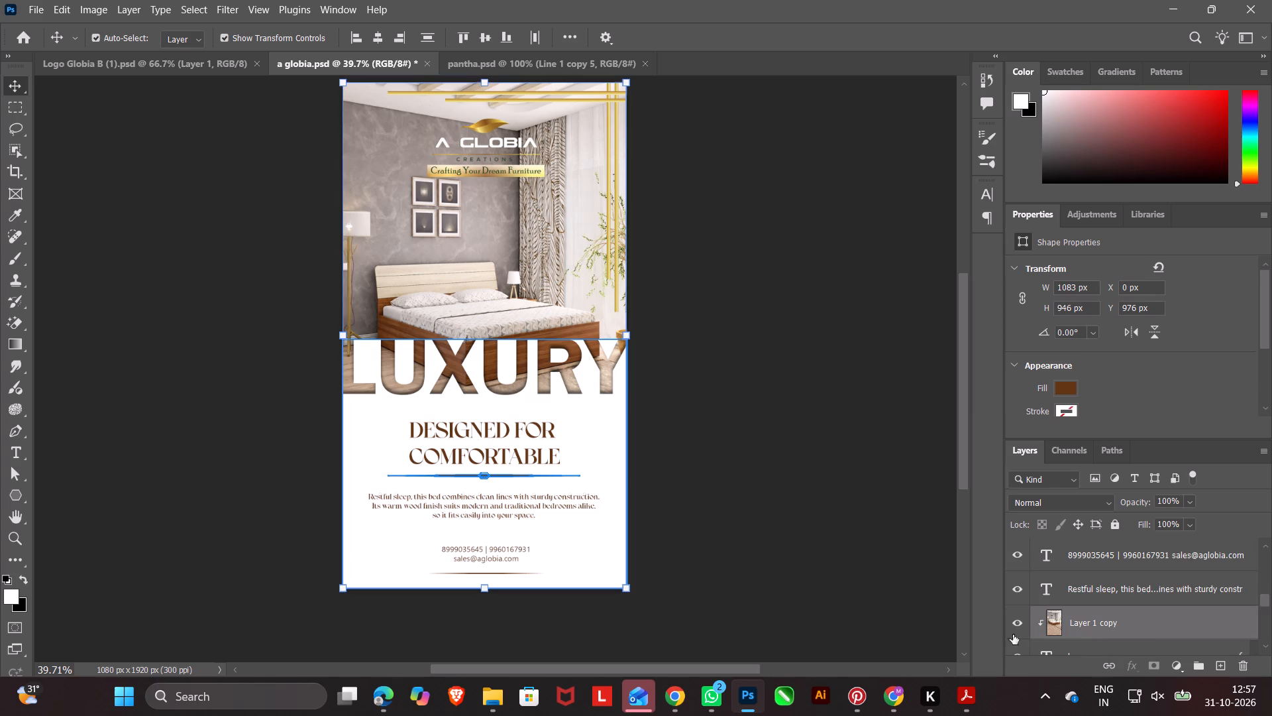
pyautogui.scroll(-20, 1152, 625)
pyautogui.scroll(-1, 1152, 625)
pyautogui.scroll(3, 1136, 620)
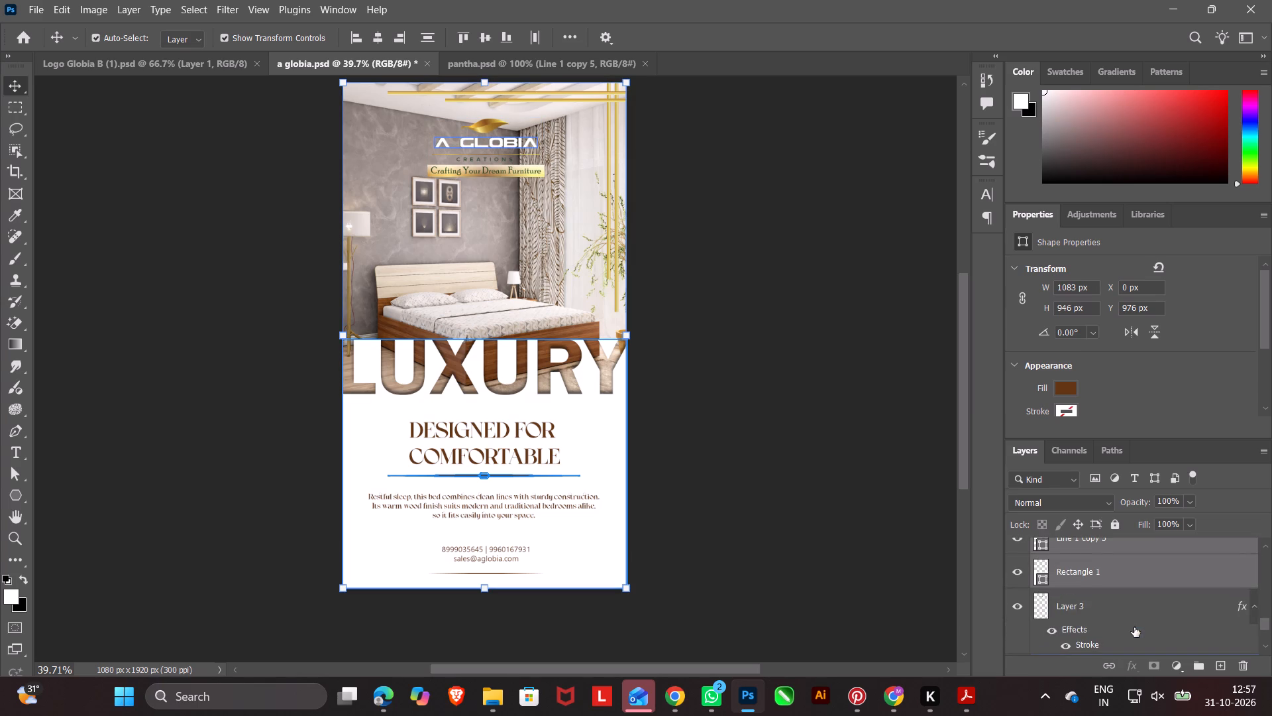
pyautogui.scroll(3, 1134, 632)
pyautogui.scroll(-1, 1138, 628)
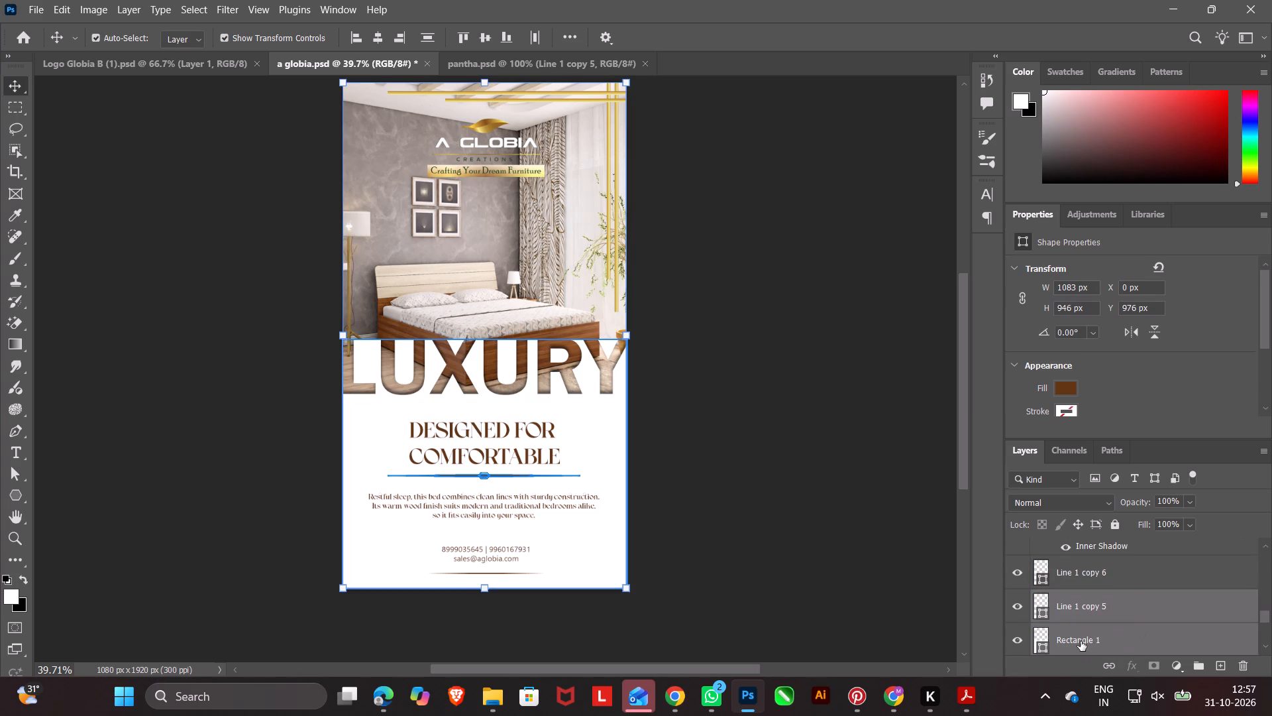
pyautogui.keyDown('ctrl'); pyautogui.click(1081, 641); pyautogui.keyUp('ctrl')
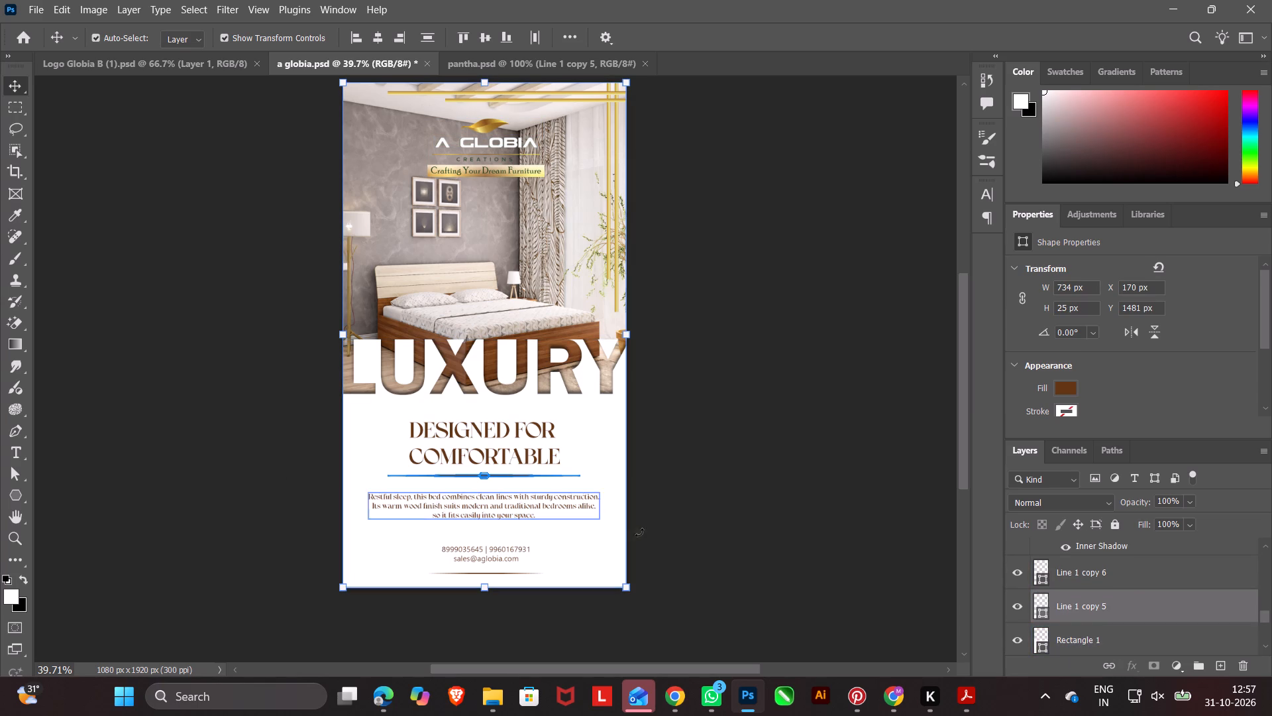
pyautogui.scroll(-5, 1132, 602)
pyautogui.click(1240, 508)
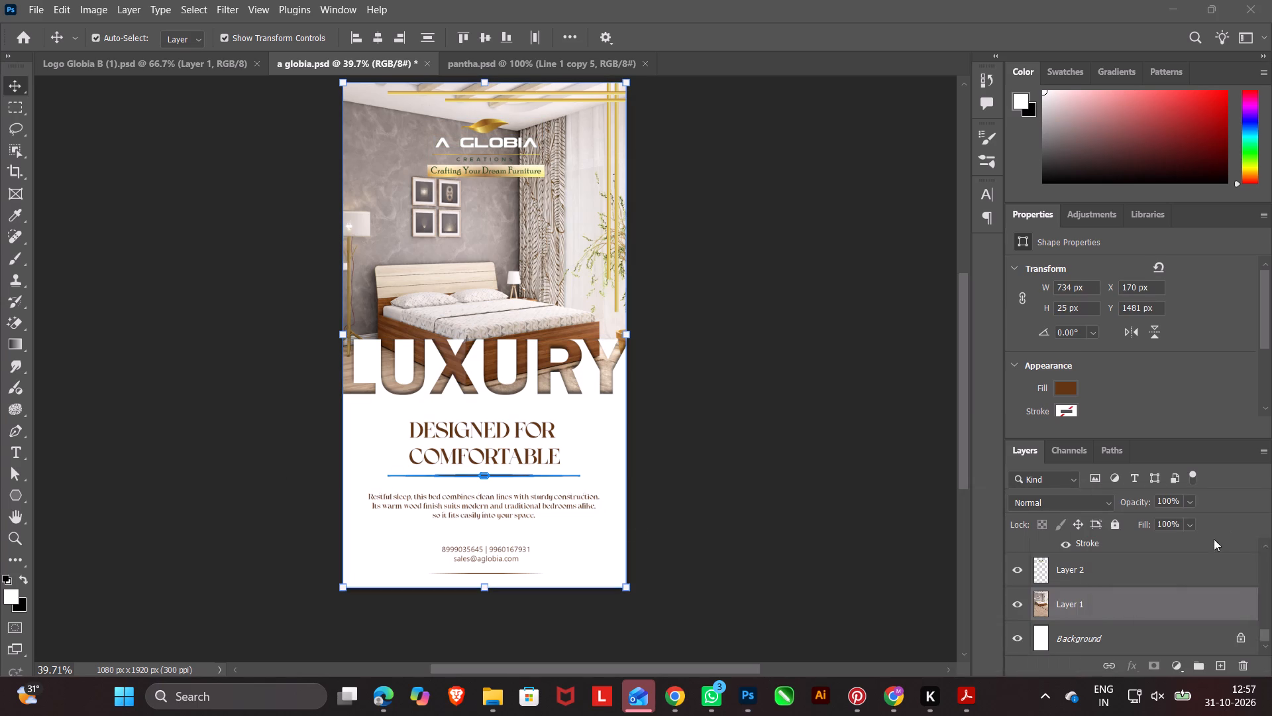
# Remove Layer 1 and Layer 1 copy from the selection and link the ornamental divider's remaining selected pieces together.
pyautogui.keyDown('ctrl'); pyautogui.click(1090, 602); pyautogui.keyUp('ctrl')
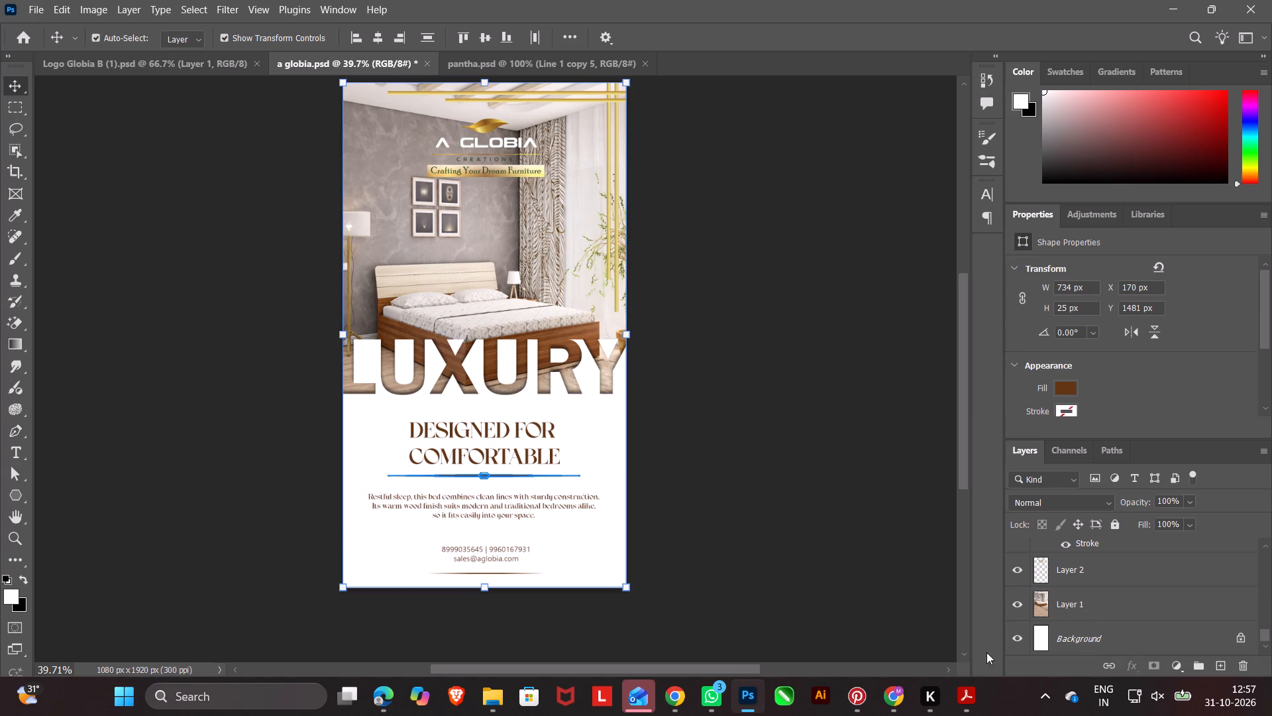
pyautogui.scroll(1, 1098, 610)
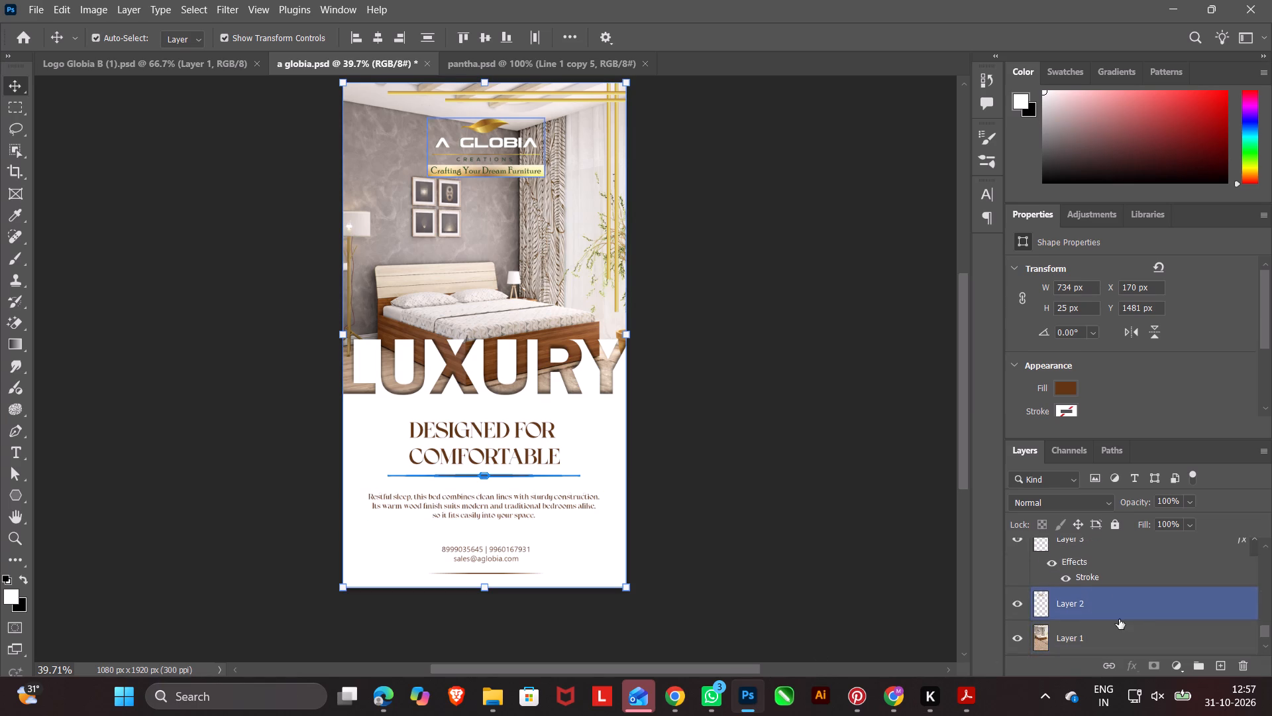
pyautogui.scroll(4, 1119, 619)
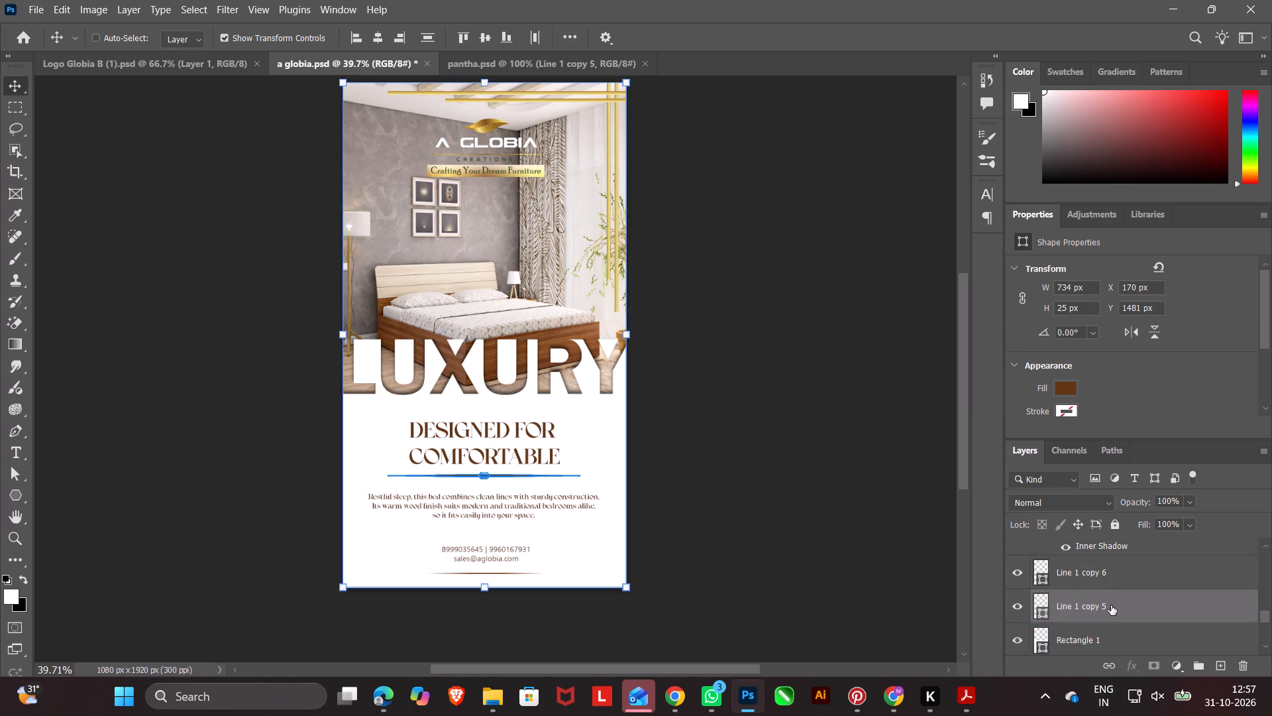
pyautogui.scroll(3, 1147, 583)
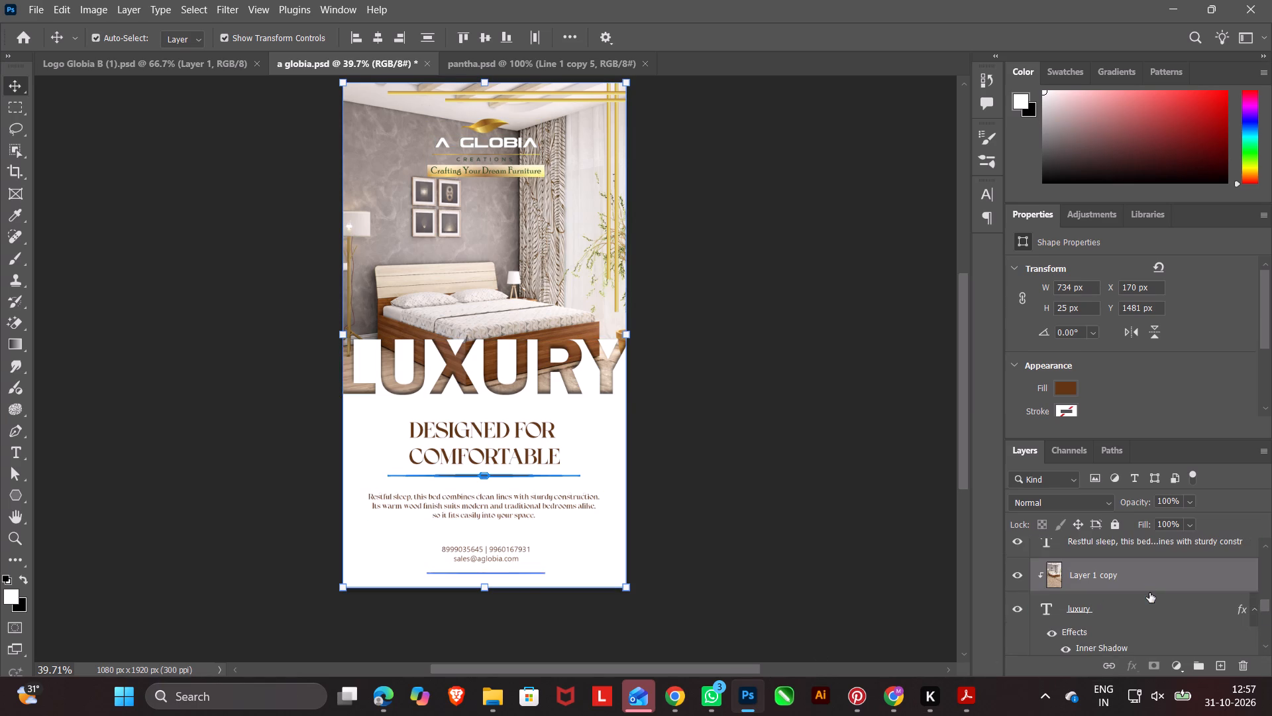
pyautogui.keyDown('ctrl'); pyautogui.click(1123, 578); pyautogui.keyUp('ctrl')
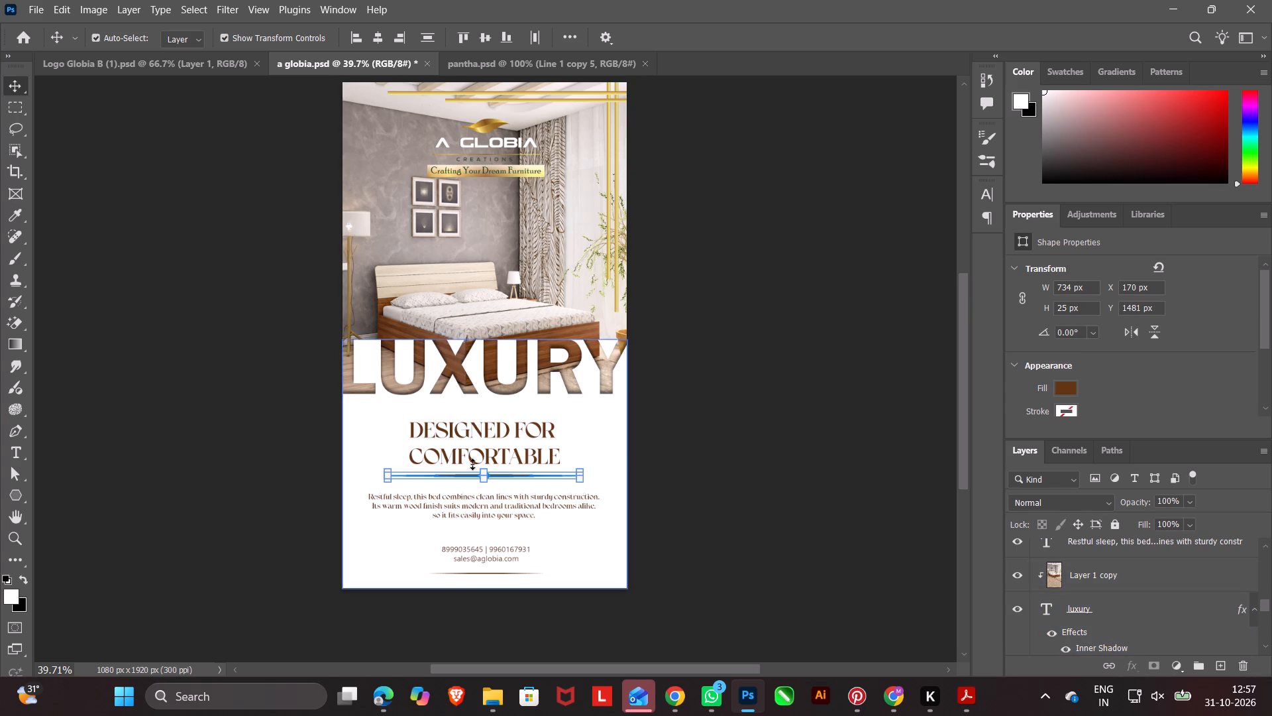
pyautogui.click(1106, 661)
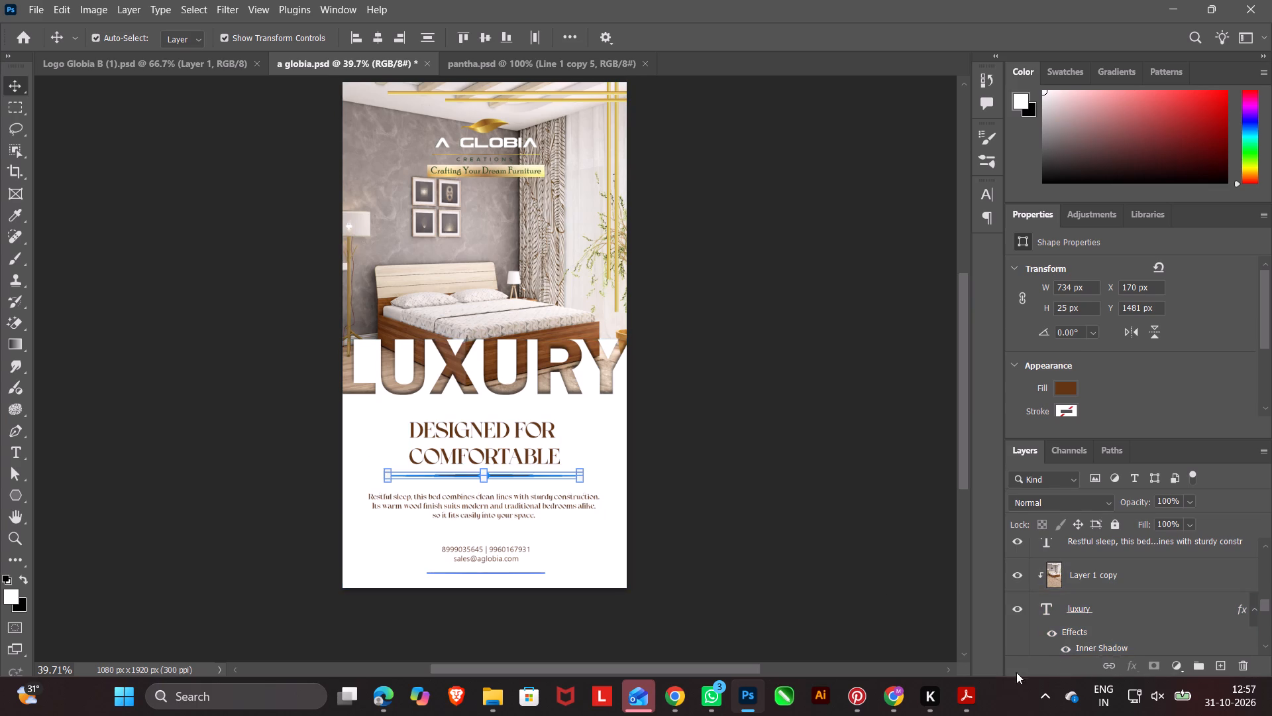
# Nudge the linked ornamental divider down about 13 px, away from the DESIGNED FOR COMFORTABLE heading.
pyautogui.doubleClick(853, 529)
pyautogui.click(484, 476)
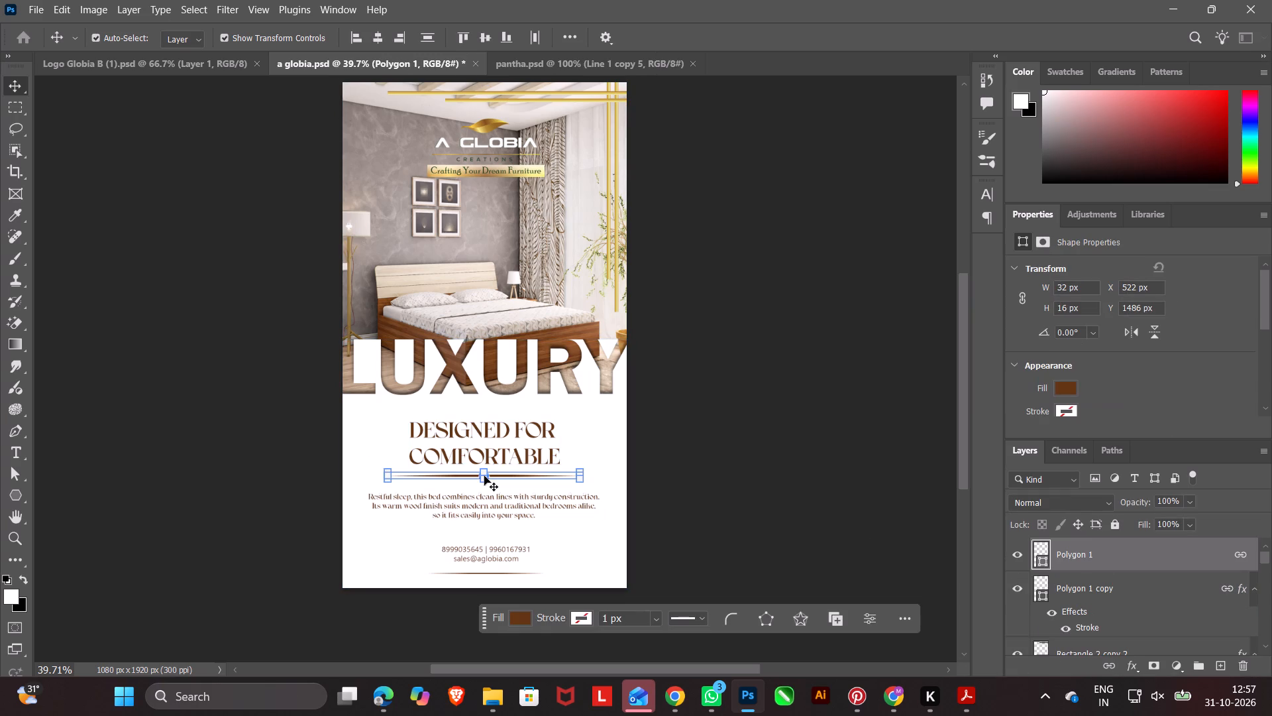
pyautogui.press('Down')
pyautogui.press('Down')
pyautogui.press('Down')
pyautogui.press('Down')
pyautogui.press('Down')
pyautogui.press('Down')
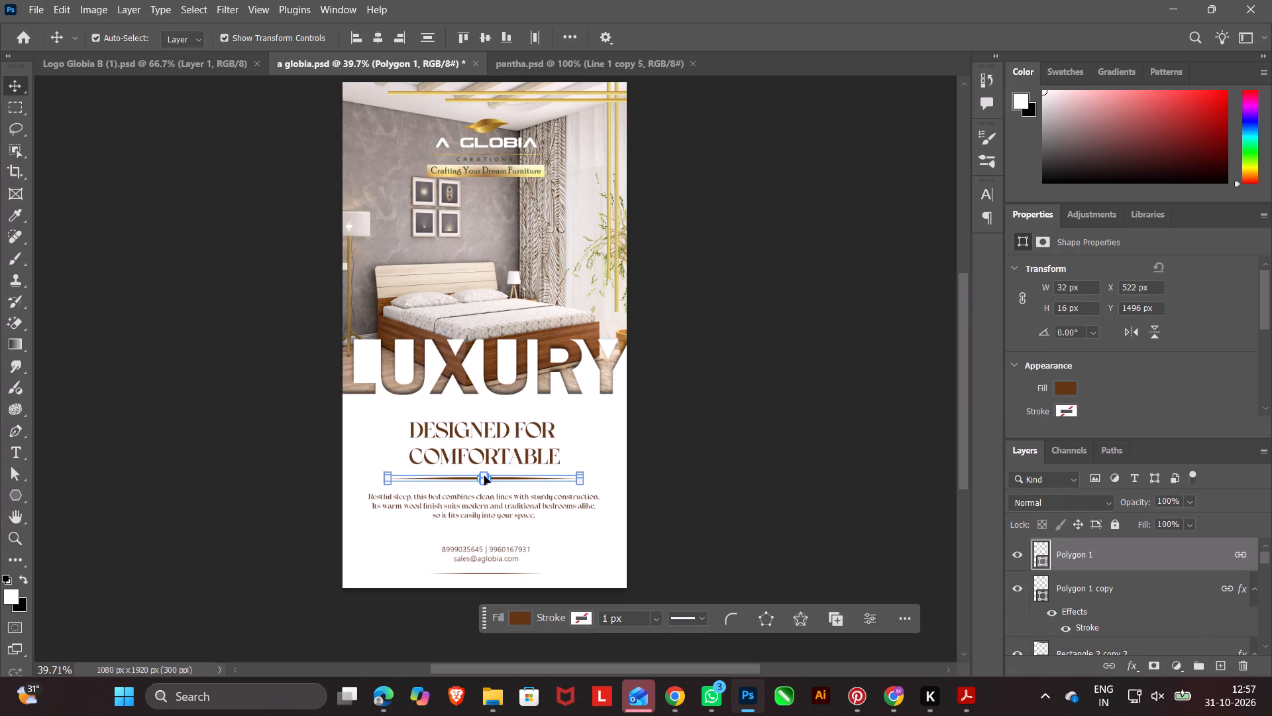
pyautogui.press('Down')
pyautogui.press('Down')
pyautogui.press('Down')
pyautogui.press('Up')
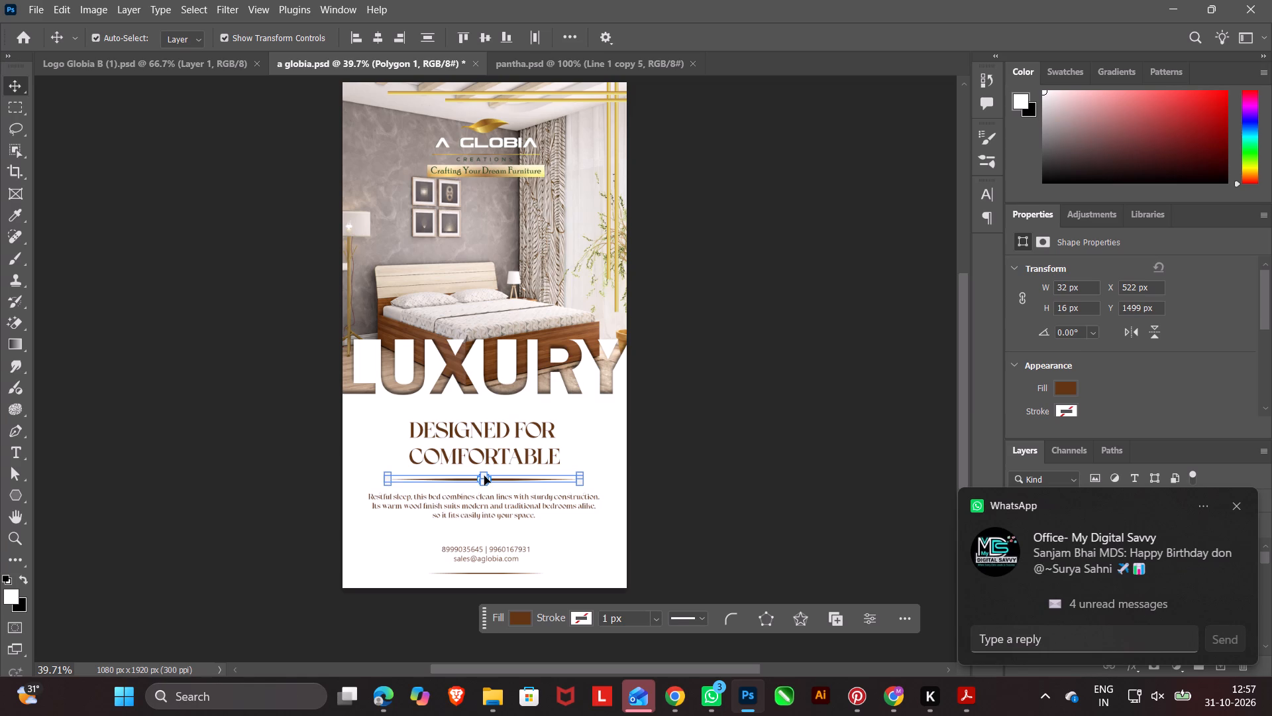
pyautogui.press('Down')
pyautogui.click(695, 457)
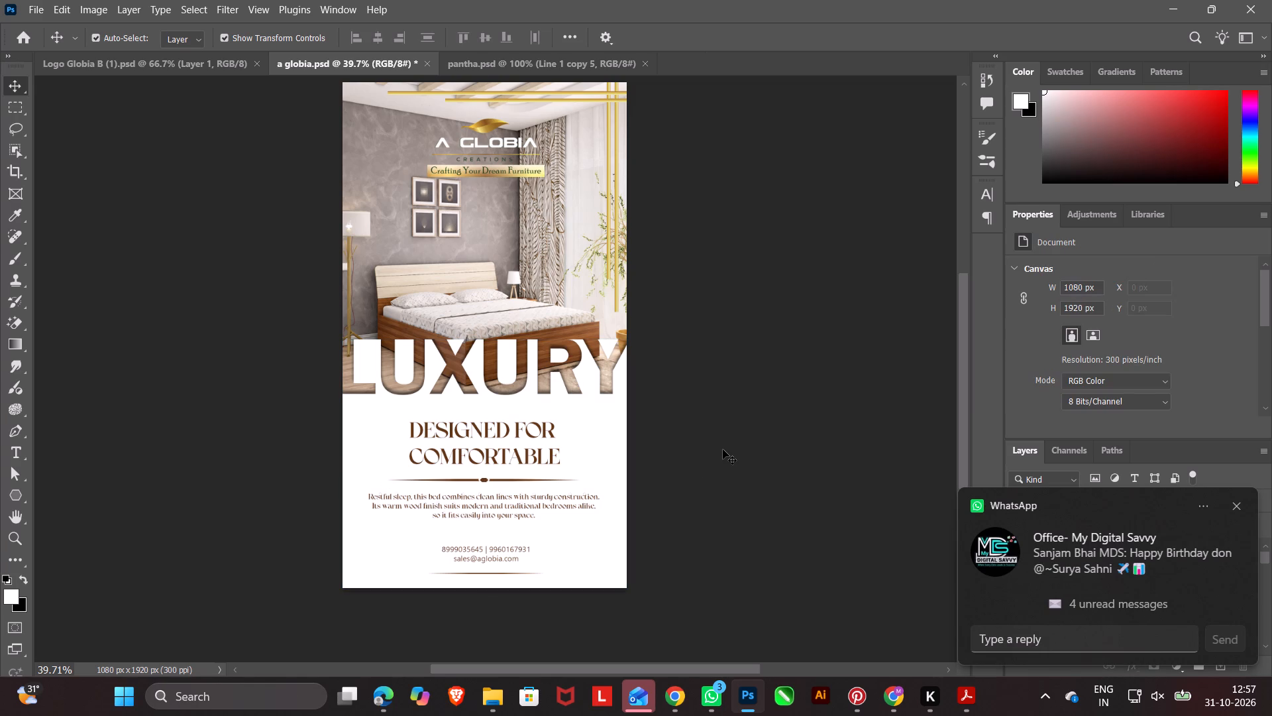
# Hide the thin line layer below the contact details at the bottom of the poster.
pyautogui.click(482, 573)
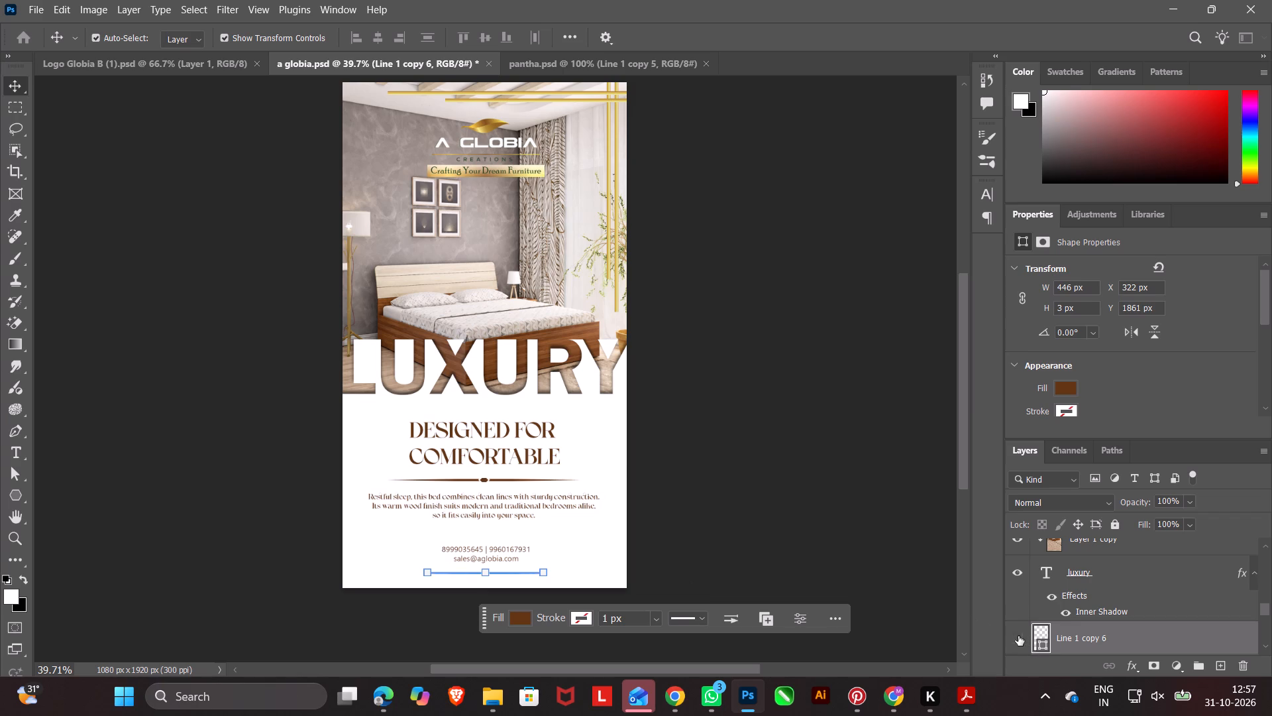
pyautogui.click(1018, 636)
pyautogui.click(887, 508)
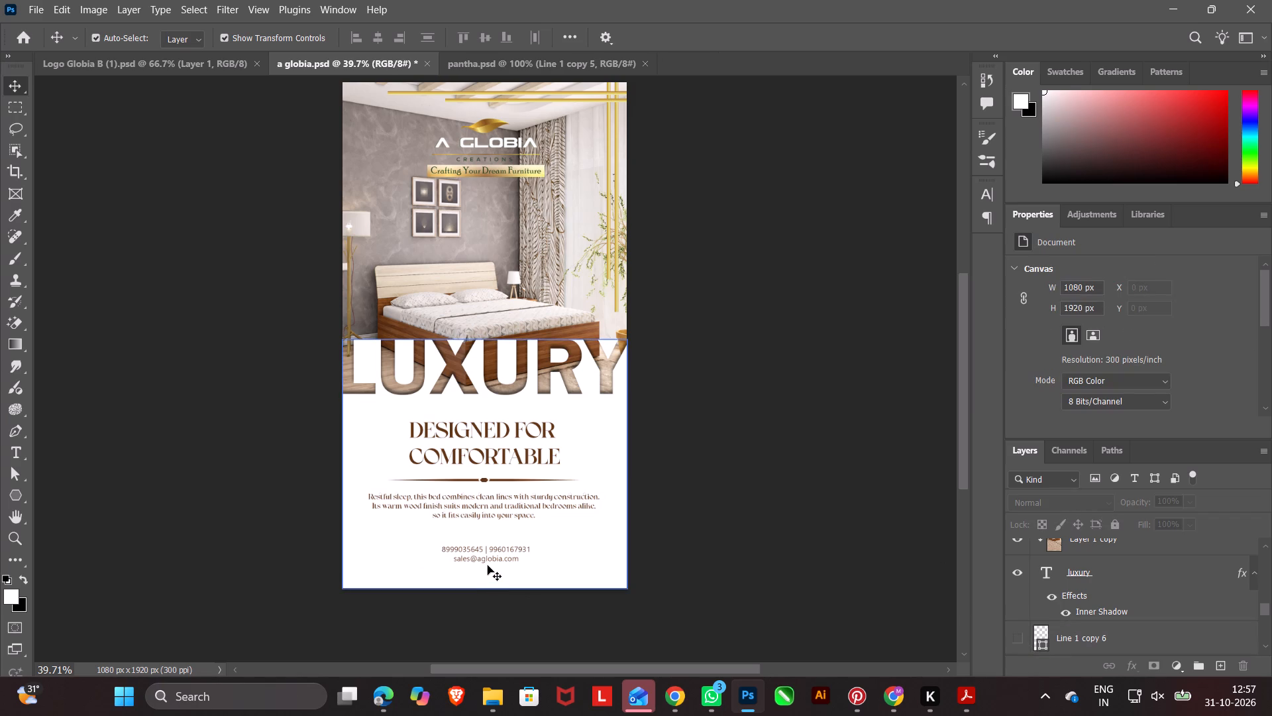
# Move the linked ornamental divider down to the gap between the description paragraph and the contact details.
pyautogui.click(484, 479)
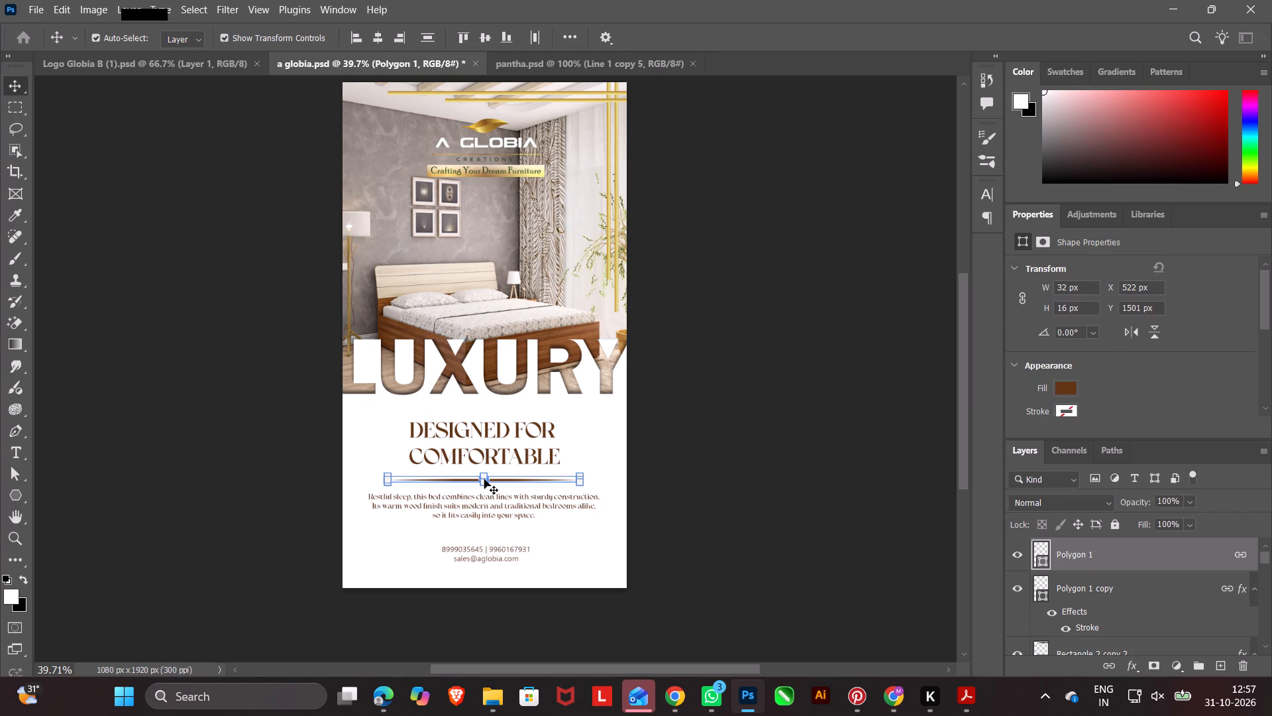
pyautogui.moveTo(484, 479); pyautogui.dragTo(487, 528)
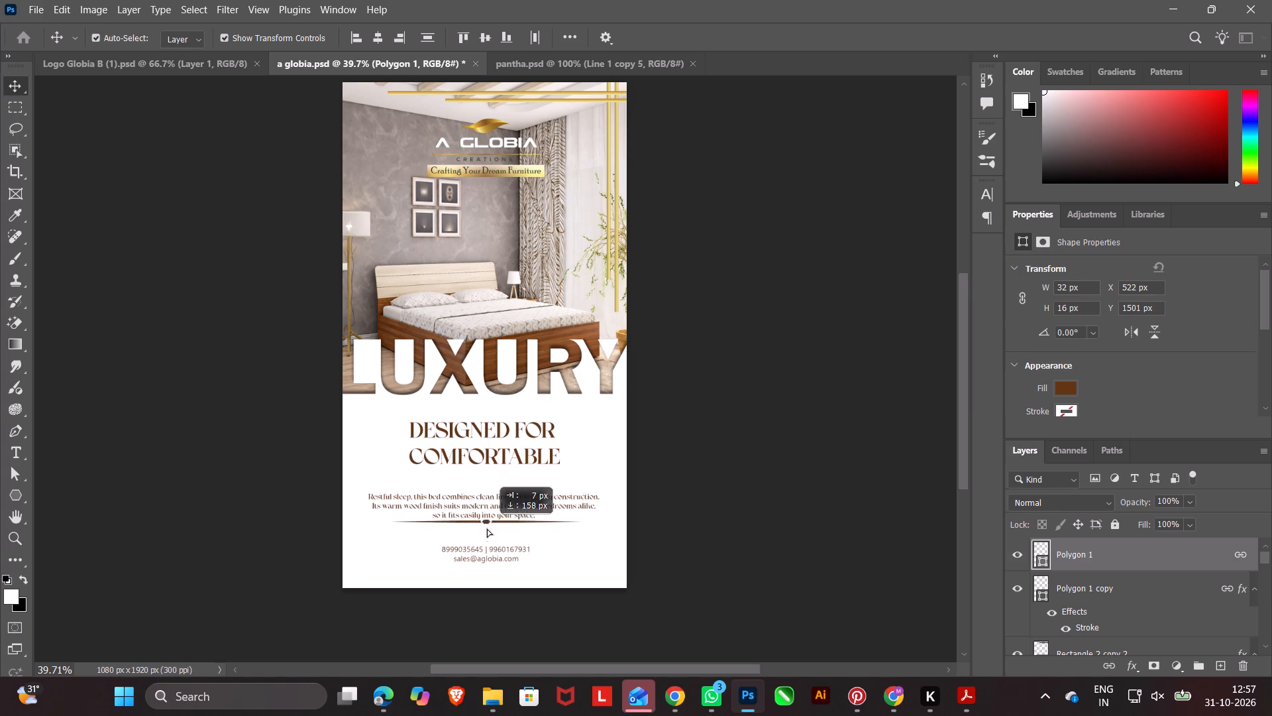
pyautogui.moveTo(487, 528); pyautogui.dragTo(482, 534)
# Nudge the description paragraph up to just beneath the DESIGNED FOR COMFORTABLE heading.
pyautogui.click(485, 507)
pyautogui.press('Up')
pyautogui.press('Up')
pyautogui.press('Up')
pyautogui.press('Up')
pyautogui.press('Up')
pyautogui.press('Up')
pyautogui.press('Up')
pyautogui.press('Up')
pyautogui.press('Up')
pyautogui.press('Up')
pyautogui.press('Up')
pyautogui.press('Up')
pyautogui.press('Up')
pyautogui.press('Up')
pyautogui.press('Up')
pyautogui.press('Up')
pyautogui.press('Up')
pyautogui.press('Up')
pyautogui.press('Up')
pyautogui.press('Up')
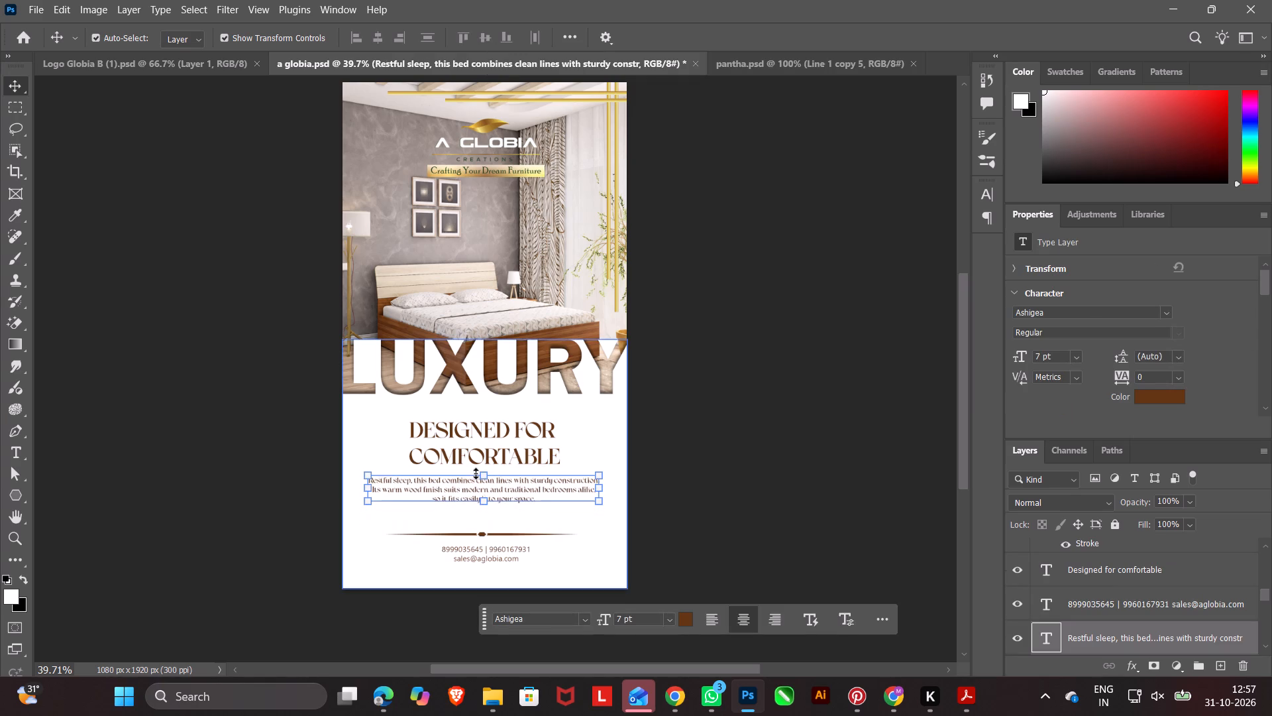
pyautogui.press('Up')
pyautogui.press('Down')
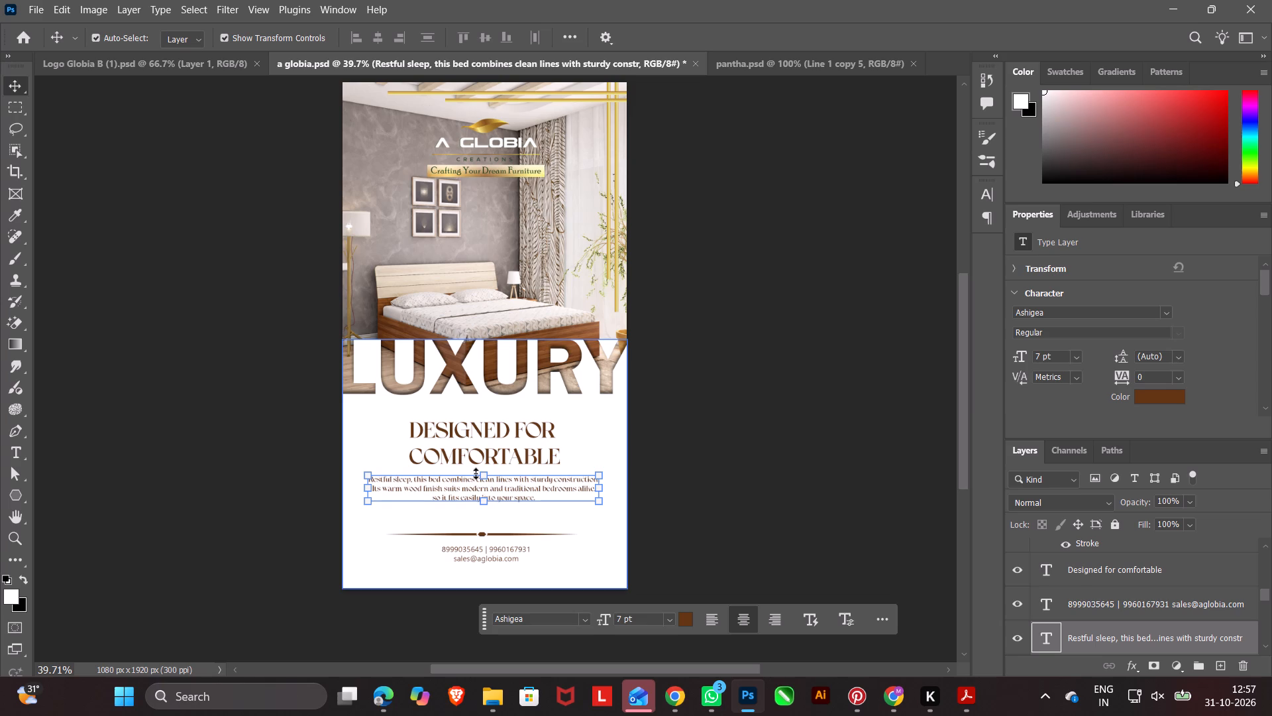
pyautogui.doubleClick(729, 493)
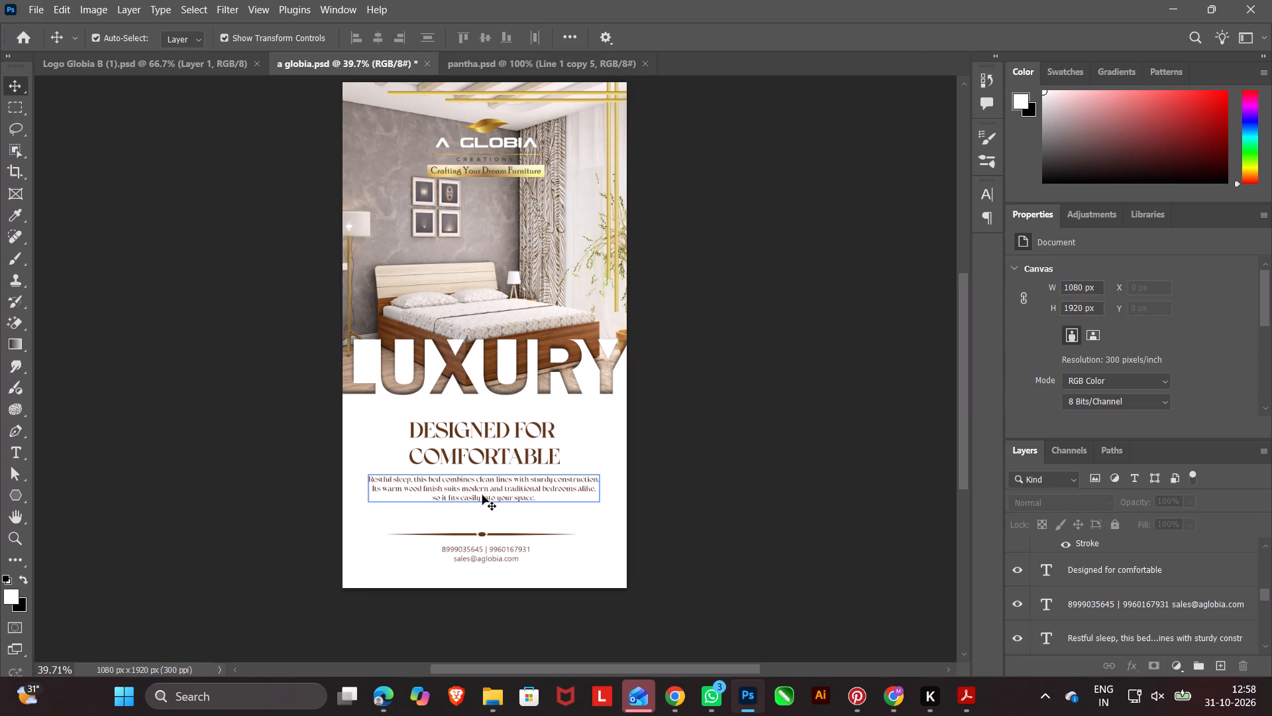
# Nudge the description paragraph down so it sits between the heading and the ornamental divider with clear space around it.
pyautogui.click(488, 492)
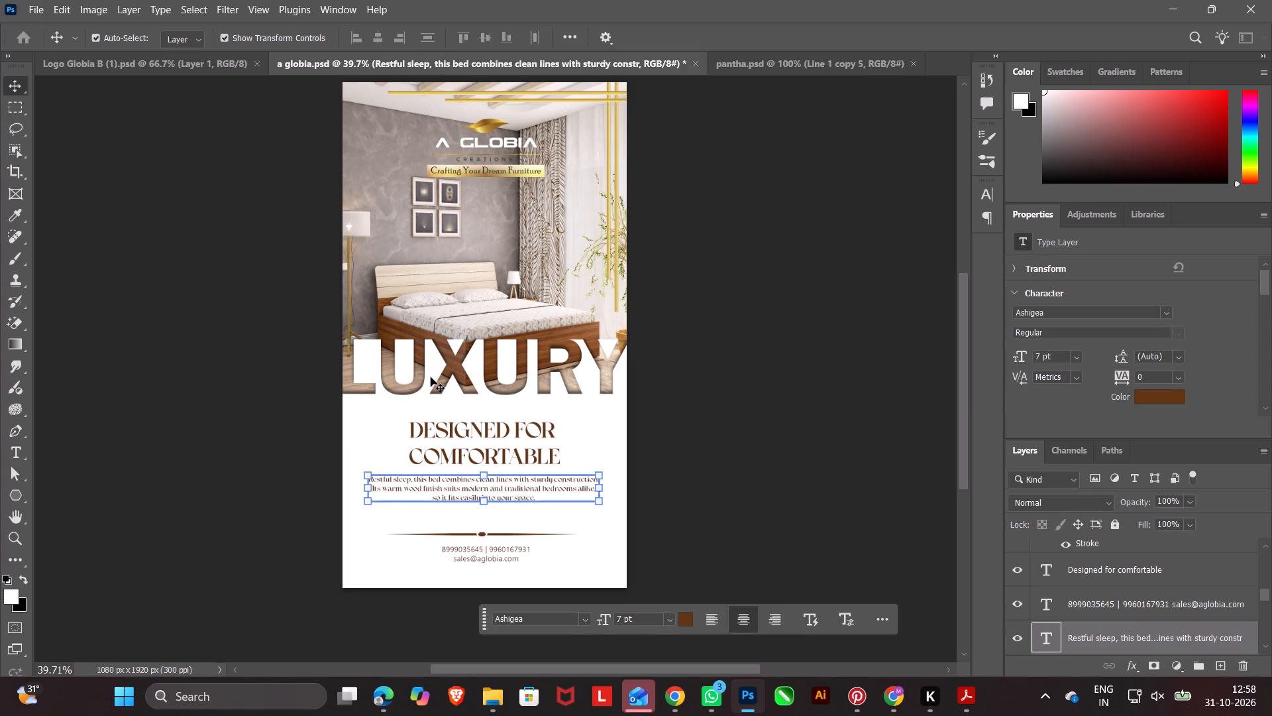
pyautogui.press('Left')
pyautogui.press('Down')
pyautogui.press('Right')
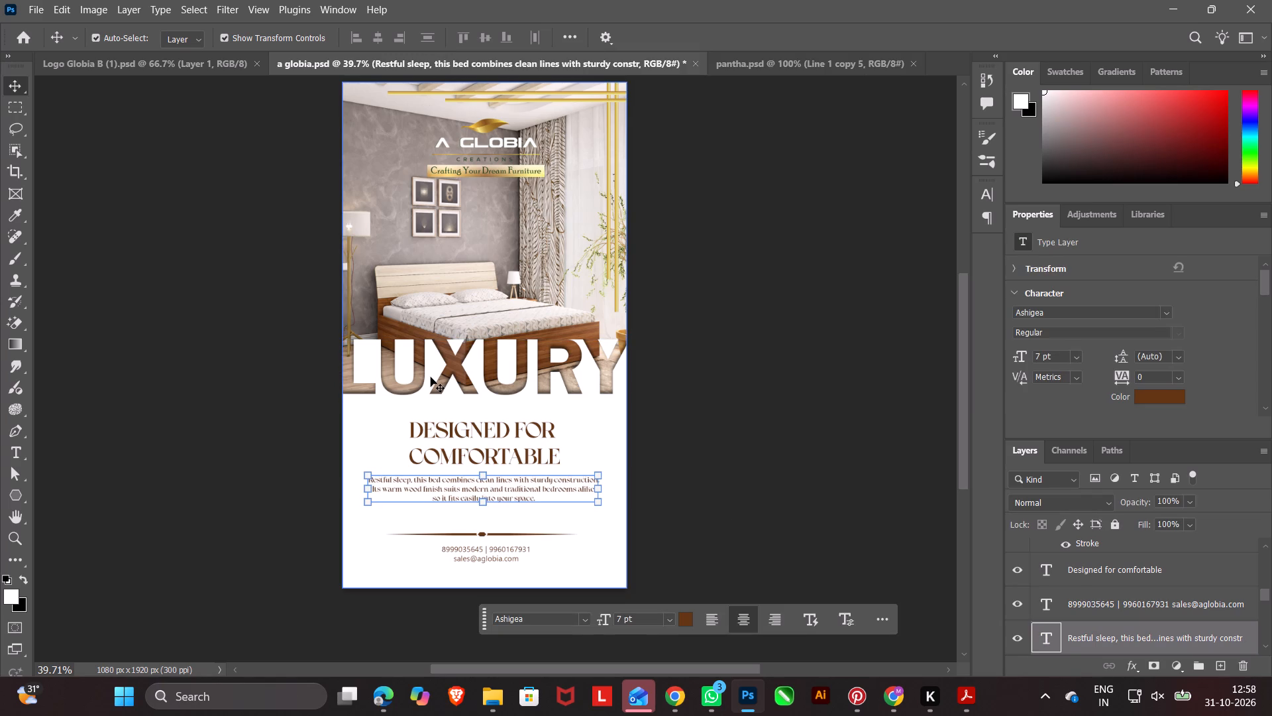
pyautogui.press('Down')
pyautogui.press('Down')
pyautogui.press('Down')
pyautogui.press('Down')
pyautogui.press('Down')
pyautogui.press('Down')
pyautogui.press('Down')
pyautogui.press('Down')
pyautogui.press('Down')
pyautogui.press('Down')
pyautogui.press('Down')
pyautogui.press('Down')
pyautogui.press('Down')
pyautogui.press('Down')
pyautogui.press('Down')
pyautogui.press('Down')
pyautogui.press('Down')
pyautogui.press('Down')
pyautogui.press('Down')
pyautogui.press('Down')
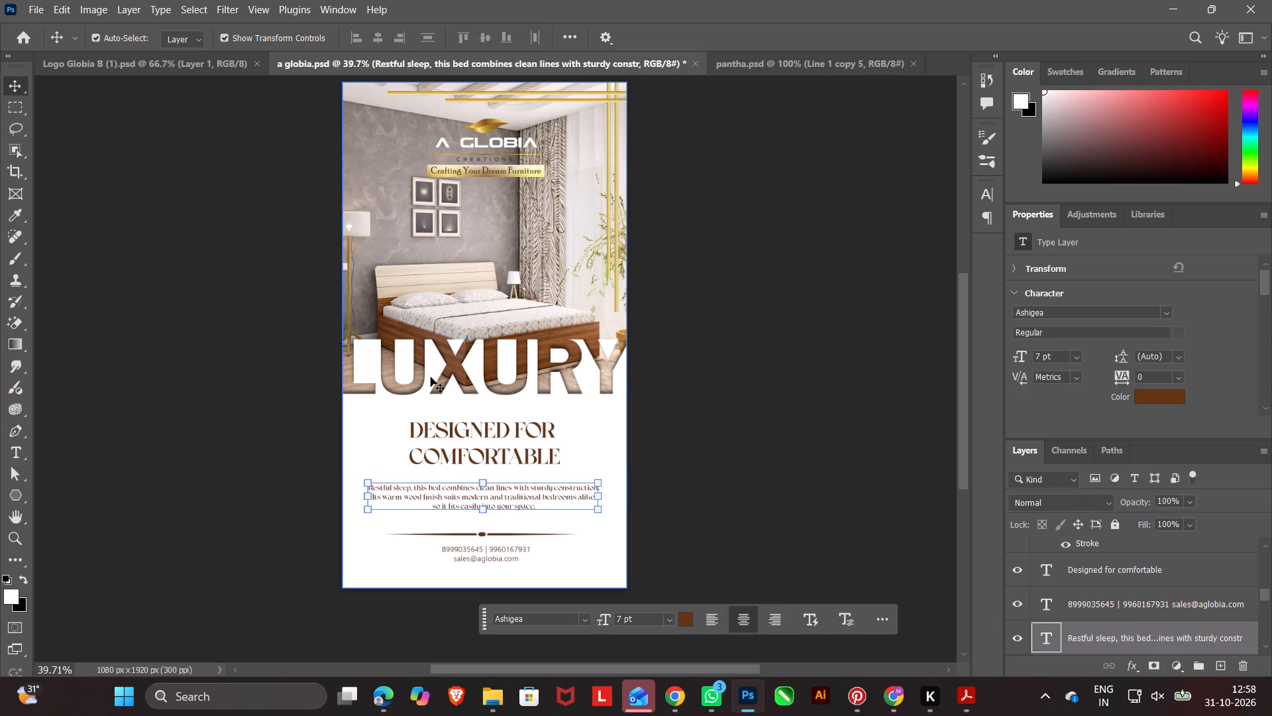
pyautogui.press('Down')
pyautogui.press('Down')
pyautogui.press('Down')
pyautogui.press('Down')
pyautogui.press('Down')
pyautogui.press('Down')
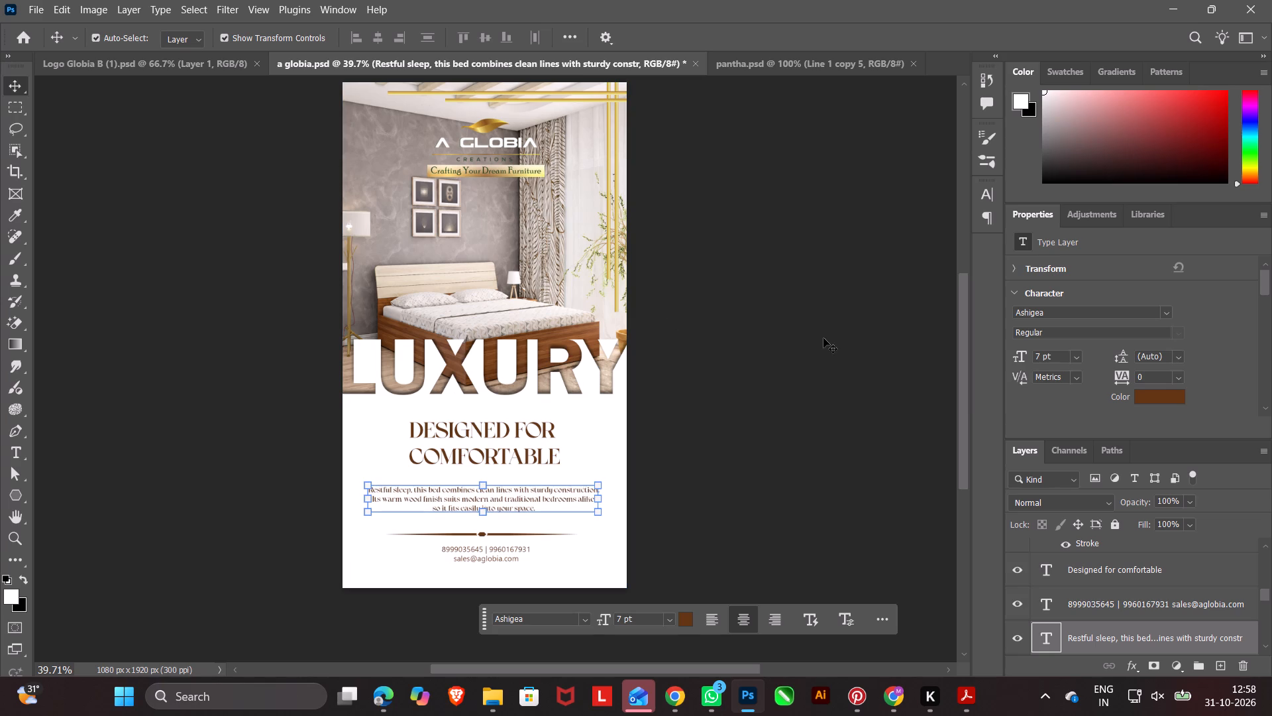
pyautogui.doubleClick(823, 338)
# Nudge the DESIGNED FOR COMFORTABLE heading down, closer to the description paragraph.
pyautogui.click(490, 457)
pyautogui.press('Down')
pyautogui.press('Down')
pyautogui.press('Down')
pyautogui.press('Down')
pyautogui.press('Down')
pyautogui.press('Down')
pyautogui.press('Down')
pyautogui.press('Down')
pyautogui.press('Down')
pyautogui.press('Down')
pyautogui.press('Down')
pyautogui.press('Down')
pyautogui.press('Down')
pyautogui.press('Down')
pyautogui.press('Down')
pyautogui.press('Down')
pyautogui.press('Down')
pyautogui.press('Down')
pyautogui.press('Down')
pyautogui.press('Down')
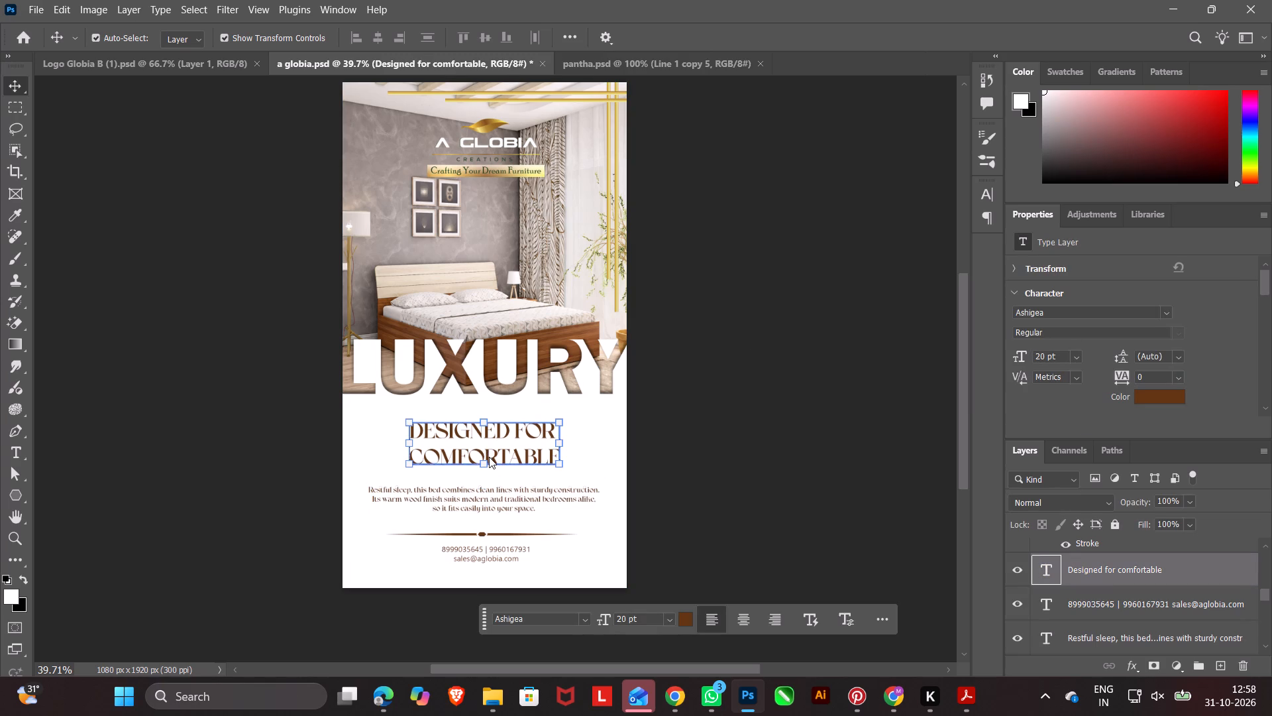
pyautogui.press('Down')
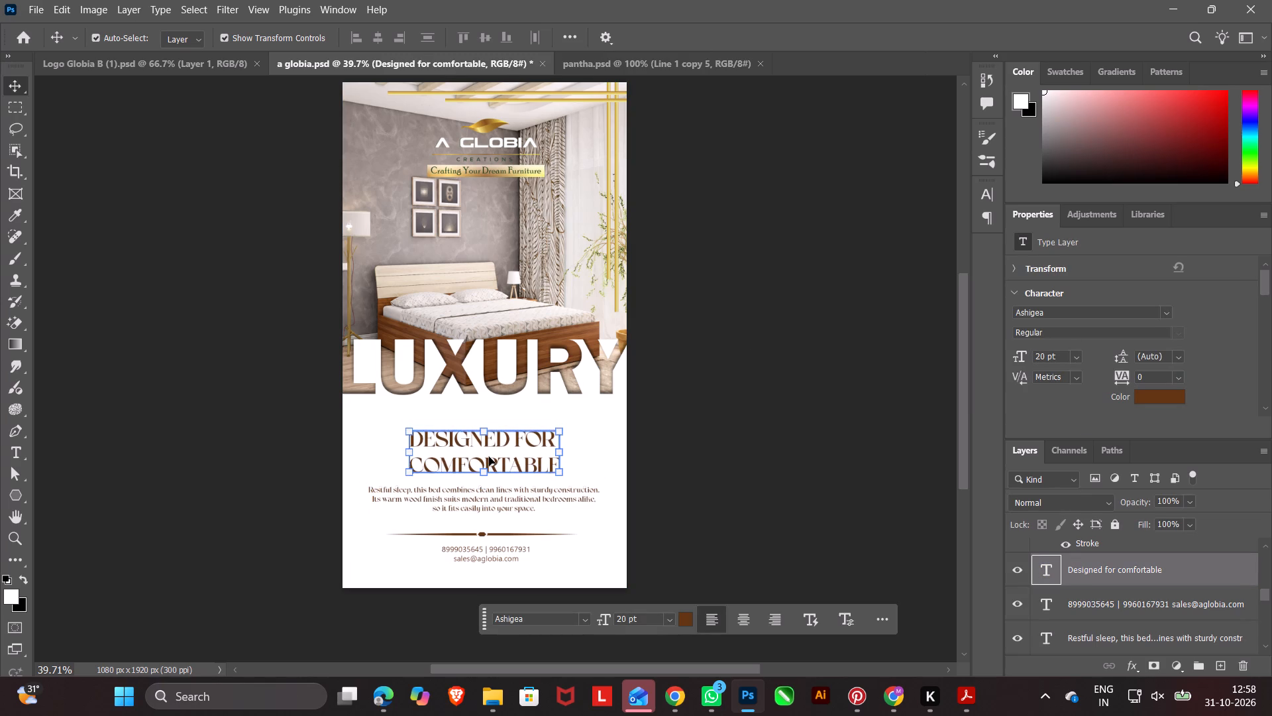
pyautogui.press('Down')
pyautogui.doubleClick(799, 412)
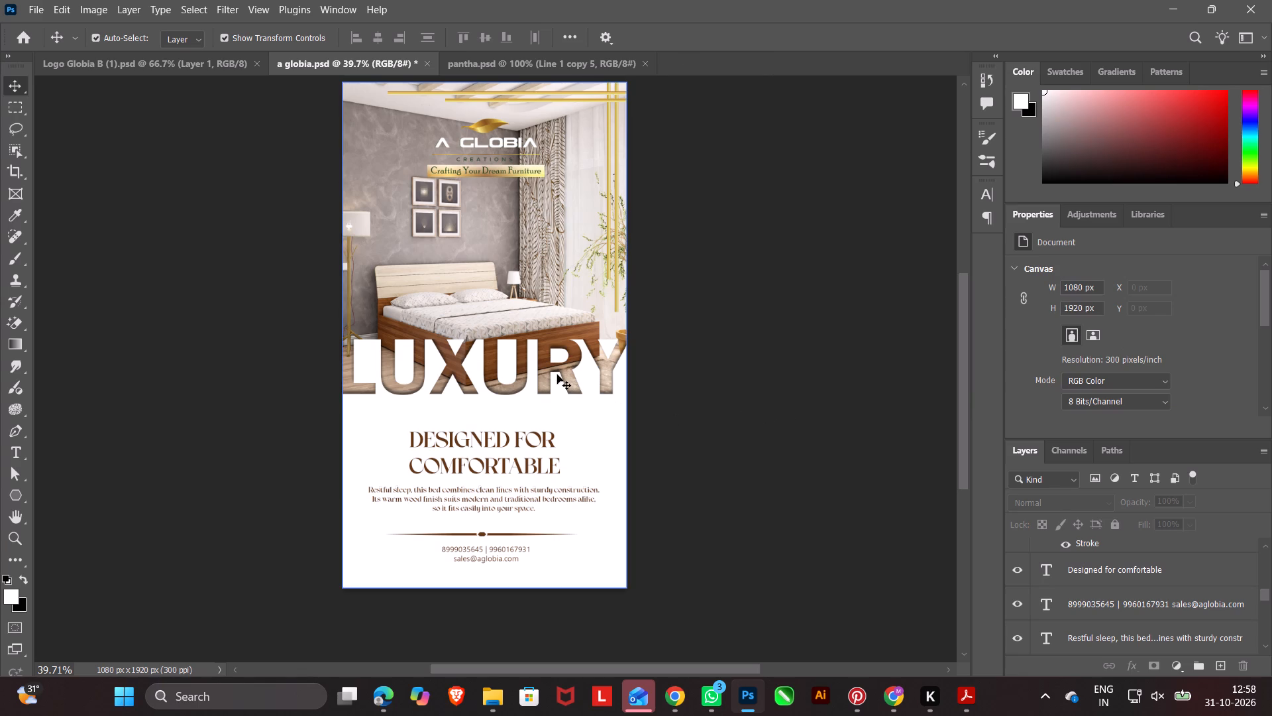
pyautogui.doubleClick(774, 457)
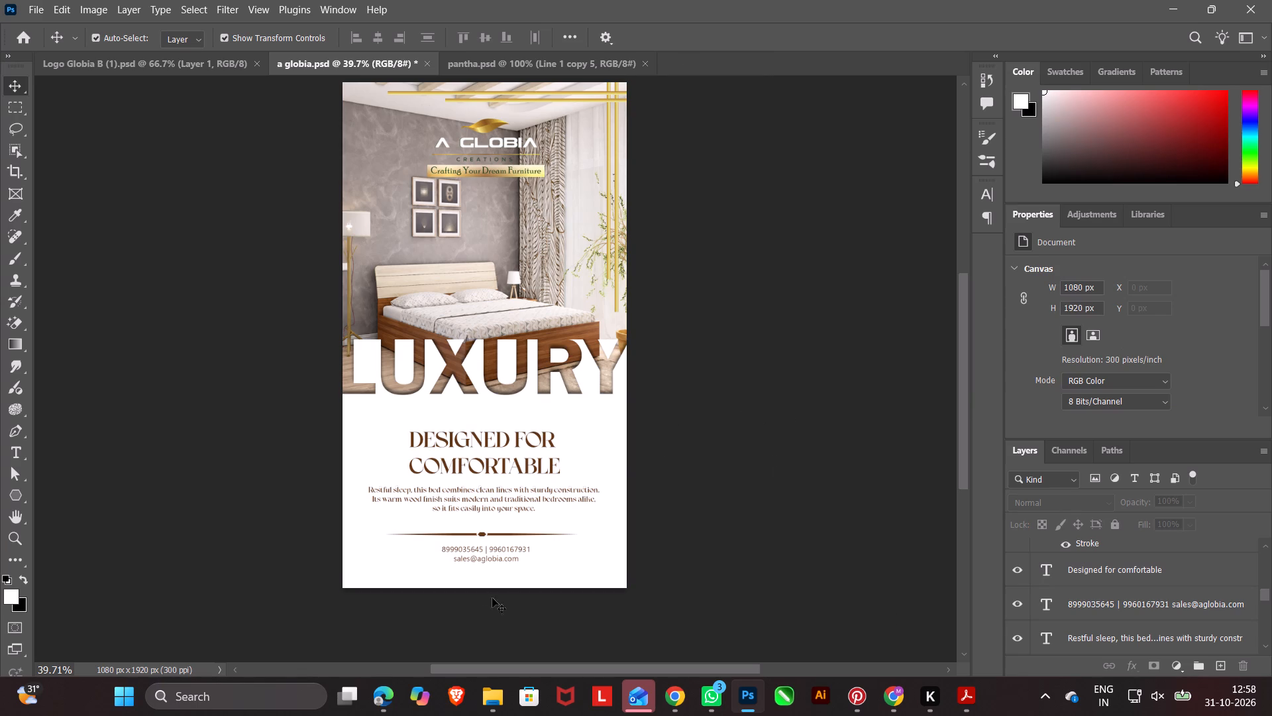
# Nudge the contact details text slightly down, away from the ornamental divider above it.
pyautogui.click(486, 559)
pyautogui.press('Down')
pyautogui.press('Down')
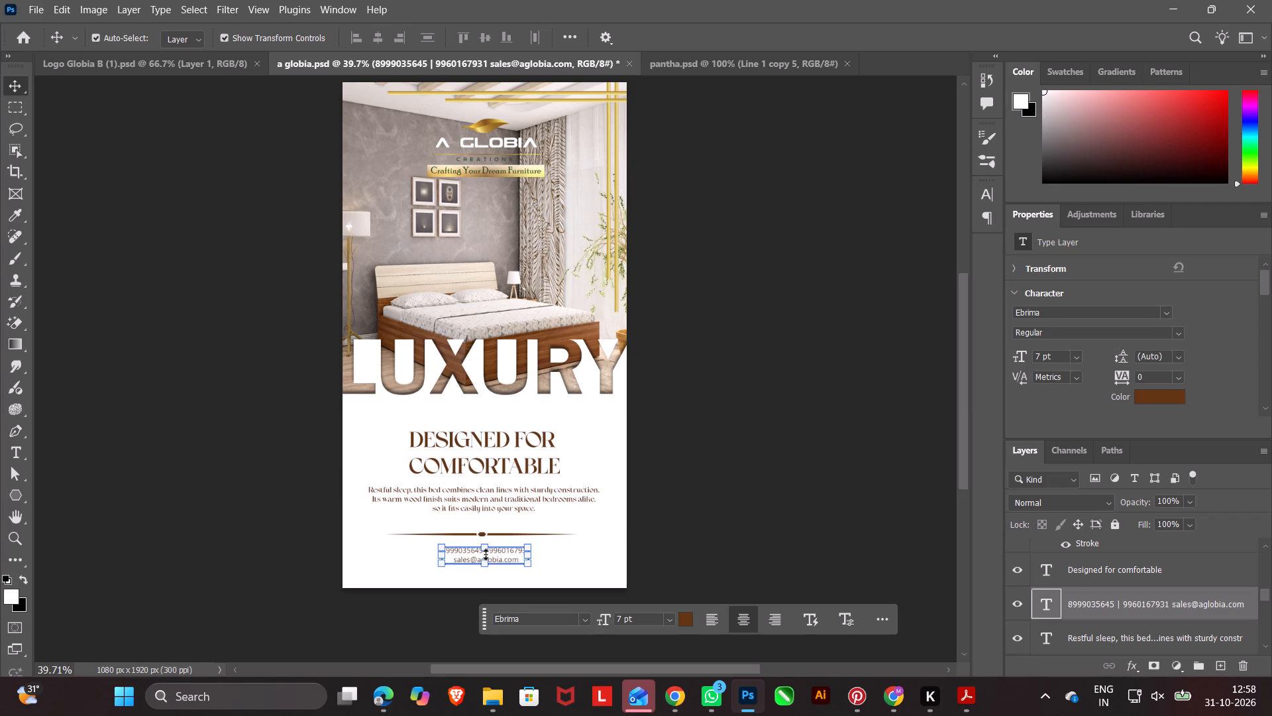
pyautogui.doubleClick(797, 464)
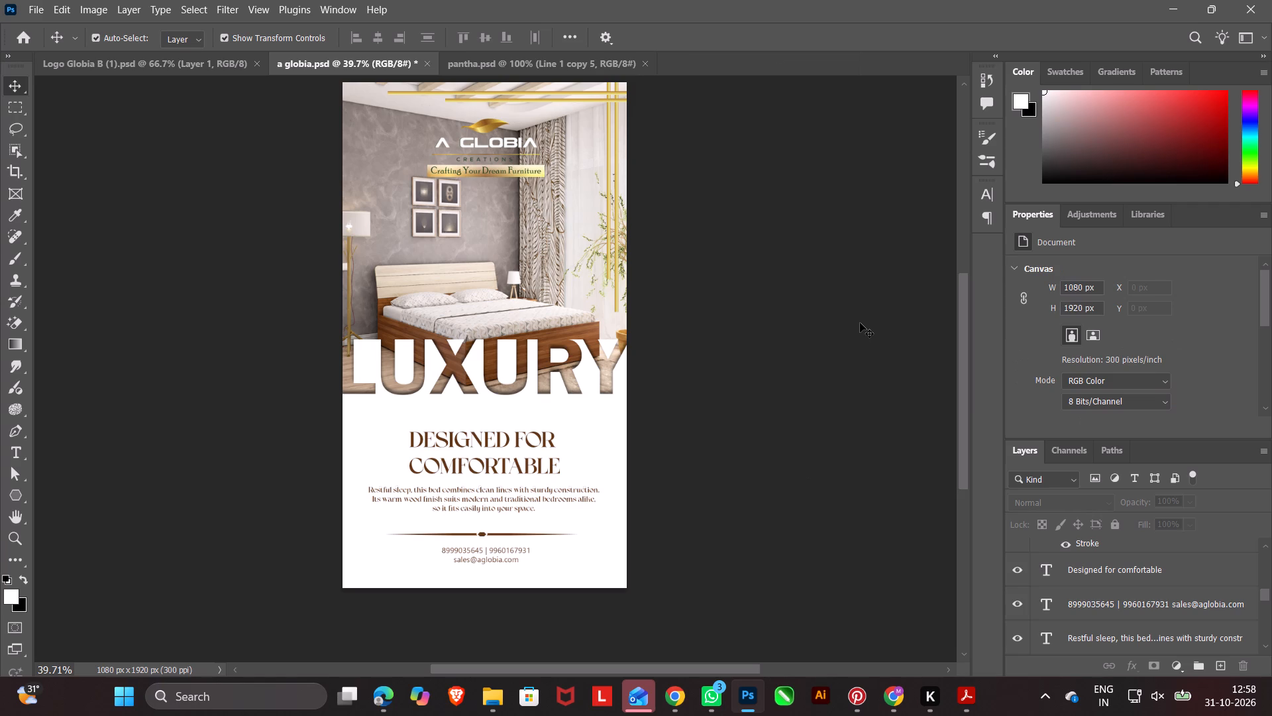
# Duplicate the bedroom photo layer, Layer 1.
pyautogui.click(573, 243)
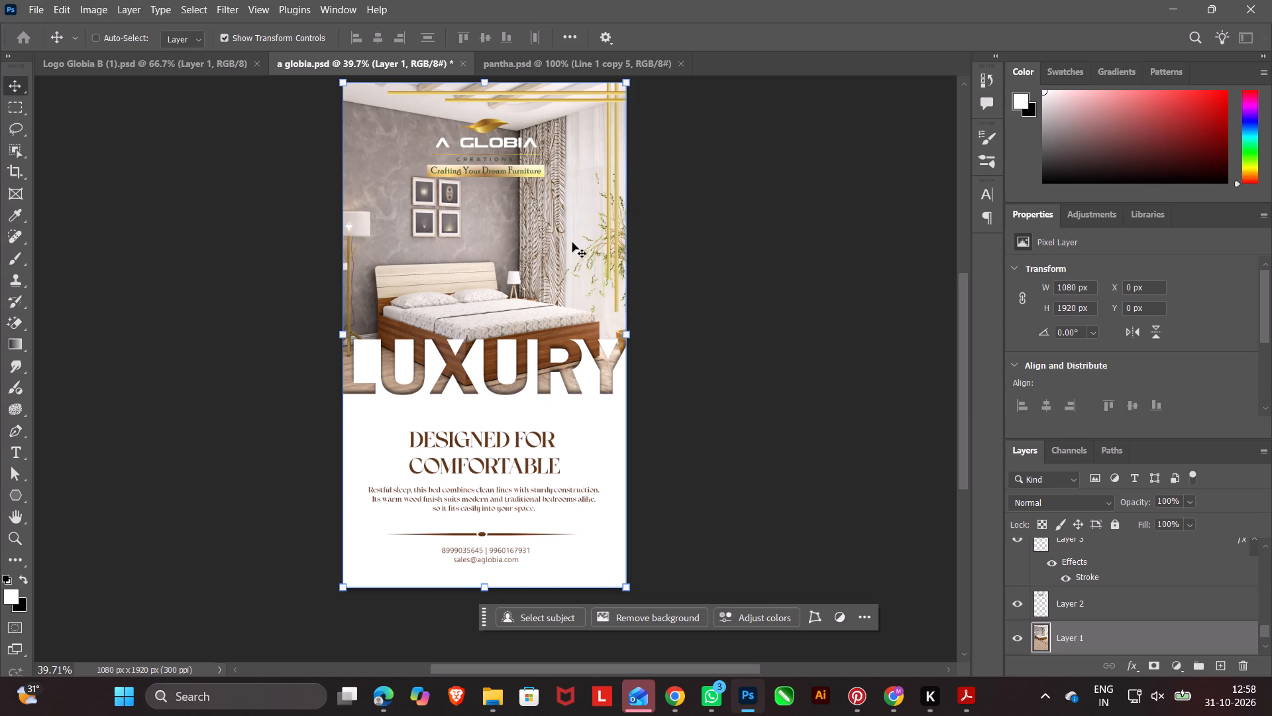
pyautogui.hotkey('ctrl', 'j')
pyautogui.keyDown('ctrl'); pyautogui.click(572, 243); pyautogui.keyUp('ctrl')
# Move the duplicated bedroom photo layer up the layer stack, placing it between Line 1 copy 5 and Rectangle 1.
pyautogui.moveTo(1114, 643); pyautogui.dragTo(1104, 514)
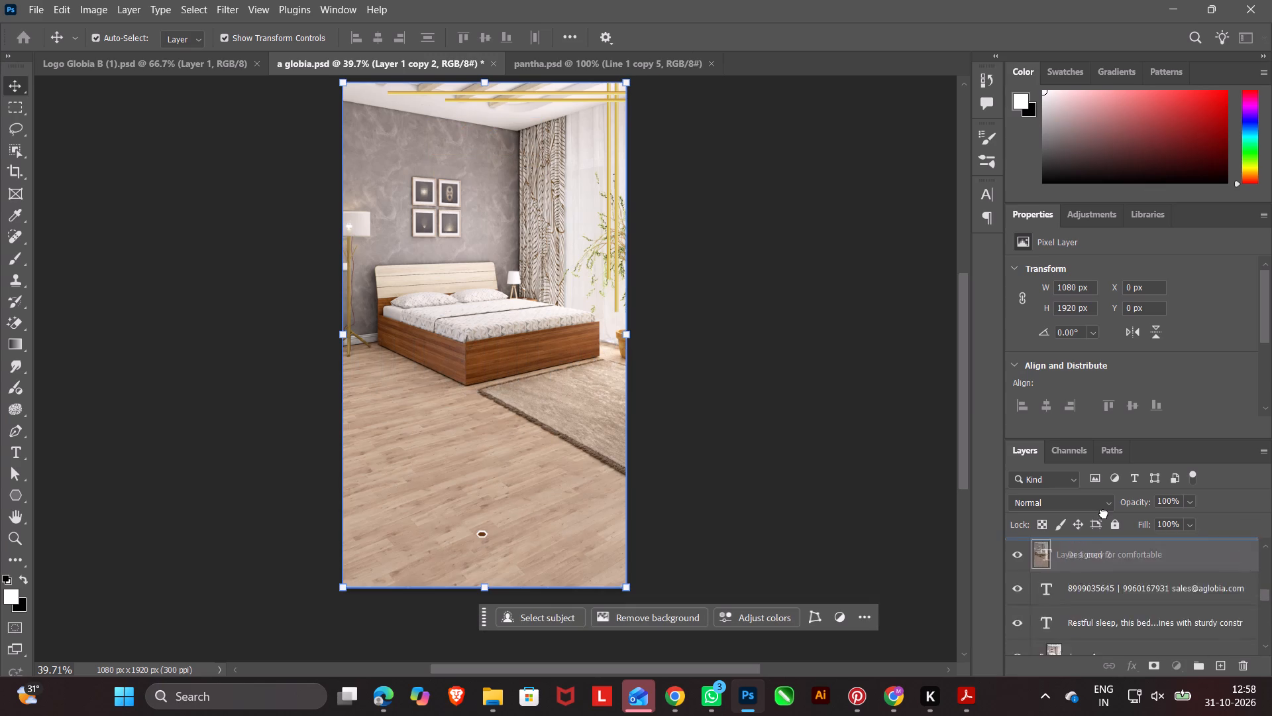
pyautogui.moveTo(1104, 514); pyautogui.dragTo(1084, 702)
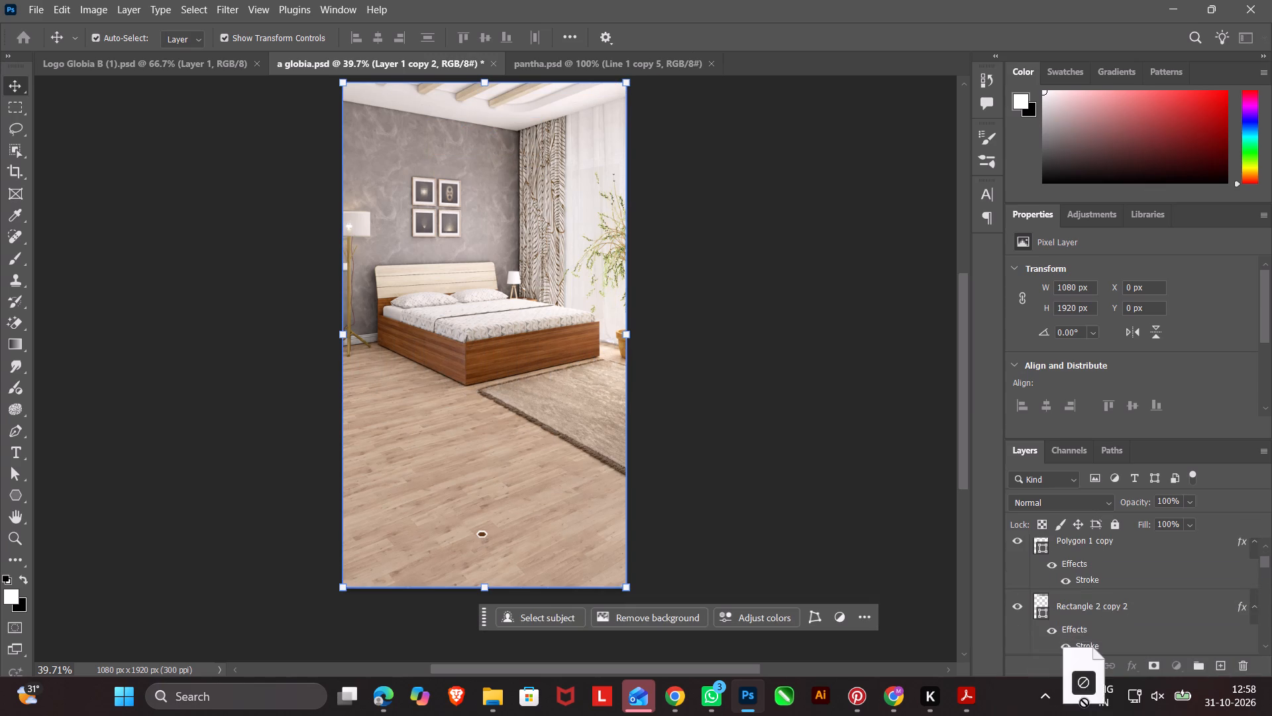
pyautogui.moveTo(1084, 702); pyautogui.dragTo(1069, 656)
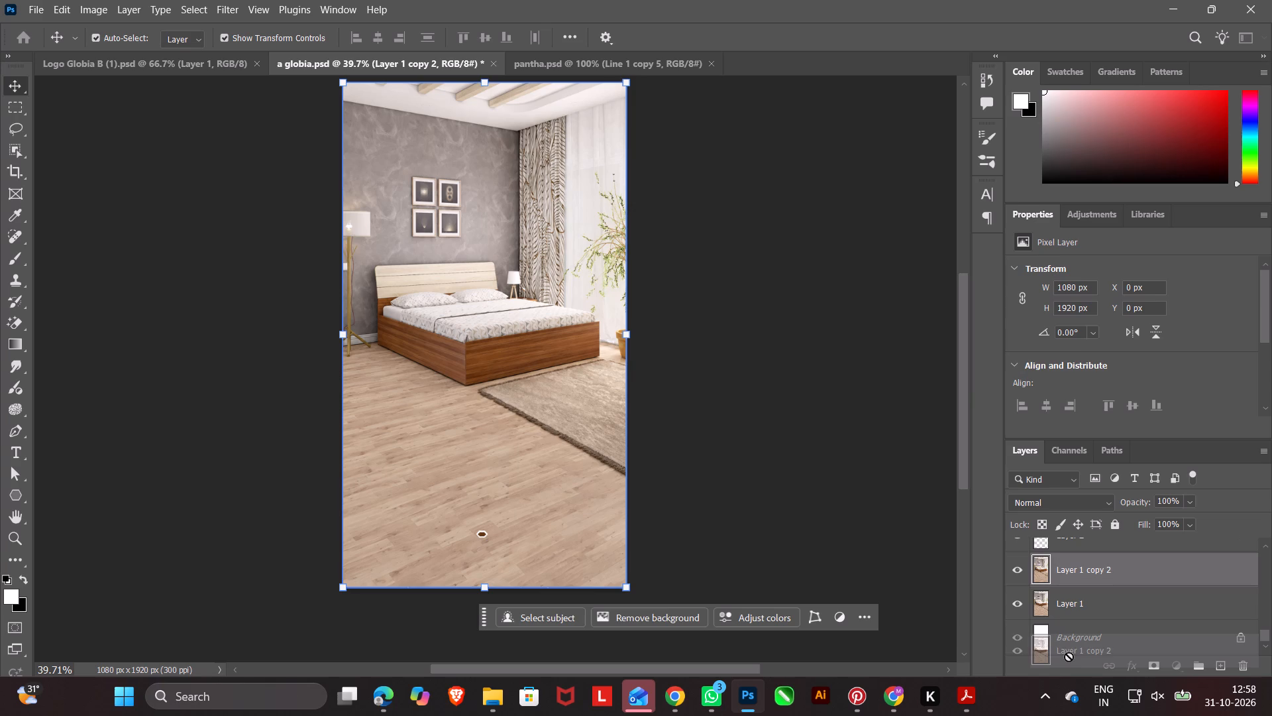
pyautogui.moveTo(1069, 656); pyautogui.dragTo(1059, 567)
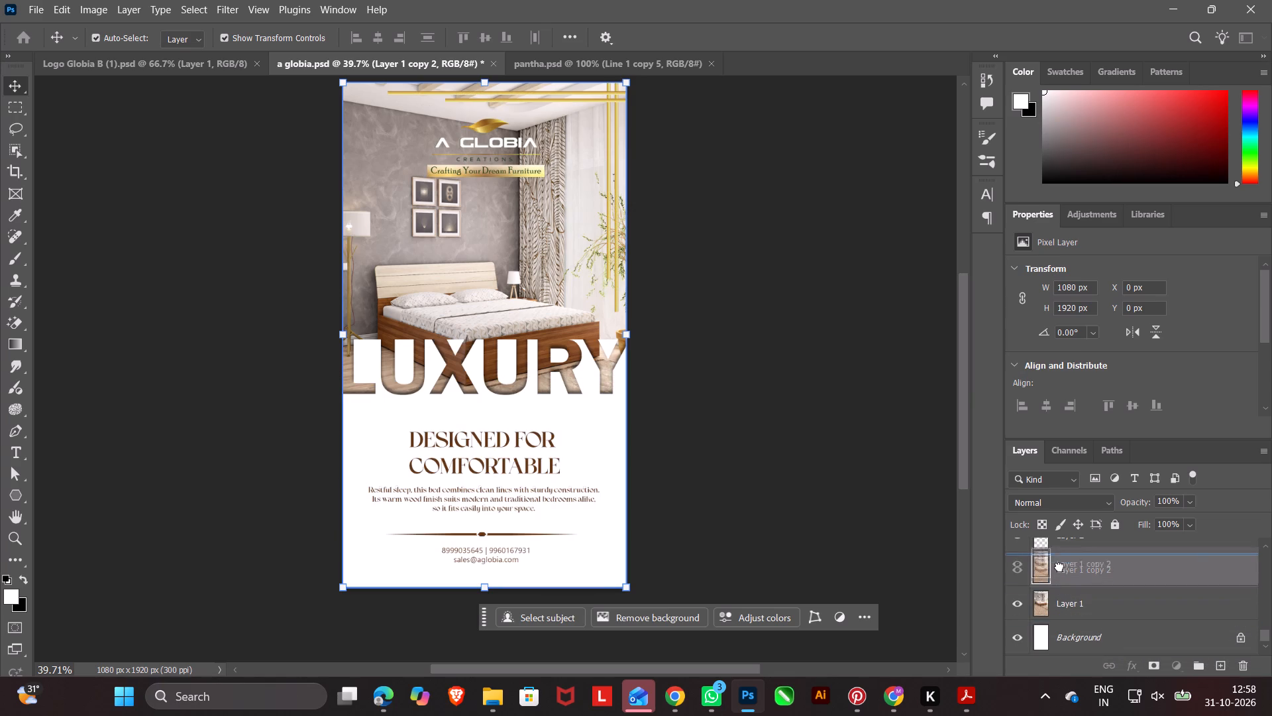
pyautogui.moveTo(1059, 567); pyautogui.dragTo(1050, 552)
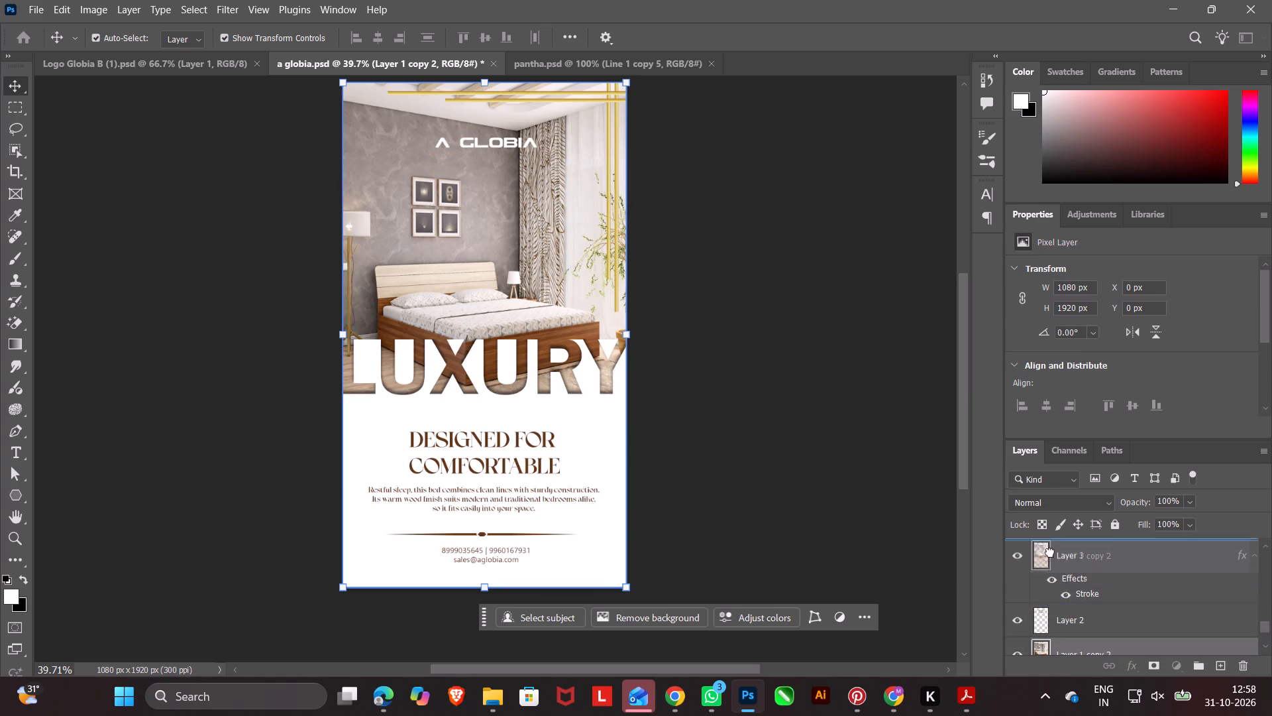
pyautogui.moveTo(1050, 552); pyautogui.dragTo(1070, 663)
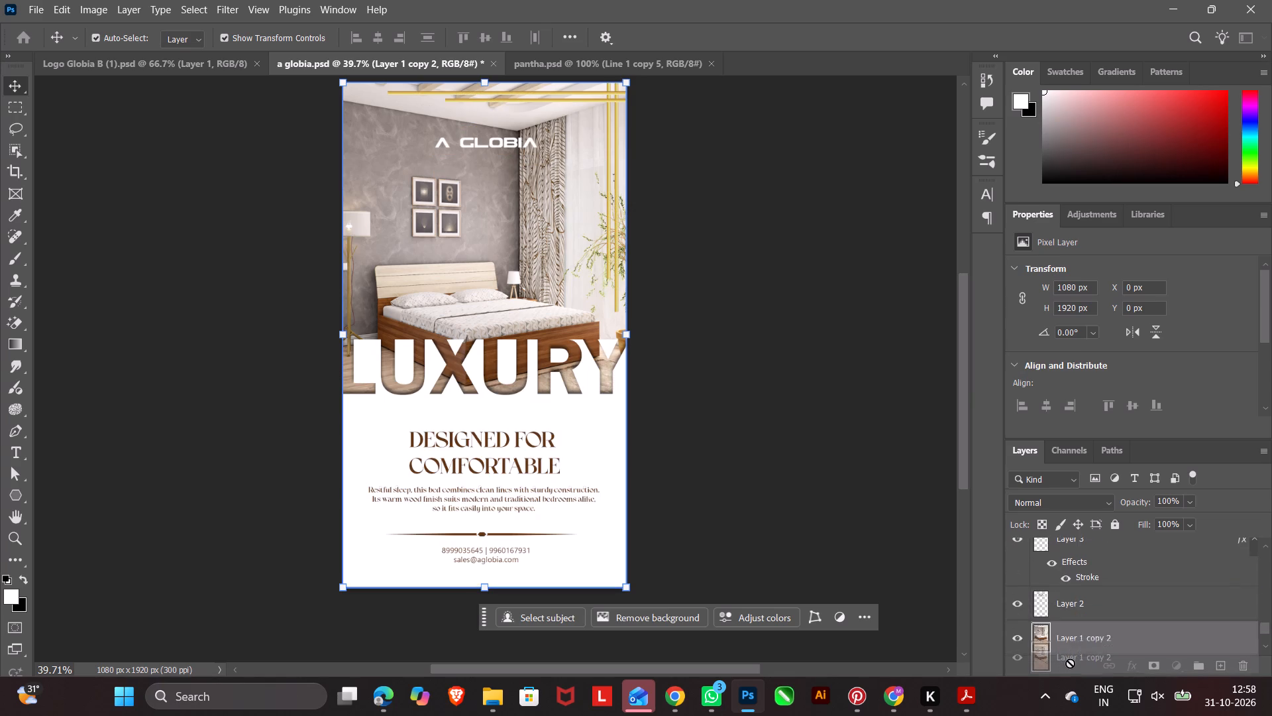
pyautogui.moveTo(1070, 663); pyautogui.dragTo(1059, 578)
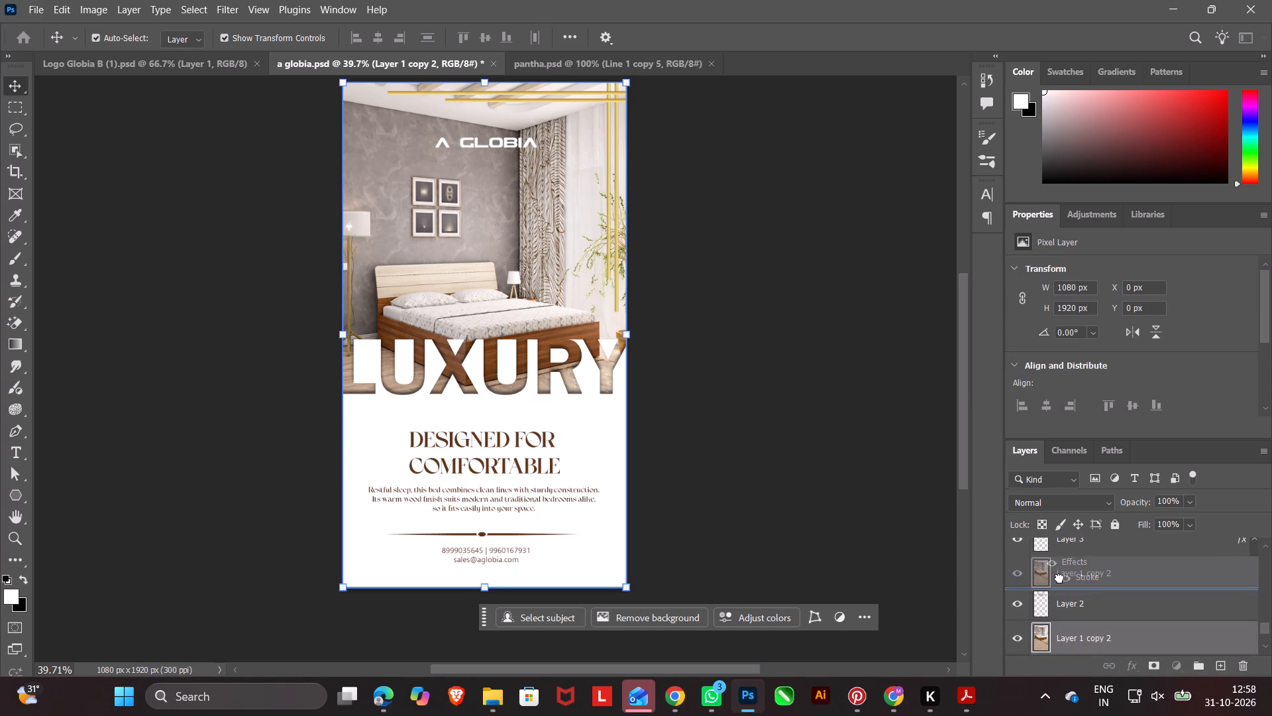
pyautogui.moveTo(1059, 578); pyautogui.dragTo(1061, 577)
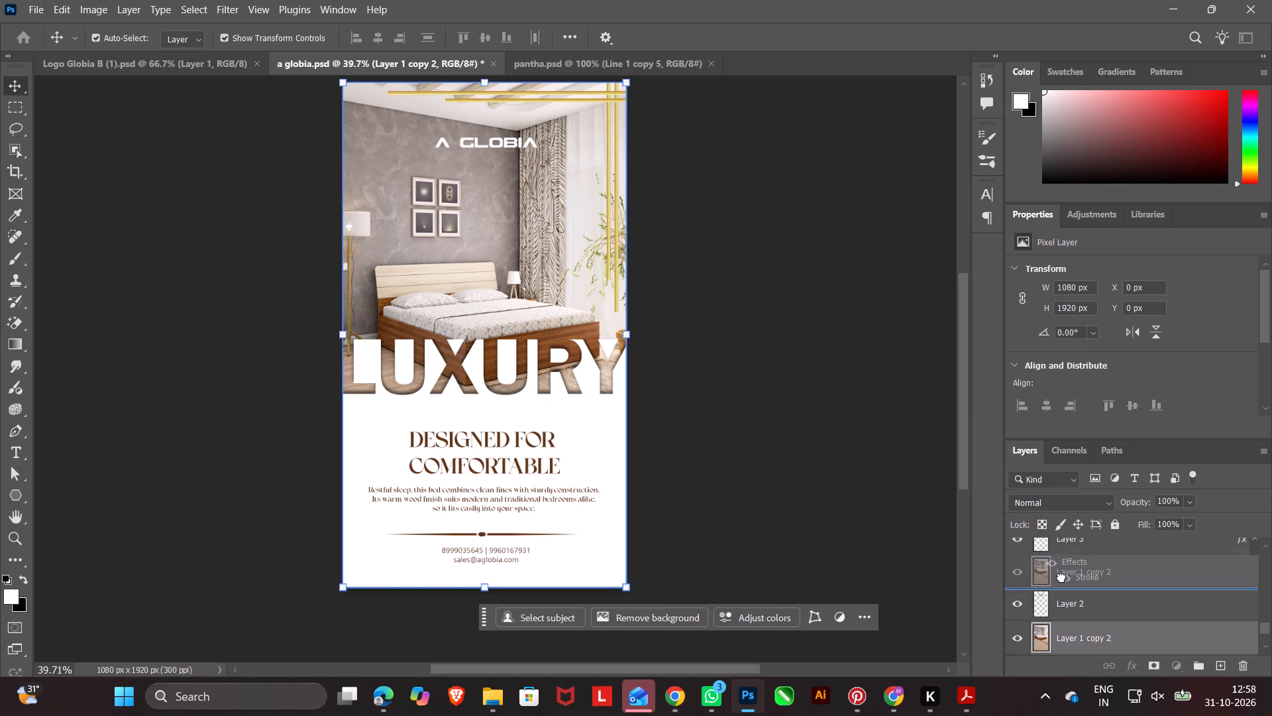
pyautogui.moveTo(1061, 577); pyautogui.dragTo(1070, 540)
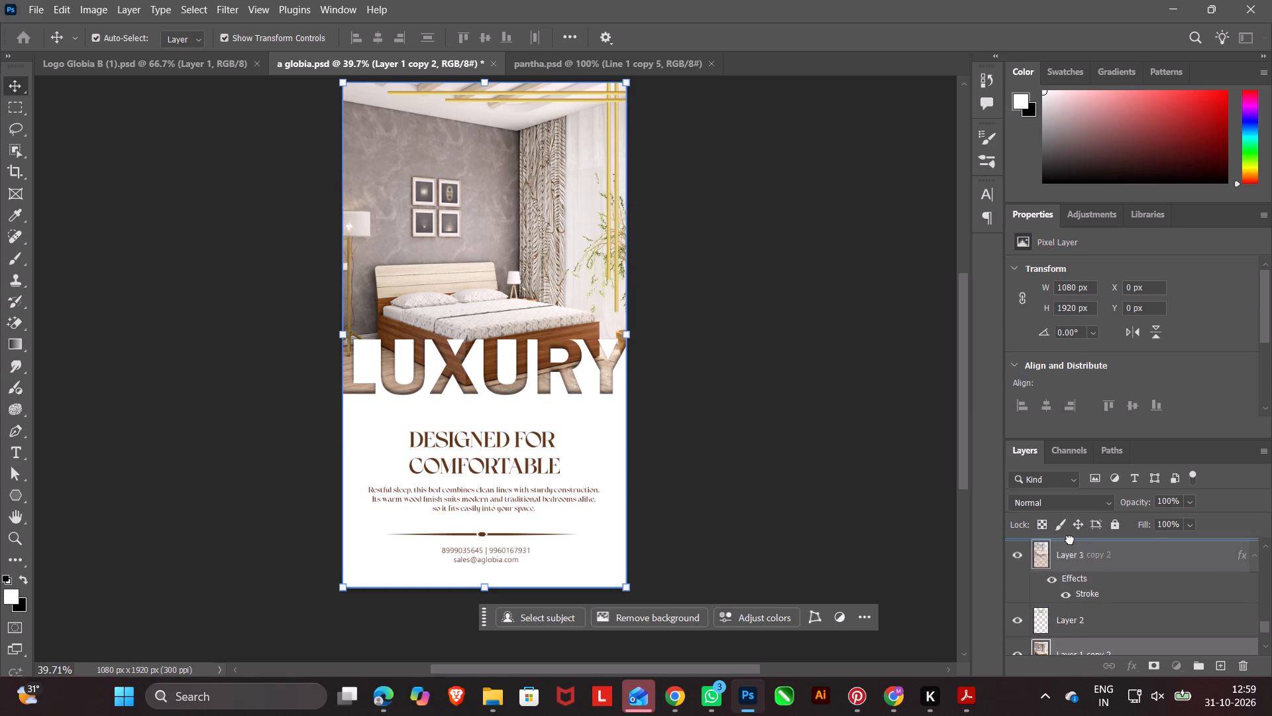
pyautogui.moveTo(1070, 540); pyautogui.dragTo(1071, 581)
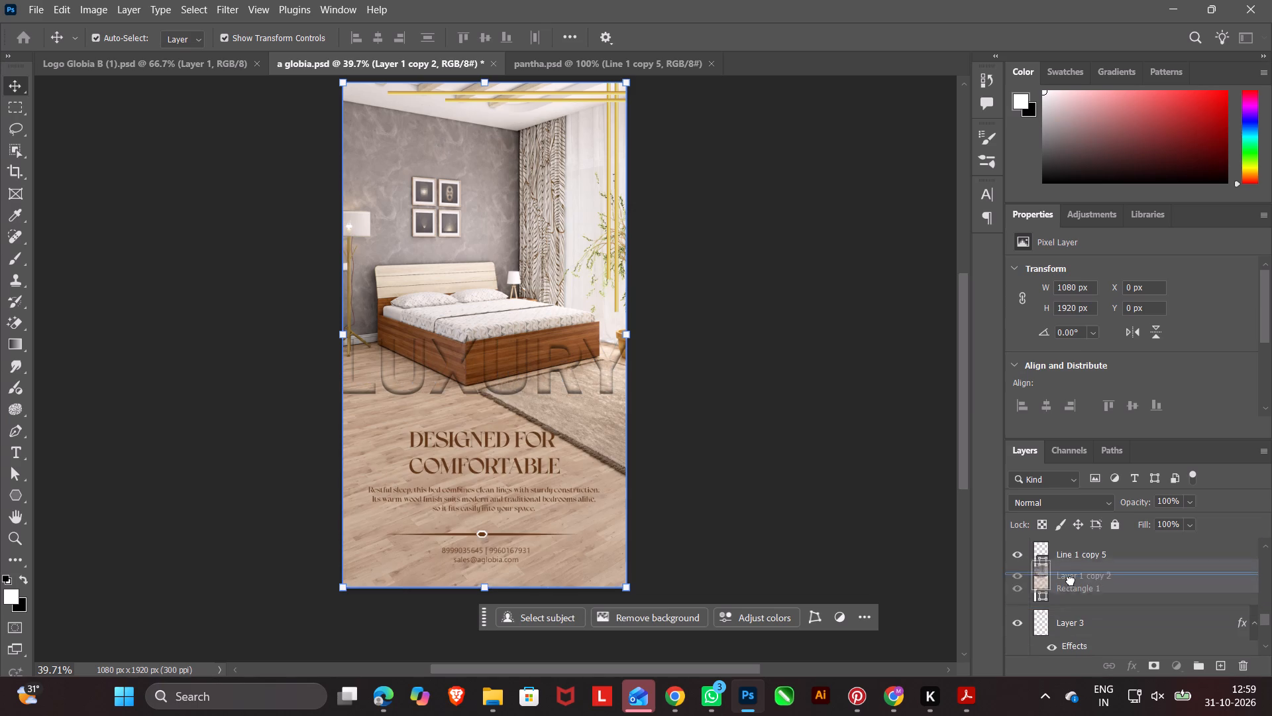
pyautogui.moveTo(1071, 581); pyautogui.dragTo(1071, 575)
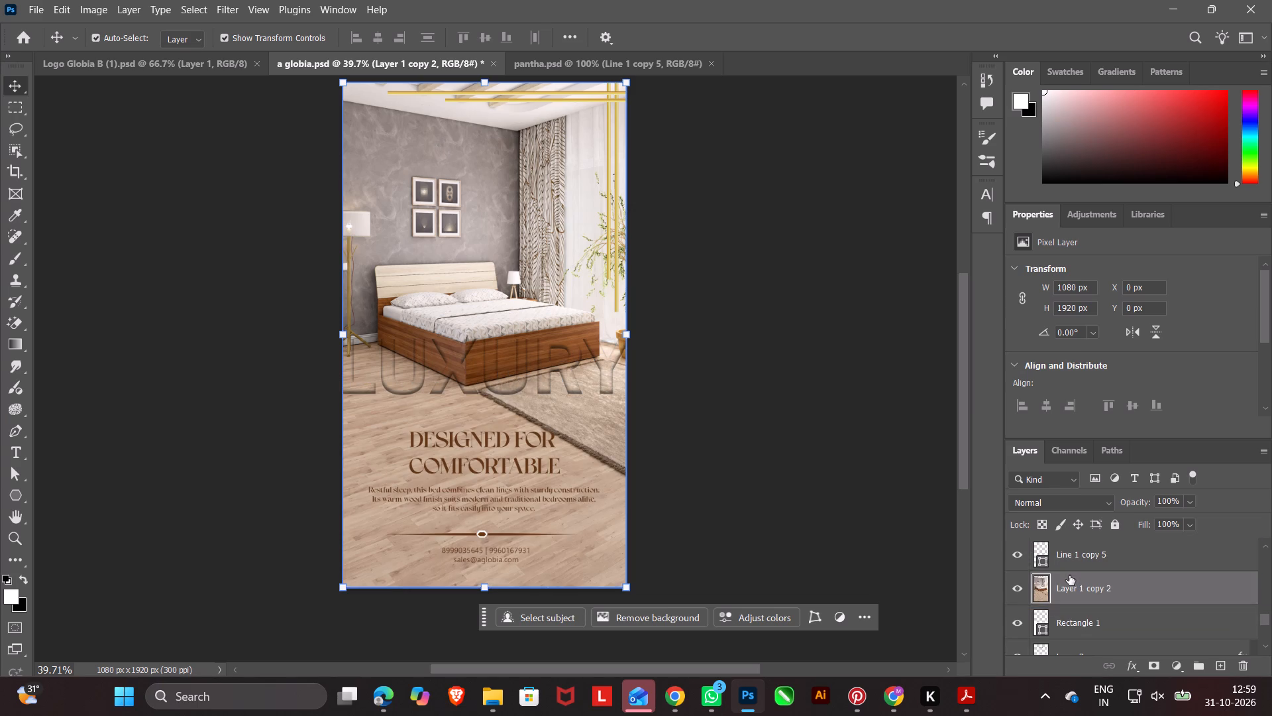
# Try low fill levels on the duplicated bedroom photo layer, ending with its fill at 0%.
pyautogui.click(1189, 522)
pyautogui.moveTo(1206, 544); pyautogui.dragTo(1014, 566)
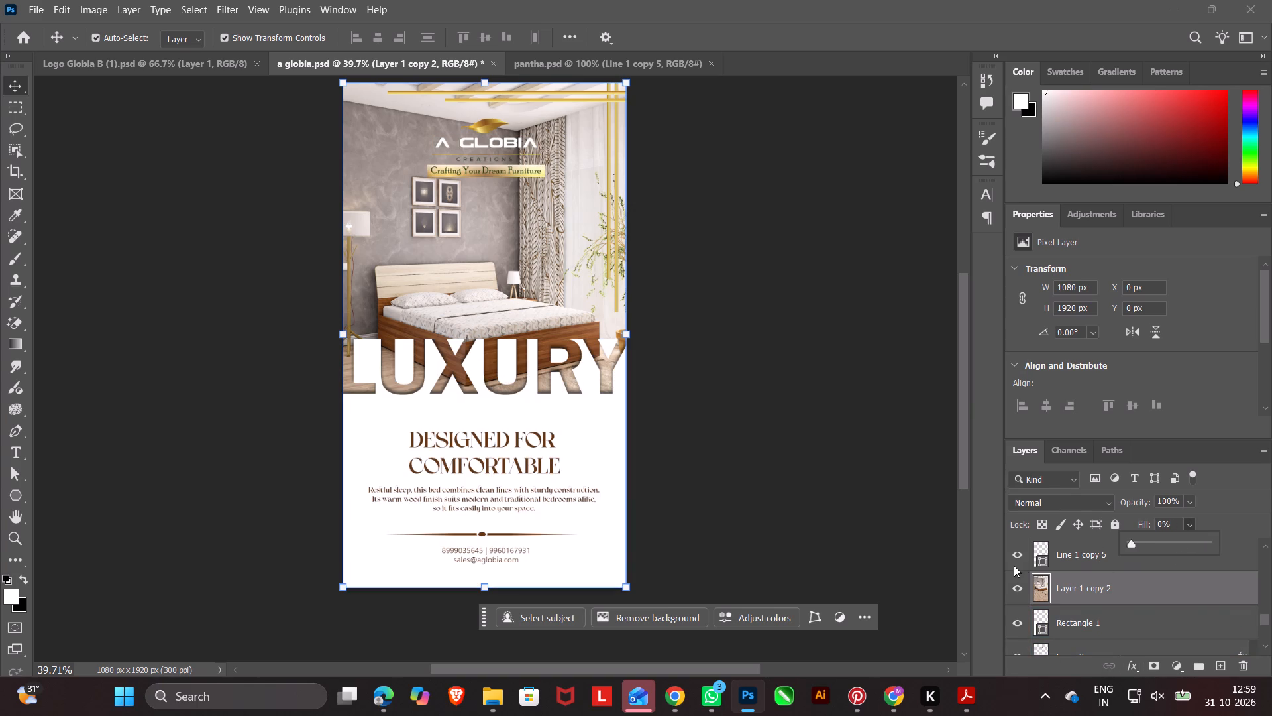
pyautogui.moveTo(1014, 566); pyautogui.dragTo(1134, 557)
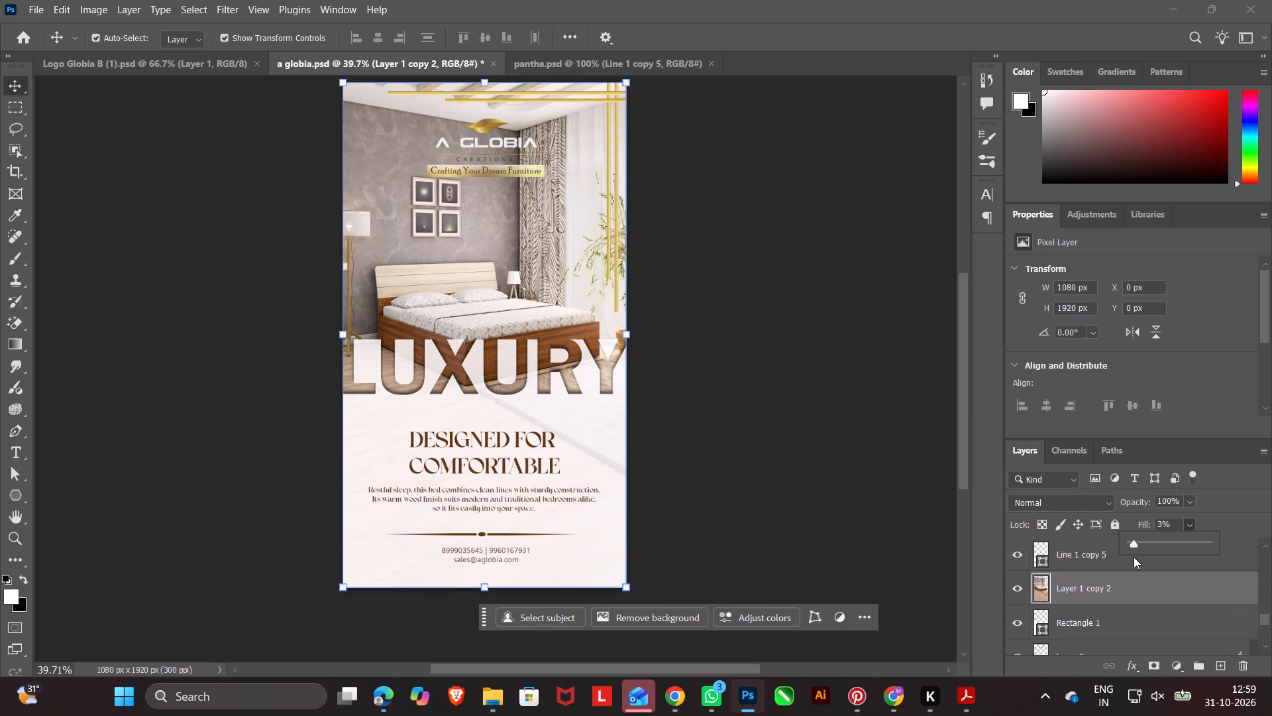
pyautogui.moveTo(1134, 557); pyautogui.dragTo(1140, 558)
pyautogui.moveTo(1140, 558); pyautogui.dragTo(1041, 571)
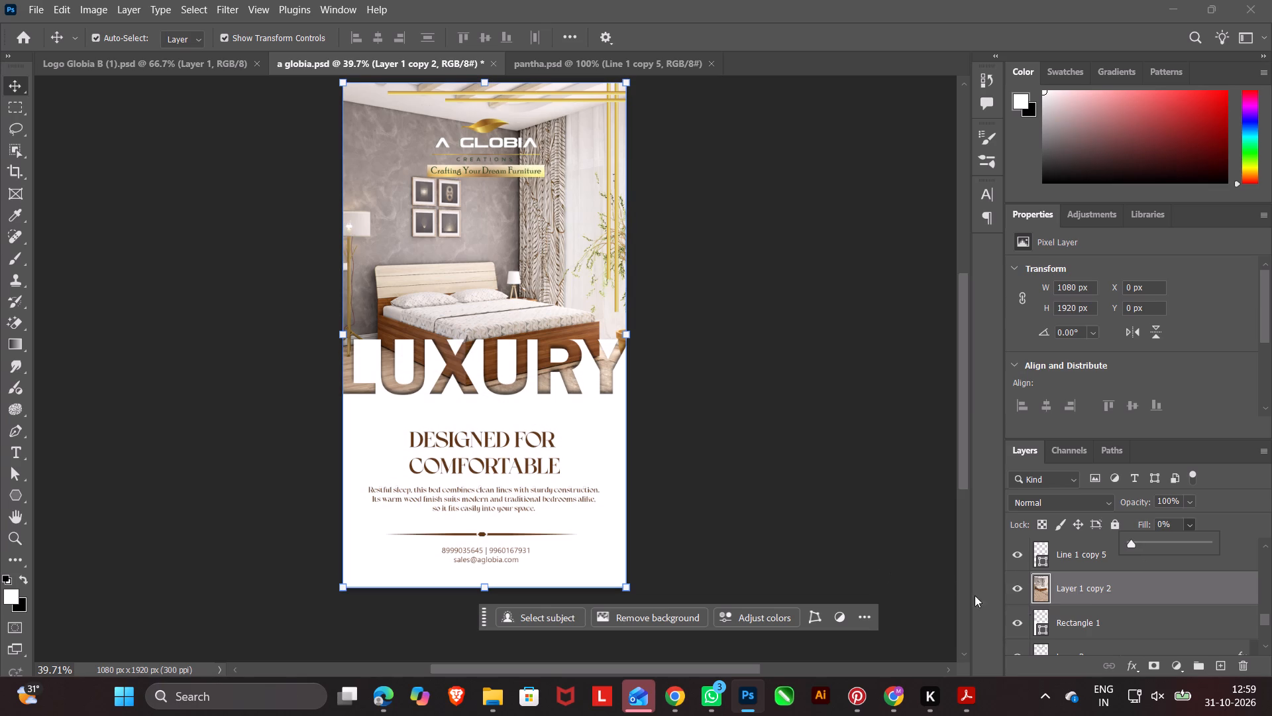
# Delete the duplicated bedroom photo layer, Layer 1 copy 2.
pyautogui.moveTo(1086, 586); pyautogui.dragTo(1243, 665)
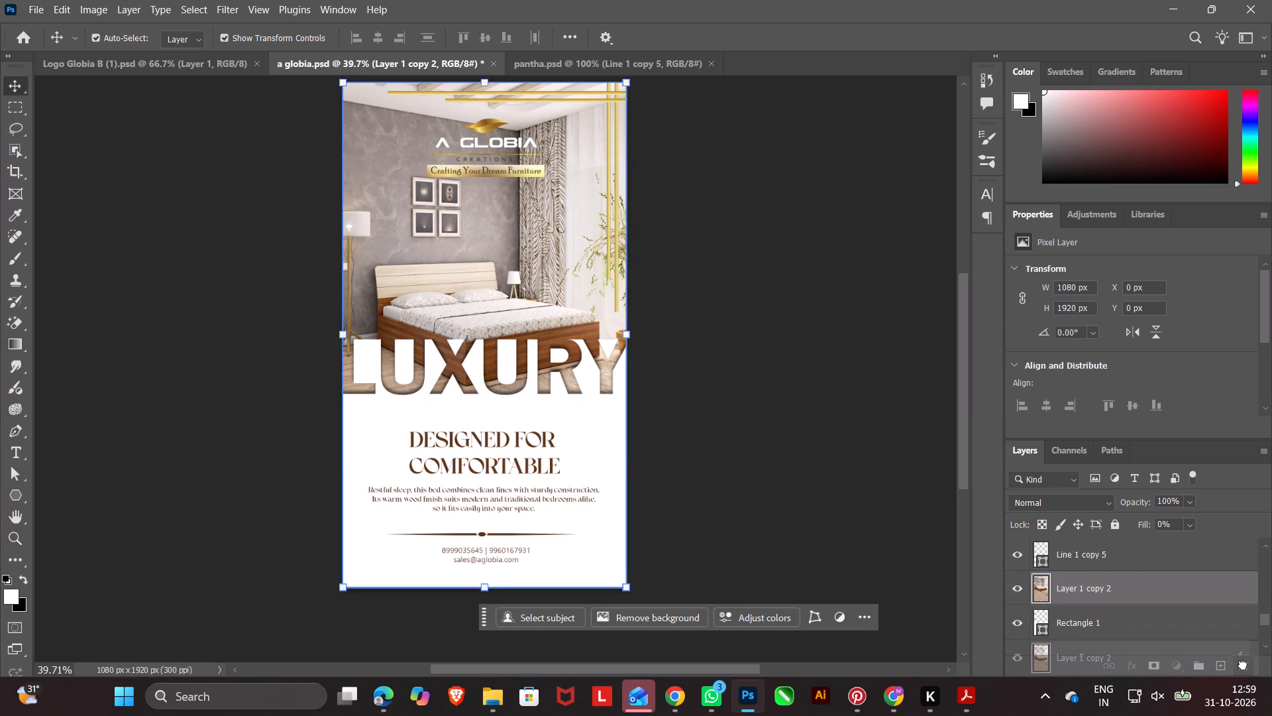
pyautogui.moveTo(1243, 665); pyautogui.dragTo(1244, 665)
# Show the hidden layer Line 1 copy 6 to check its thin brown line under the contact details, and delete that layer.
pyautogui.scroll(-8, 1056, 607)
pyautogui.scroll(4, 1047, 611)
pyautogui.scroll(-2, 1055, 625)
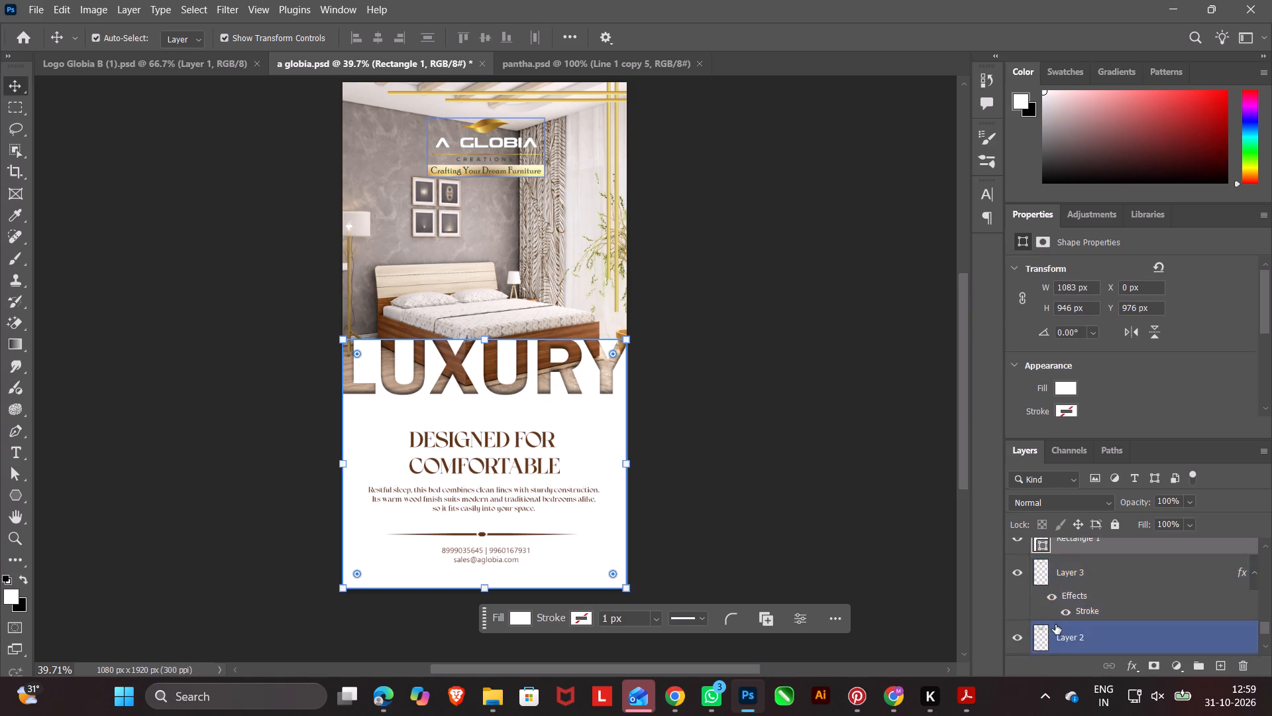
pyautogui.scroll(-7, 1055, 625)
pyautogui.scroll(3, 1055, 624)
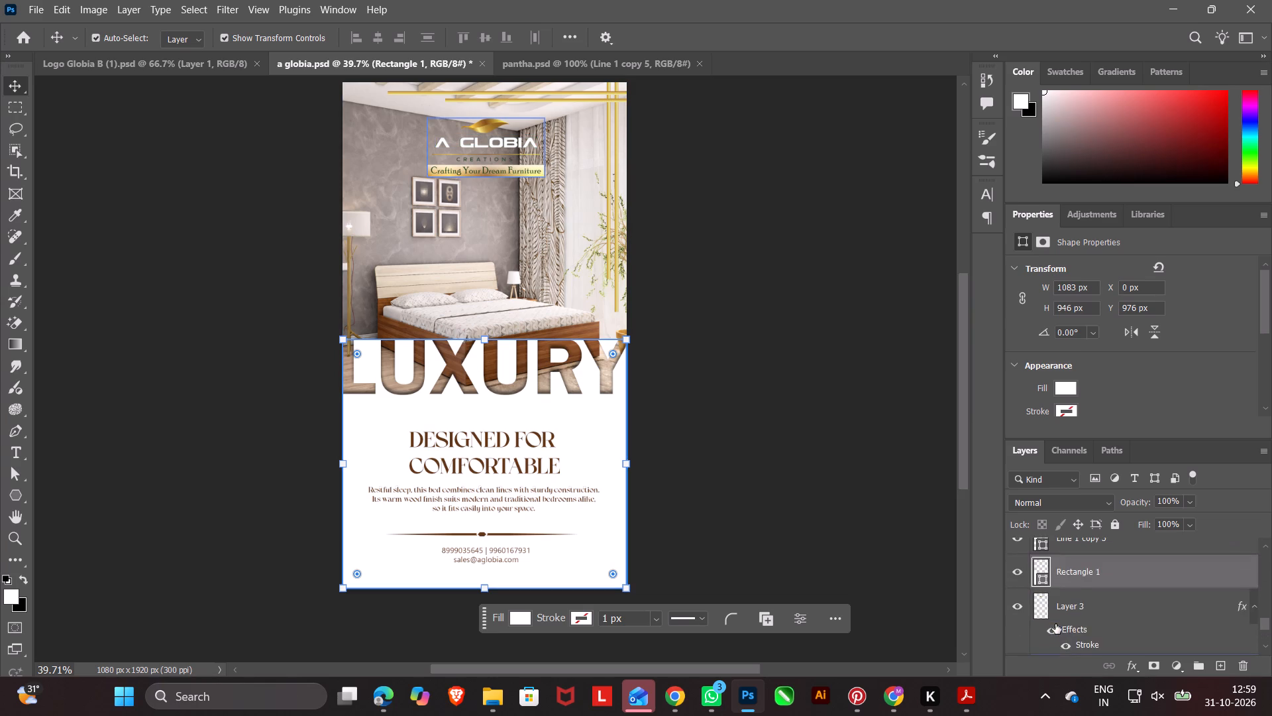
pyautogui.scroll(3, 1055, 624)
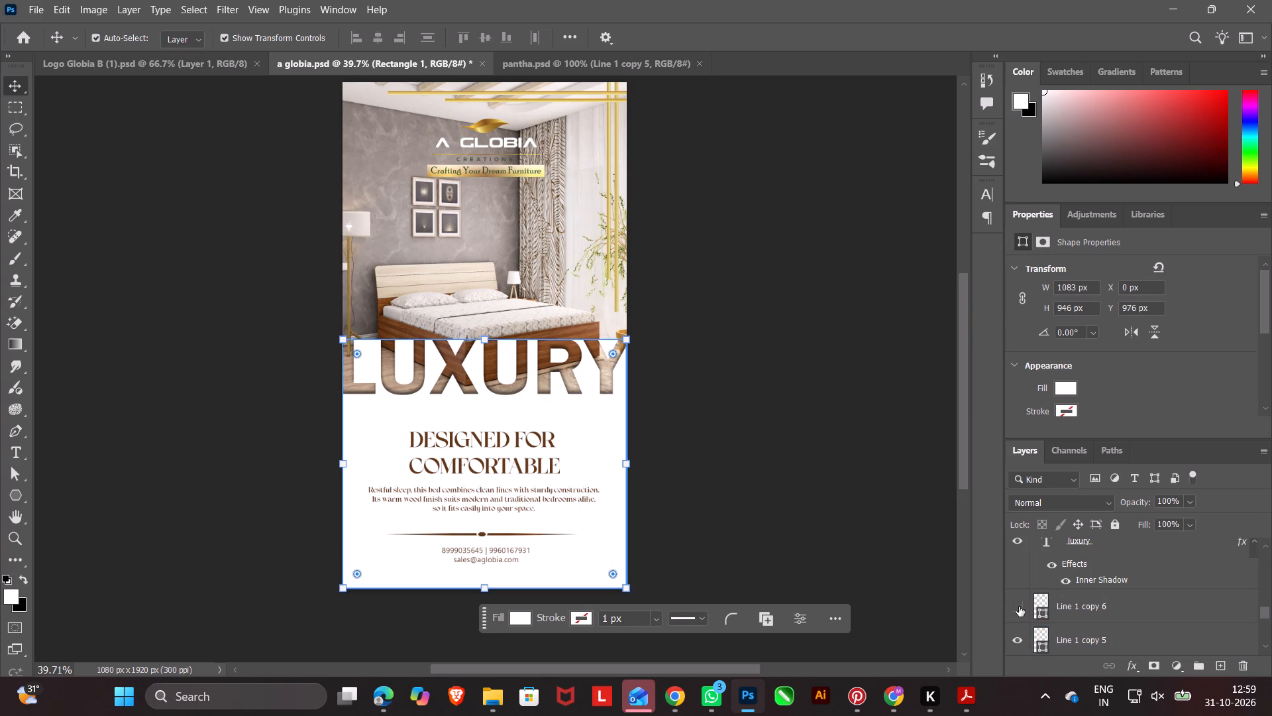
pyautogui.click(1019, 607)
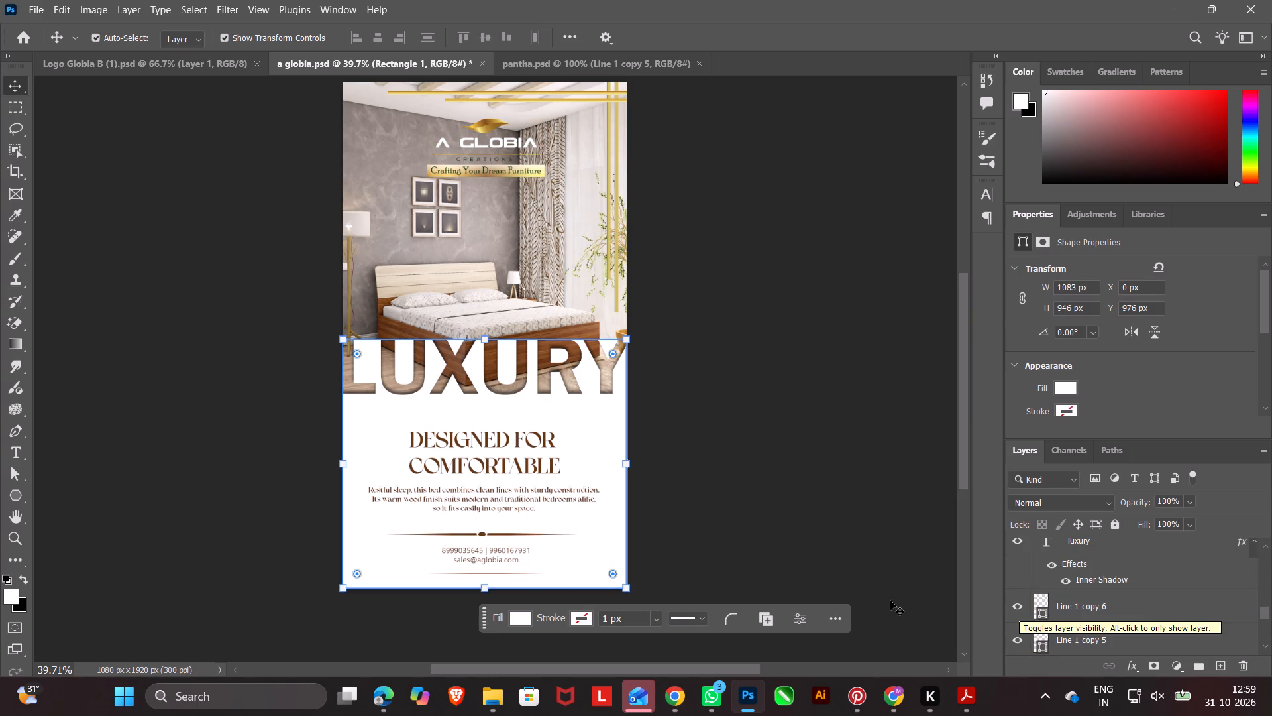
pyautogui.click(888, 598)
pyautogui.click(1011, 605)
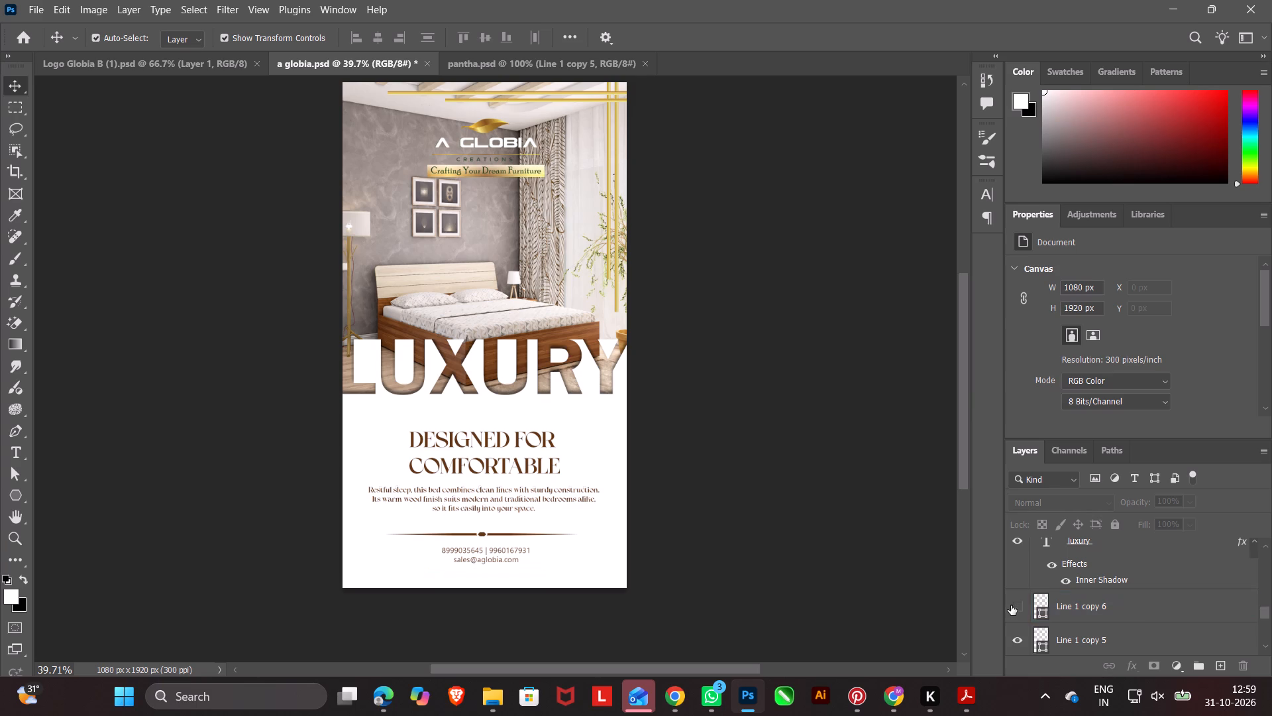
pyautogui.click(1130, 606)
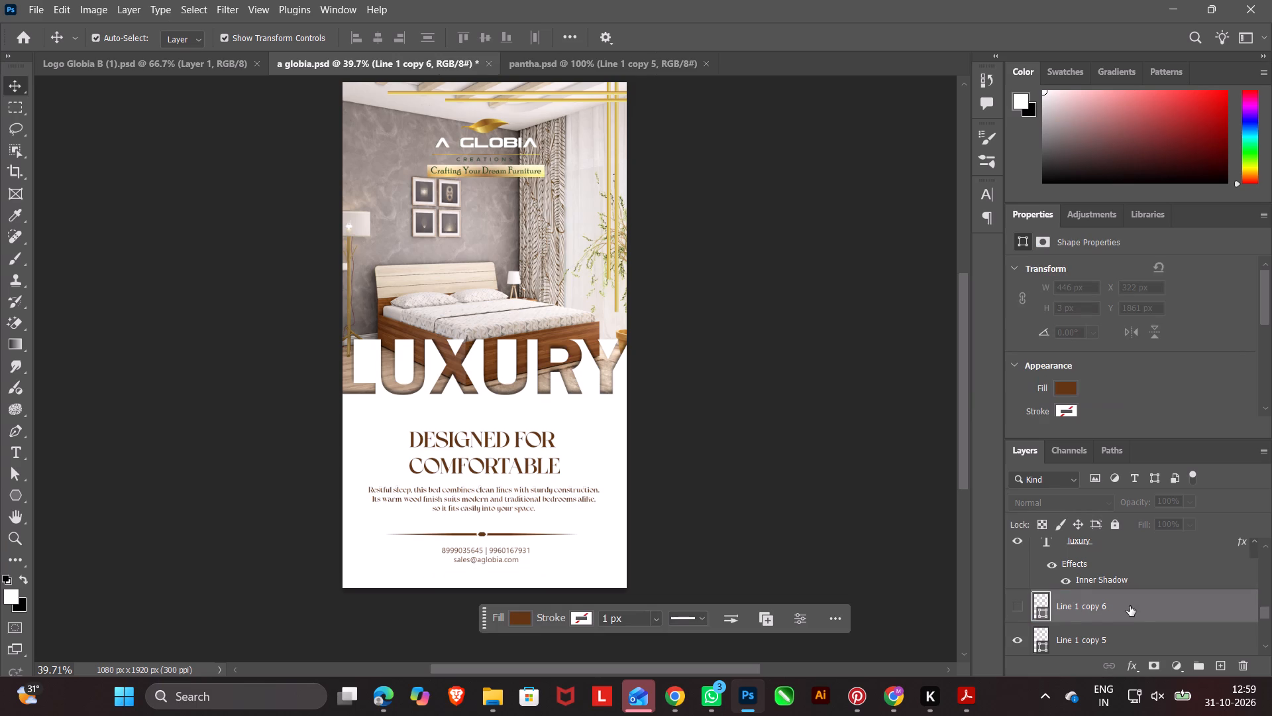
pyautogui.click(1012, 610)
pyautogui.moveTo(1122, 607); pyautogui.dragTo(1191, 624)
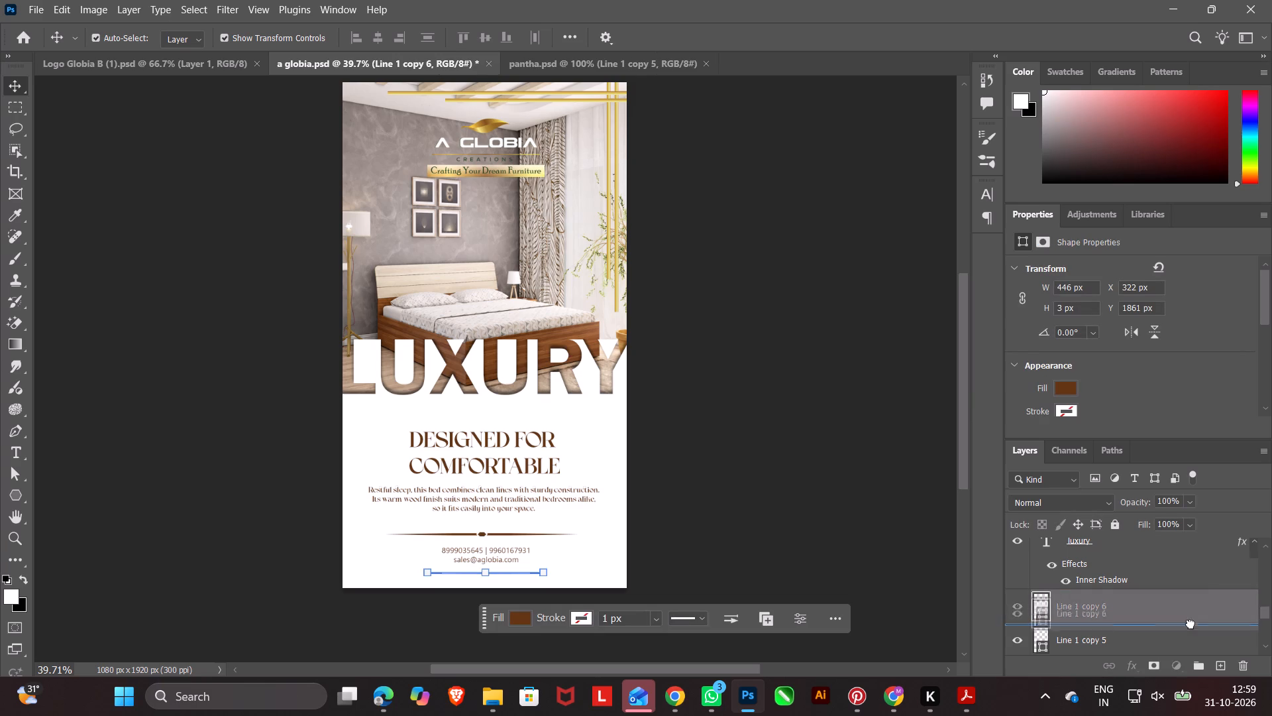
pyautogui.moveTo(1191, 624); pyautogui.dragTo(1245, 666)
pyautogui.doubleClick(876, 515)
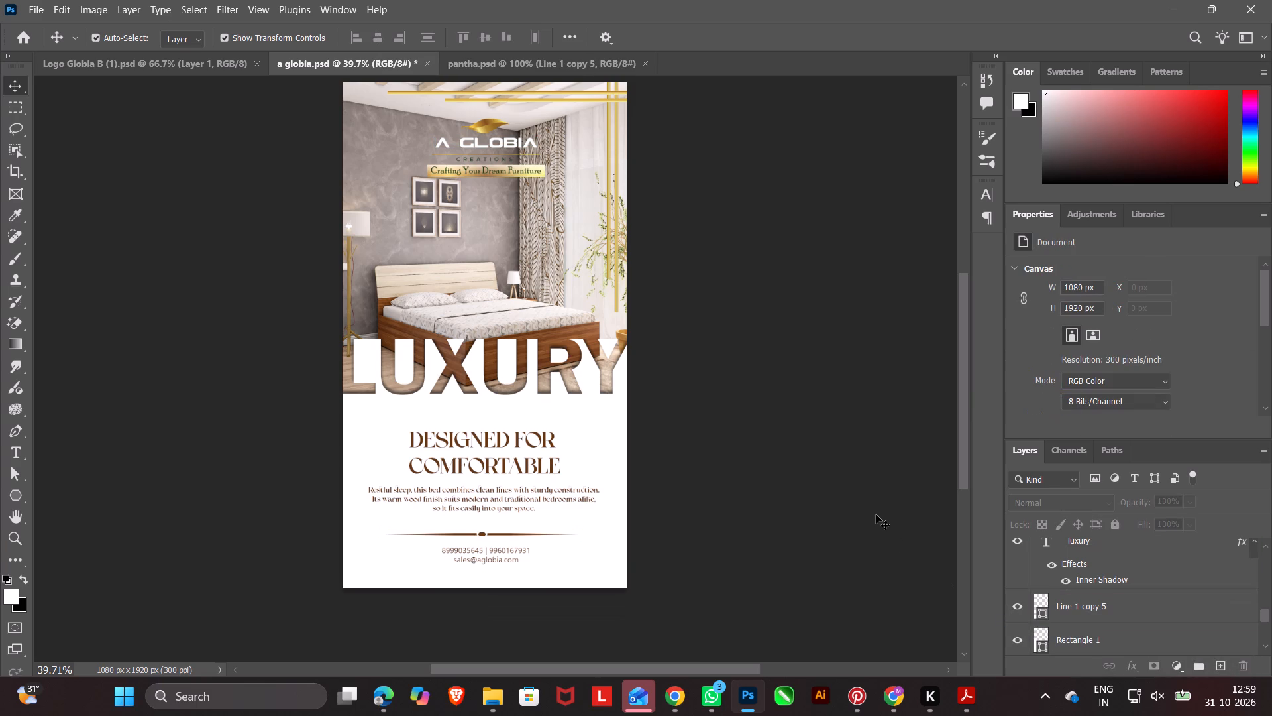
# Change the fill of the white lower panel, Rectangle 1, to a custom very pale cream-yellow.
pyautogui.click(613, 550)
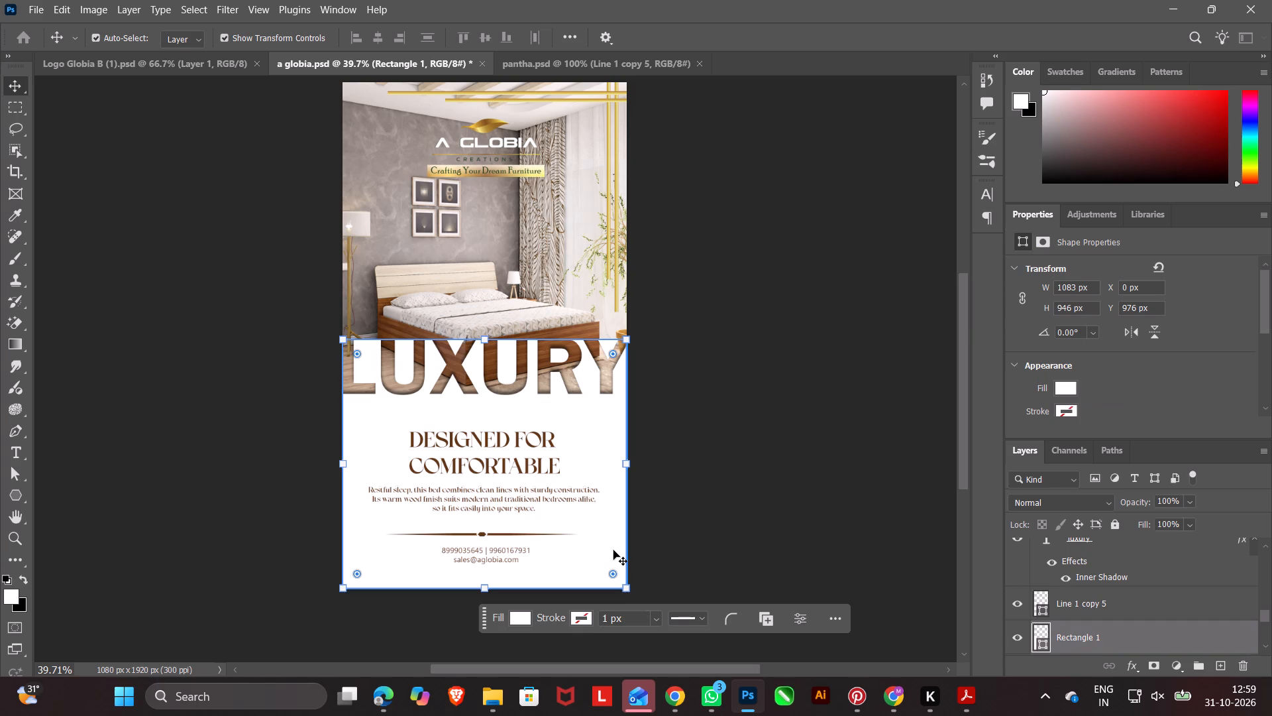
pyautogui.click(1132, 668)
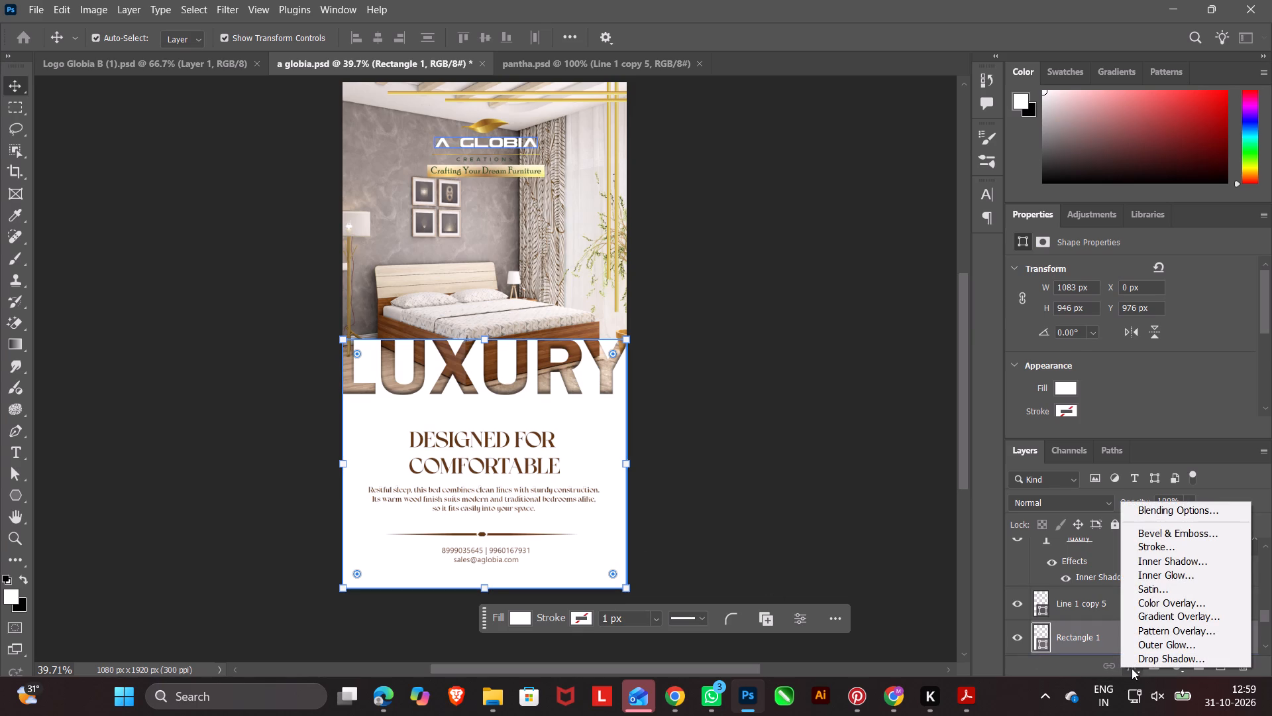
pyautogui.click(517, 613)
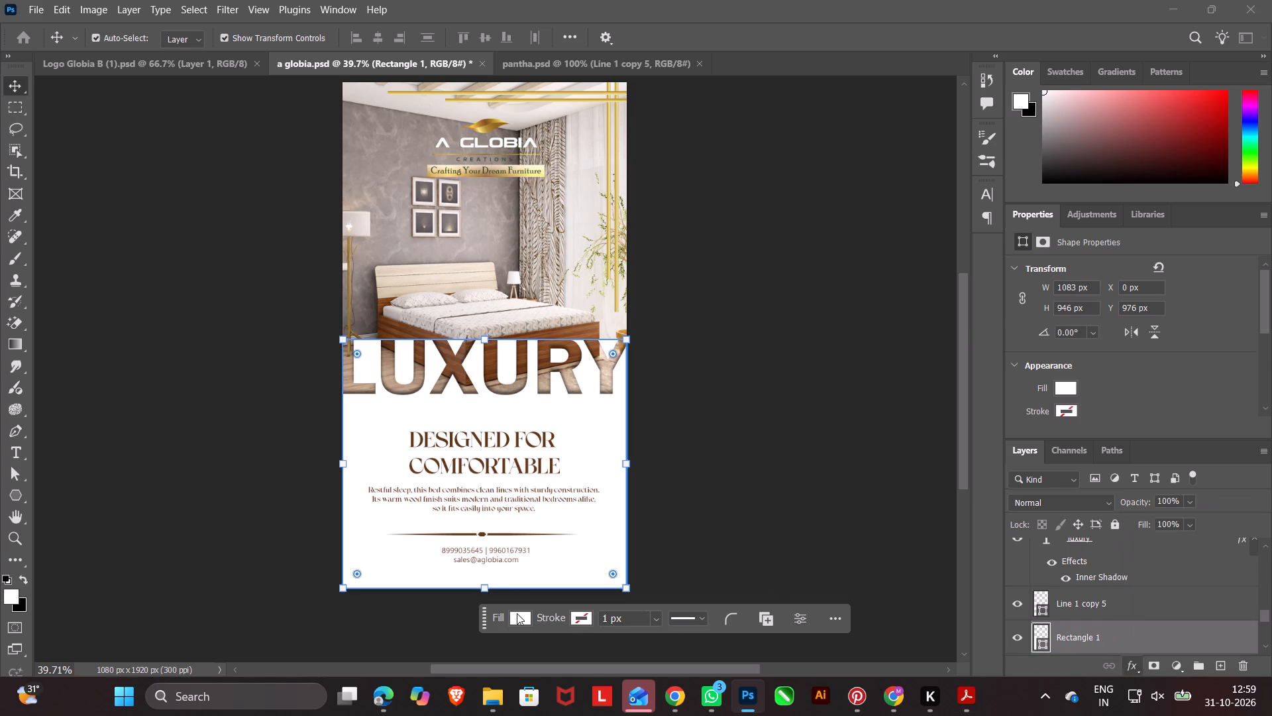
pyautogui.click(519, 617)
pyautogui.click(547, 451)
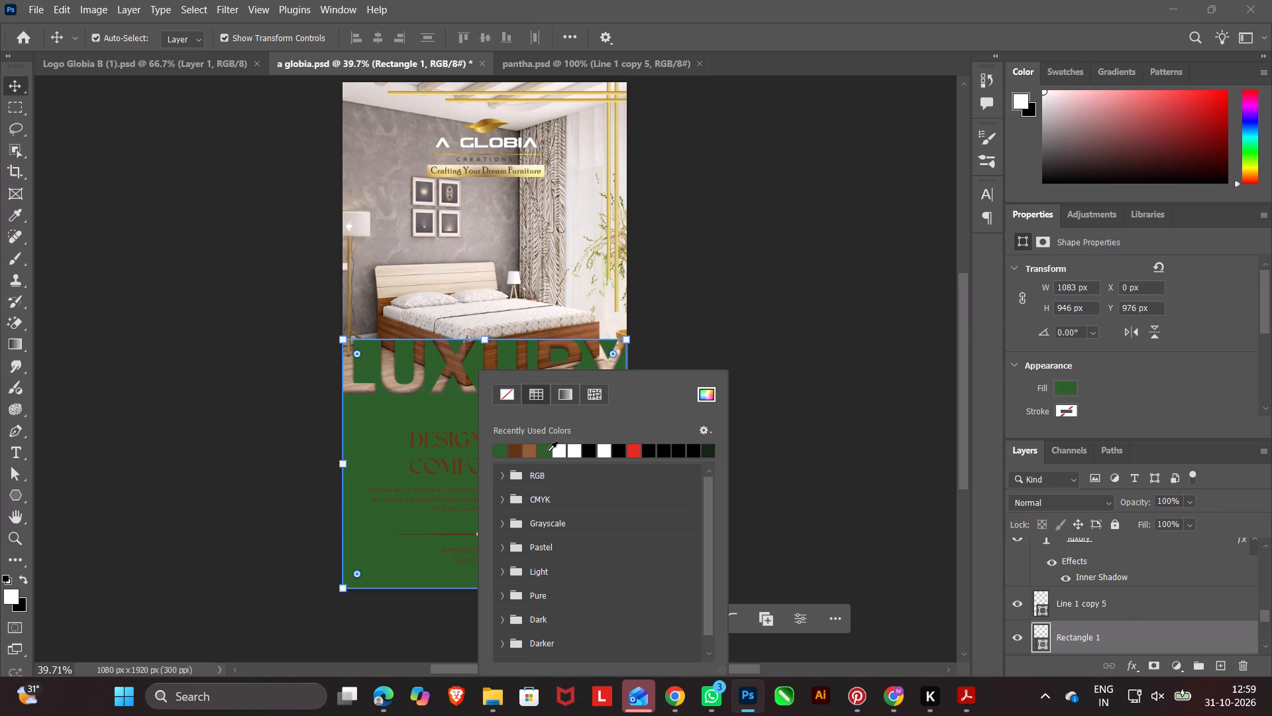
pyautogui.click(708, 395)
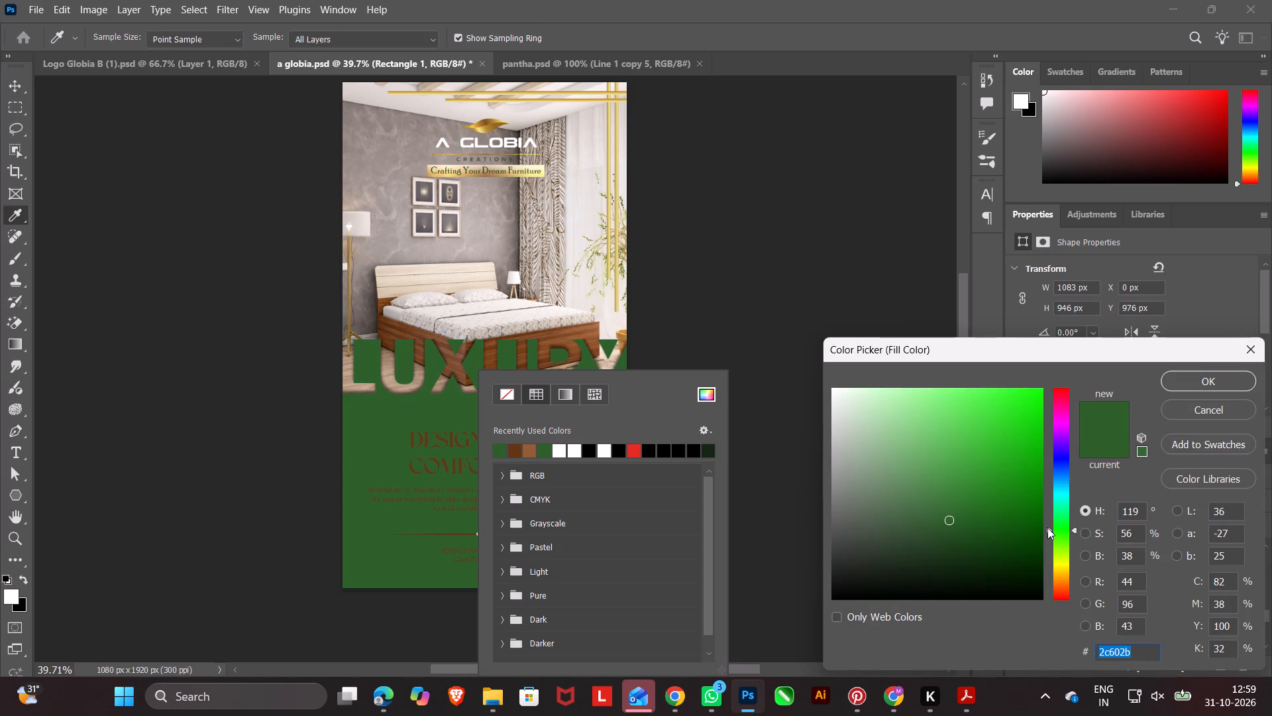
pyautogui.moveTo(1047, 528); pyautogui.dragTo(1054, 560)
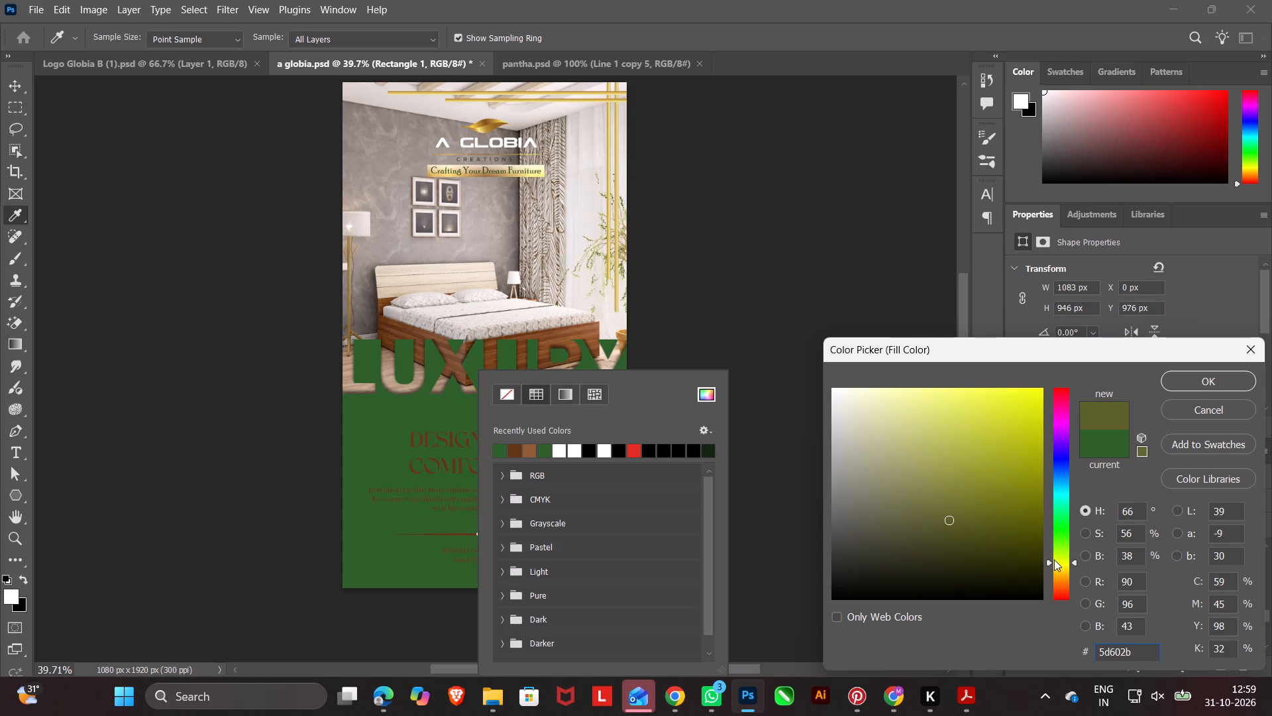
pyautogui.moveTo(1054, 560); pyautogui.dragTo(1056, 569)
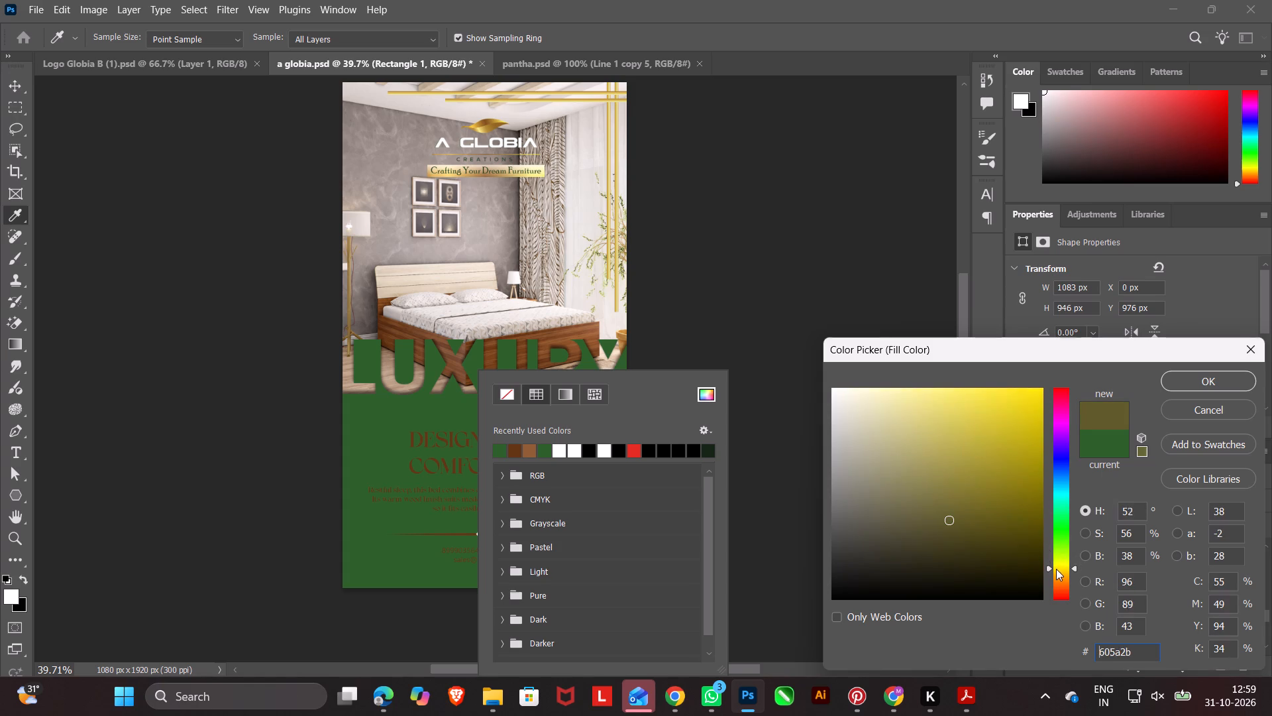
pyautogui.moveTo(1056, 569); pyautogui.dragTo(1056, 569)
pyautogui.moveTo(867, 446); pyautogui.dragTo(855, 358)
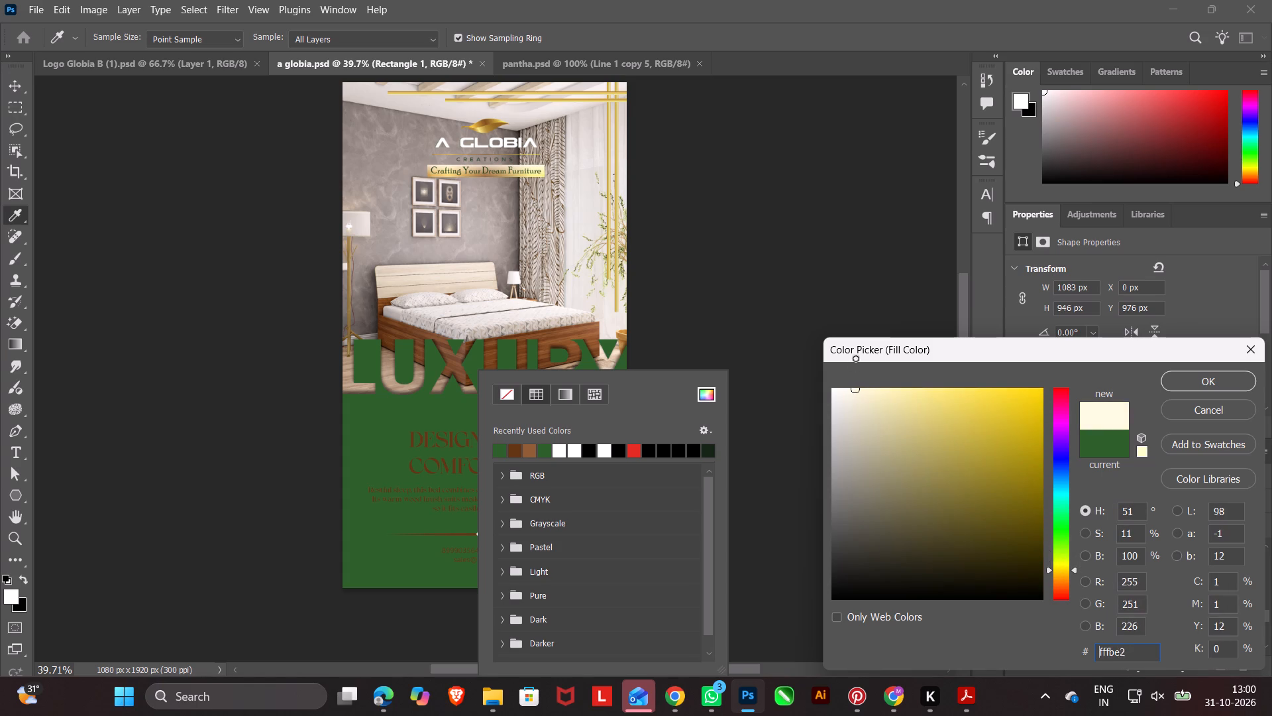
pyautogui.moveTo(855, 358); pyautogui.dragTo(861, 348)
pyautogui.click(1199, 382)
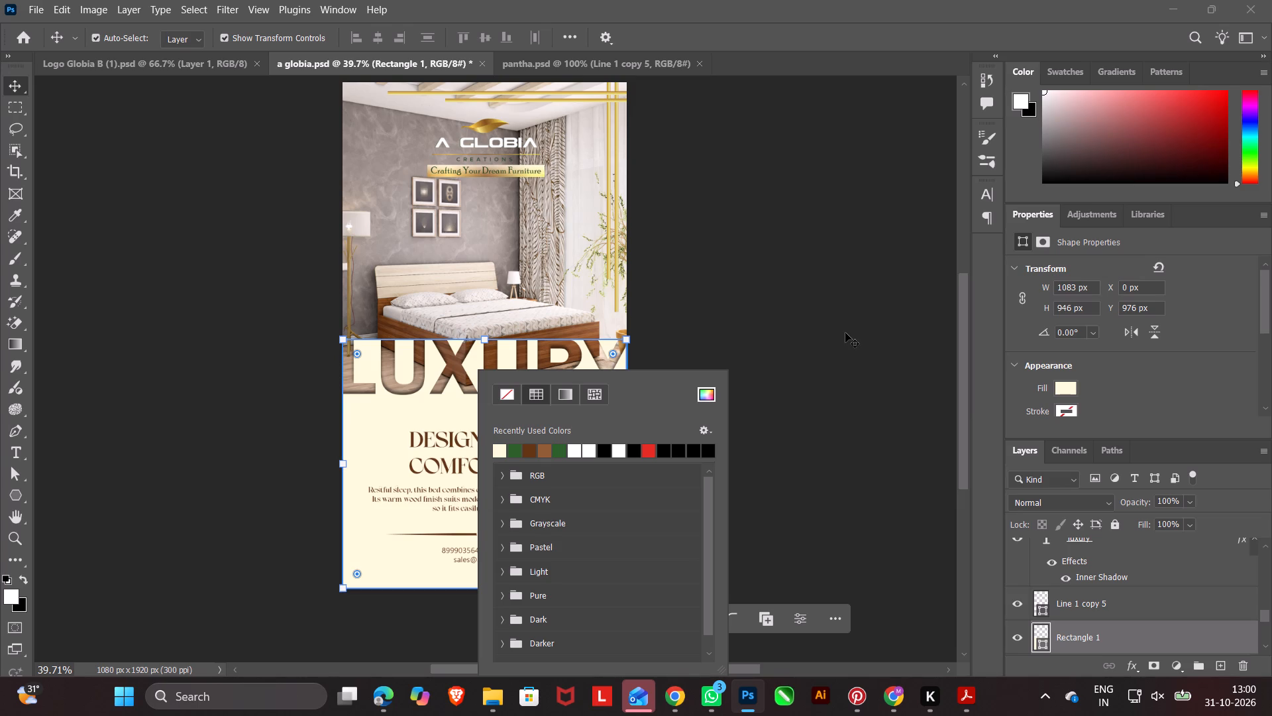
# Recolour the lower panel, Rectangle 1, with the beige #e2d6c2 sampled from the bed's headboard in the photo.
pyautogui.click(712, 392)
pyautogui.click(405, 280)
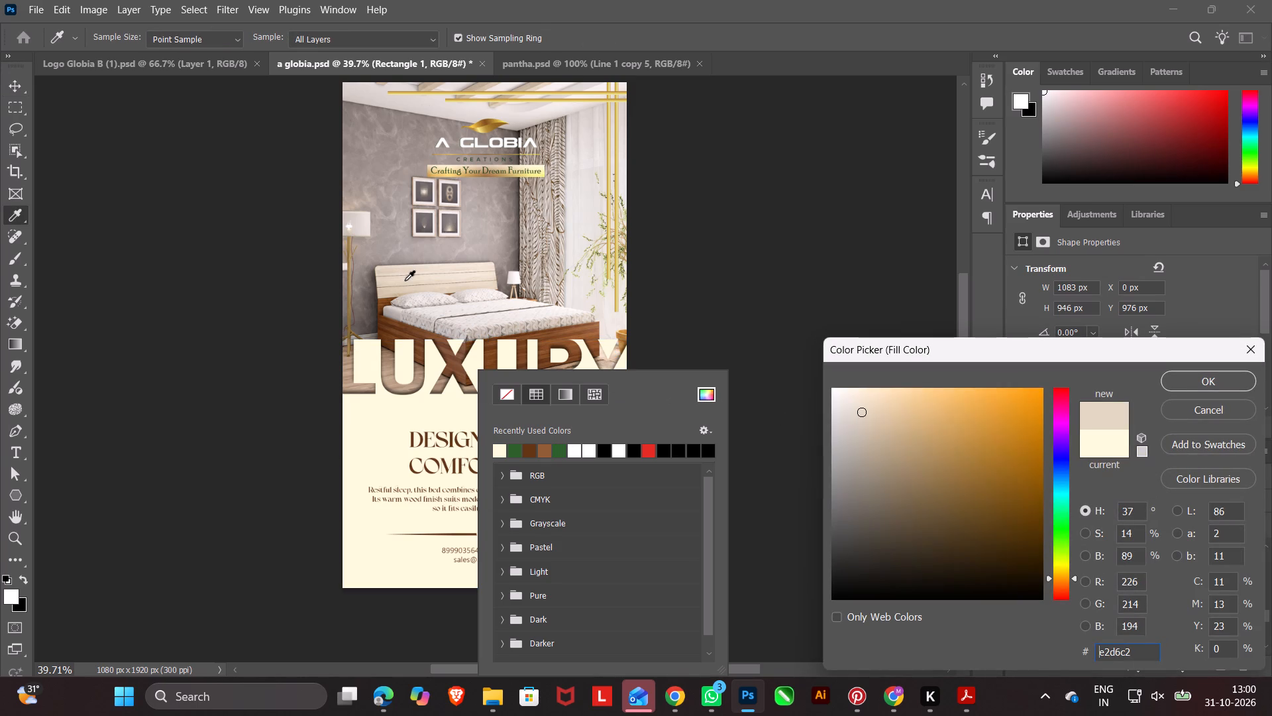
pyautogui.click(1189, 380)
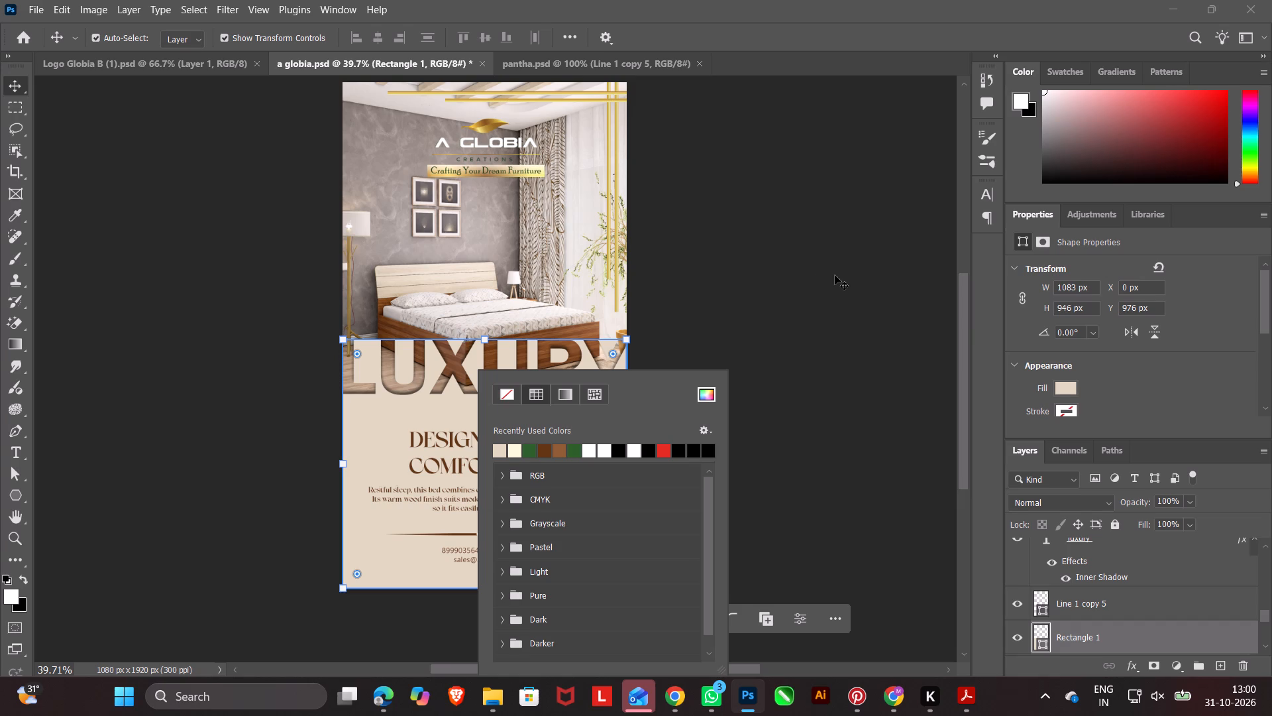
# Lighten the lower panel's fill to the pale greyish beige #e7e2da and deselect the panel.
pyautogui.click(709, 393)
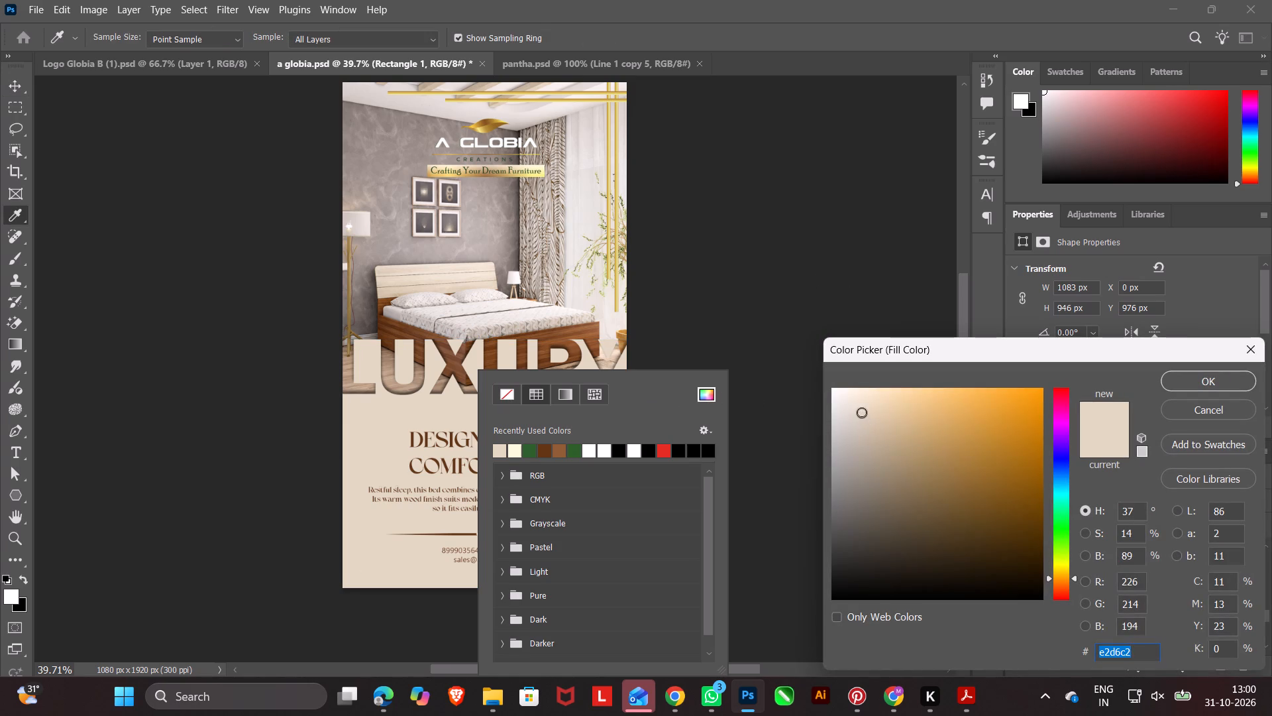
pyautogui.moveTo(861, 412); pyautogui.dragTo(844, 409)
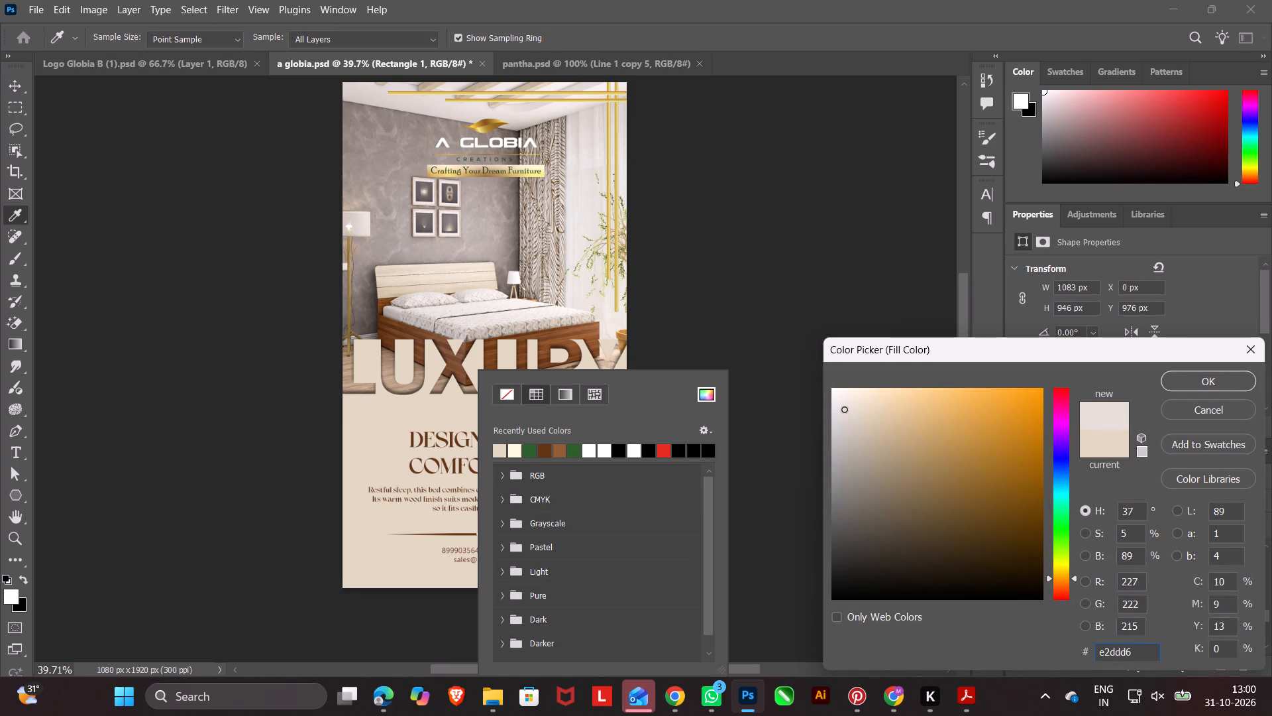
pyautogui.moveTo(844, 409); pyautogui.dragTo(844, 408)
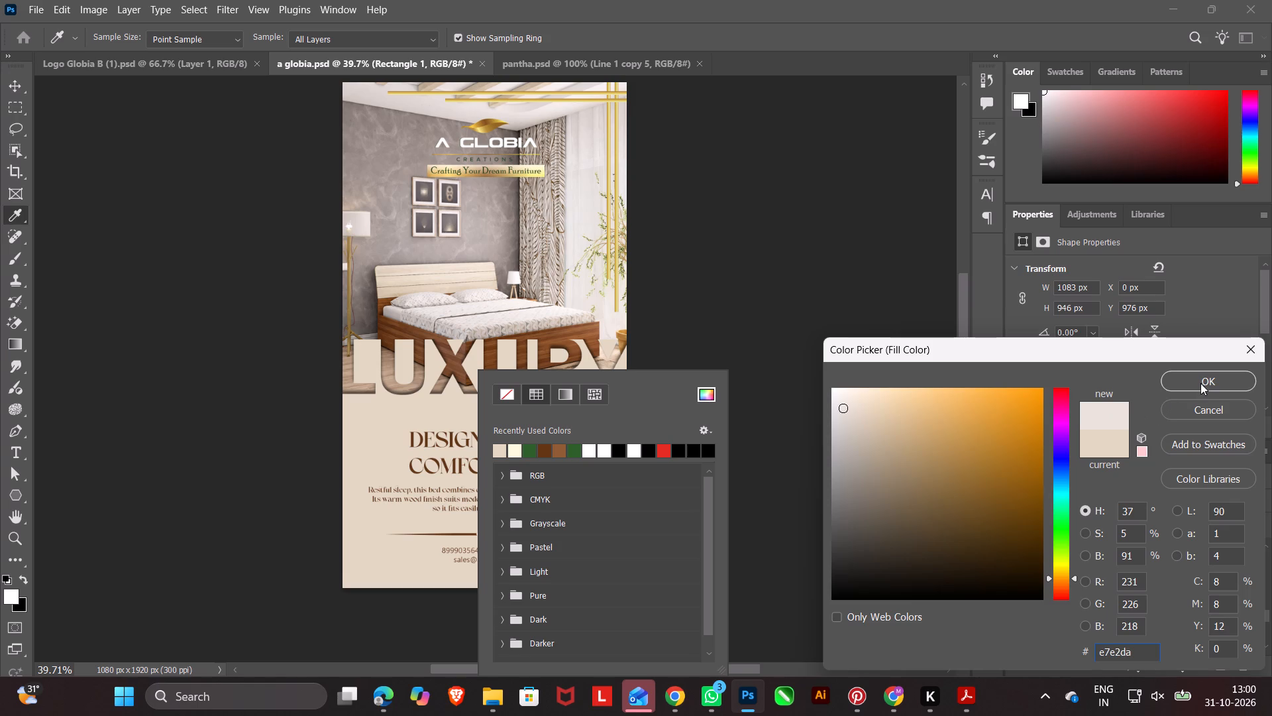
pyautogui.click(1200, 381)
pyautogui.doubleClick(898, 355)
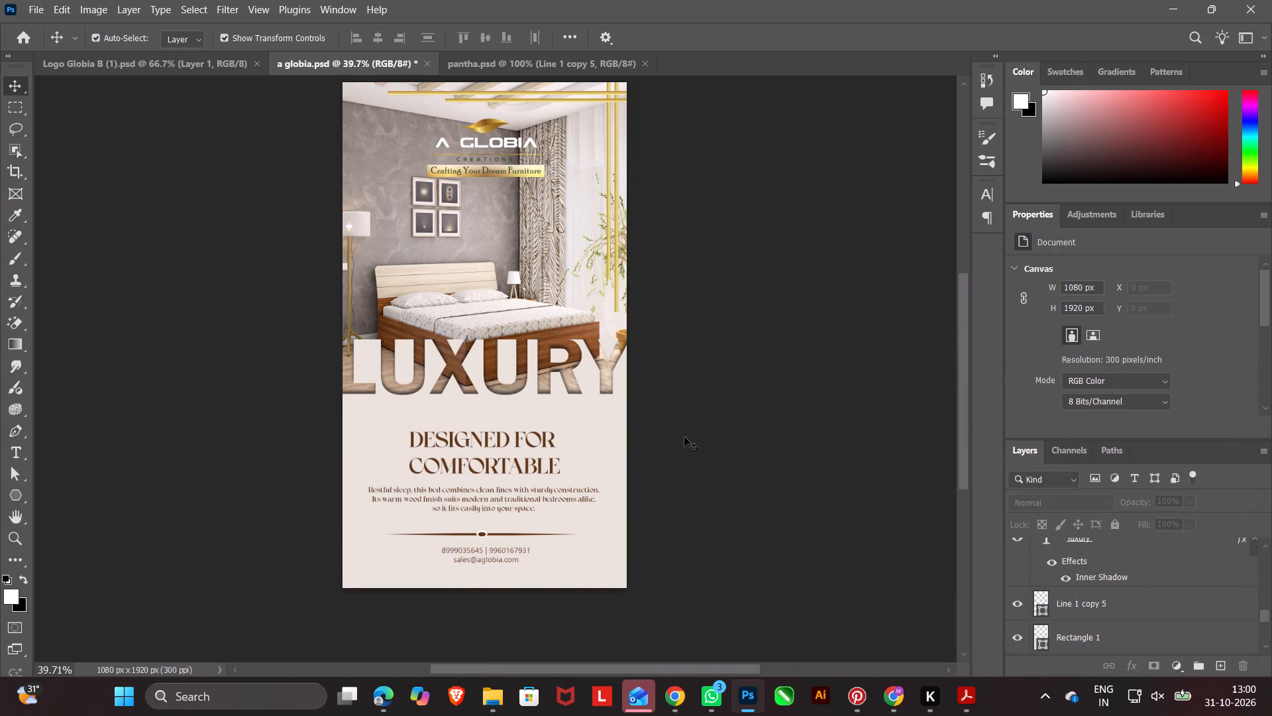
# Change the fill of the lower panel, Rectangle 1, to the warm off-white #fffbf5 and deselect the panel.
pyautogui.click(593, 444)
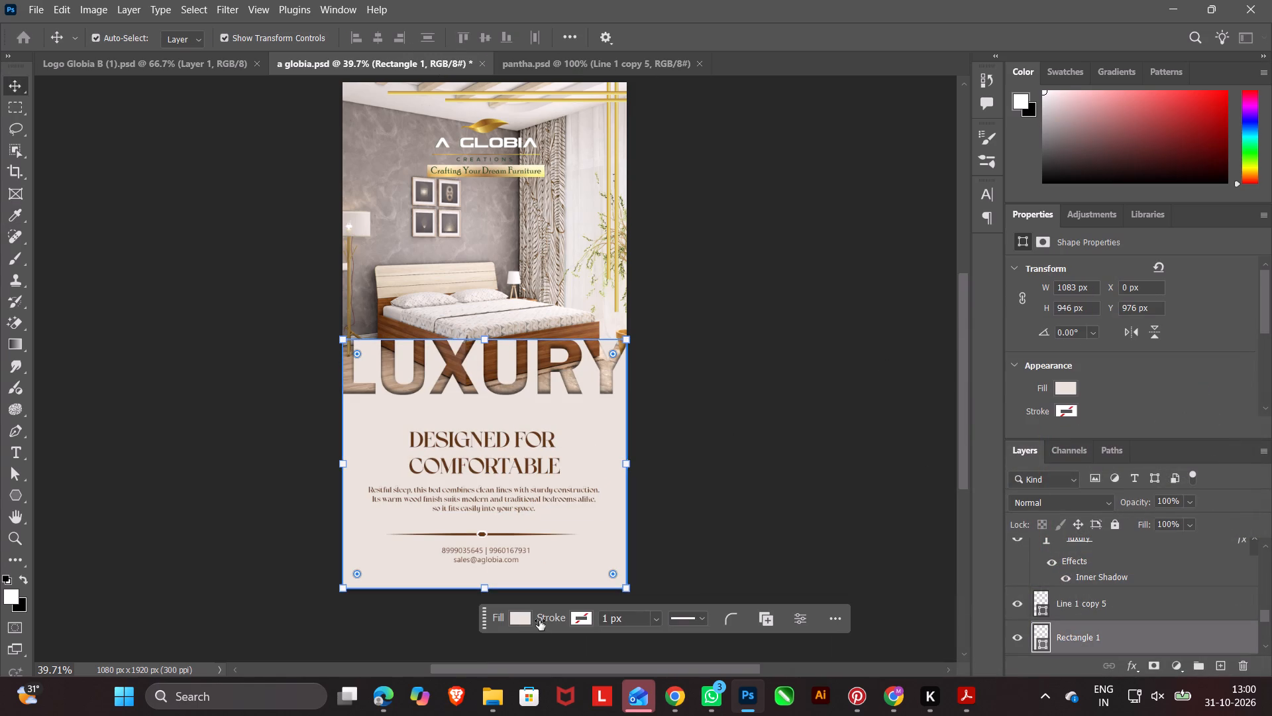
pyautogui.click(525, 620)
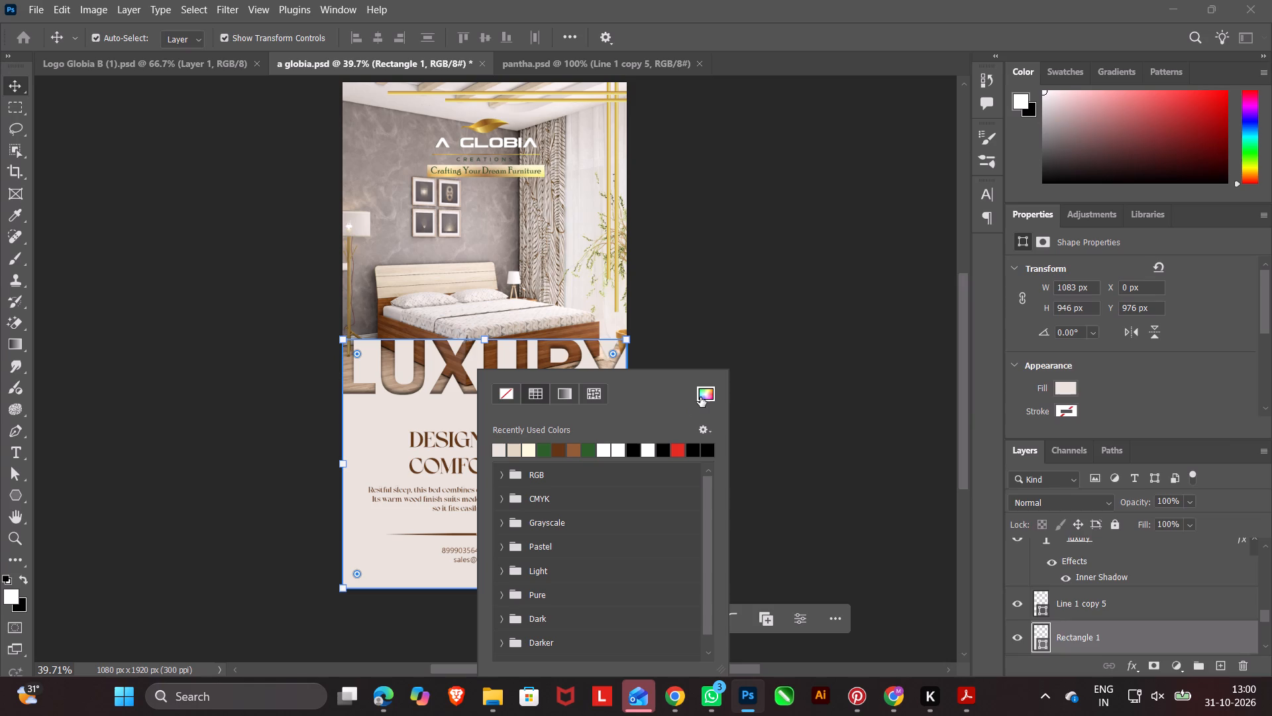
pyautogui.click(700, 397)
pyautogui.moveTo(843, 407); pyautogui.dragTo(830, 400)
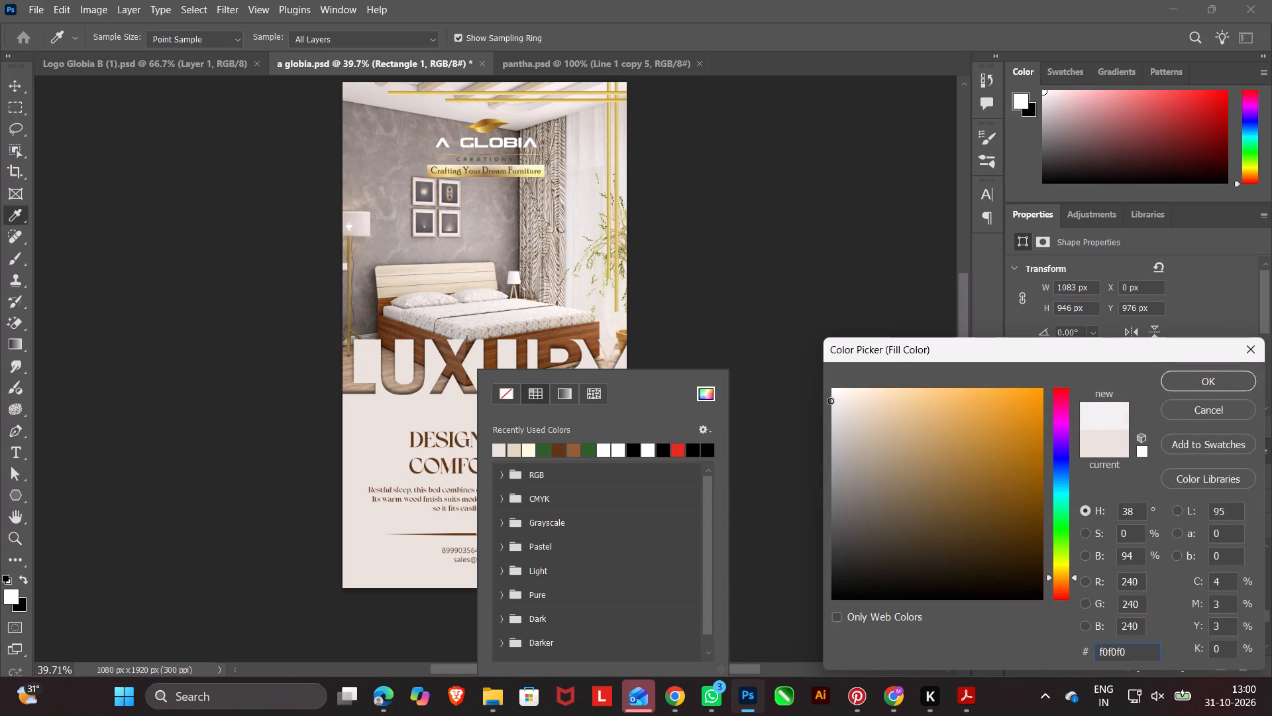
pyautogui.moveTo(830, 400); pyautogui.dragTo(830, 402)
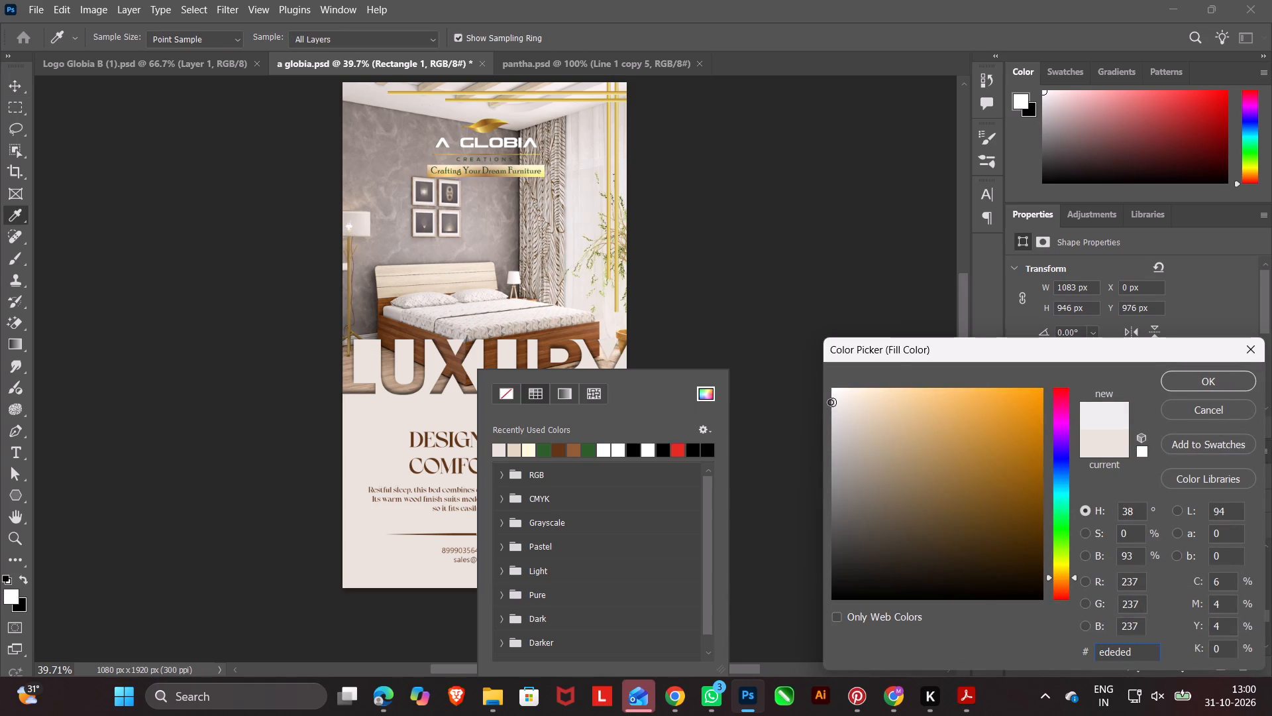
pyautogui.moveTo(830, 402); pyautogui.dragTo(841, 381)
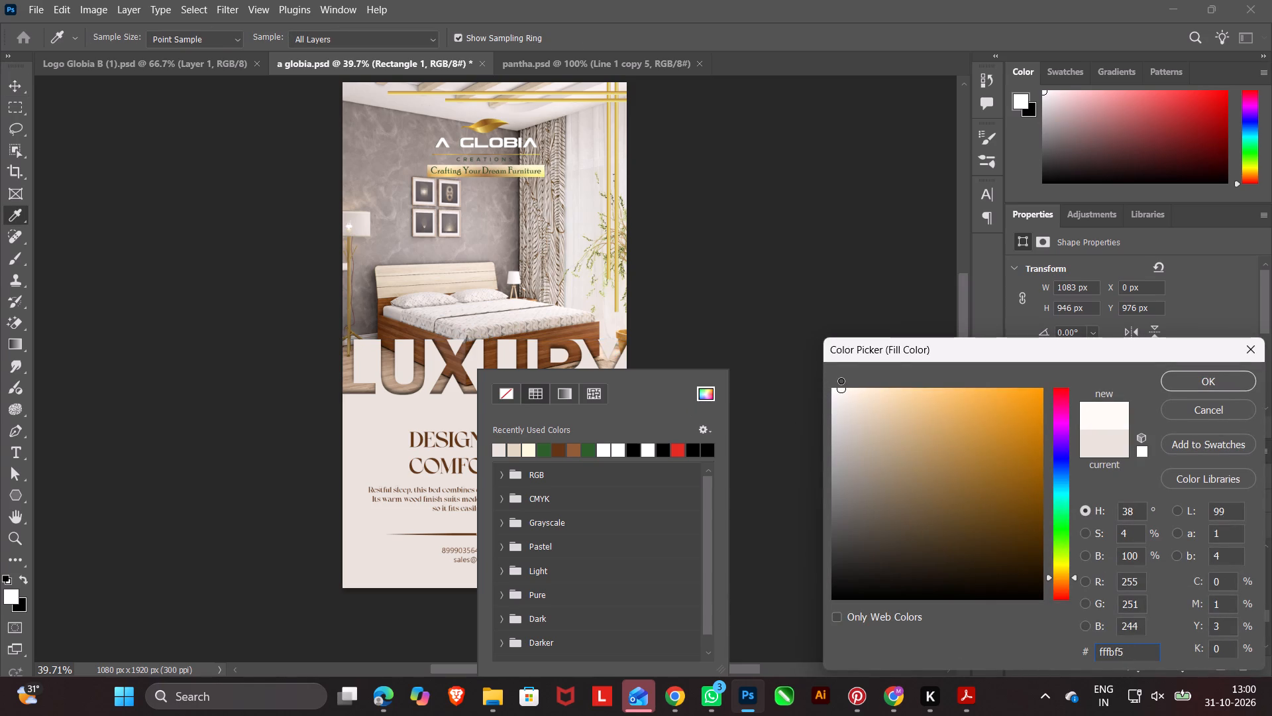
pyautogui.moveTo(841, 381); pyautogui.dragTo(840, 381)
pyautogui.click(1217, 383)
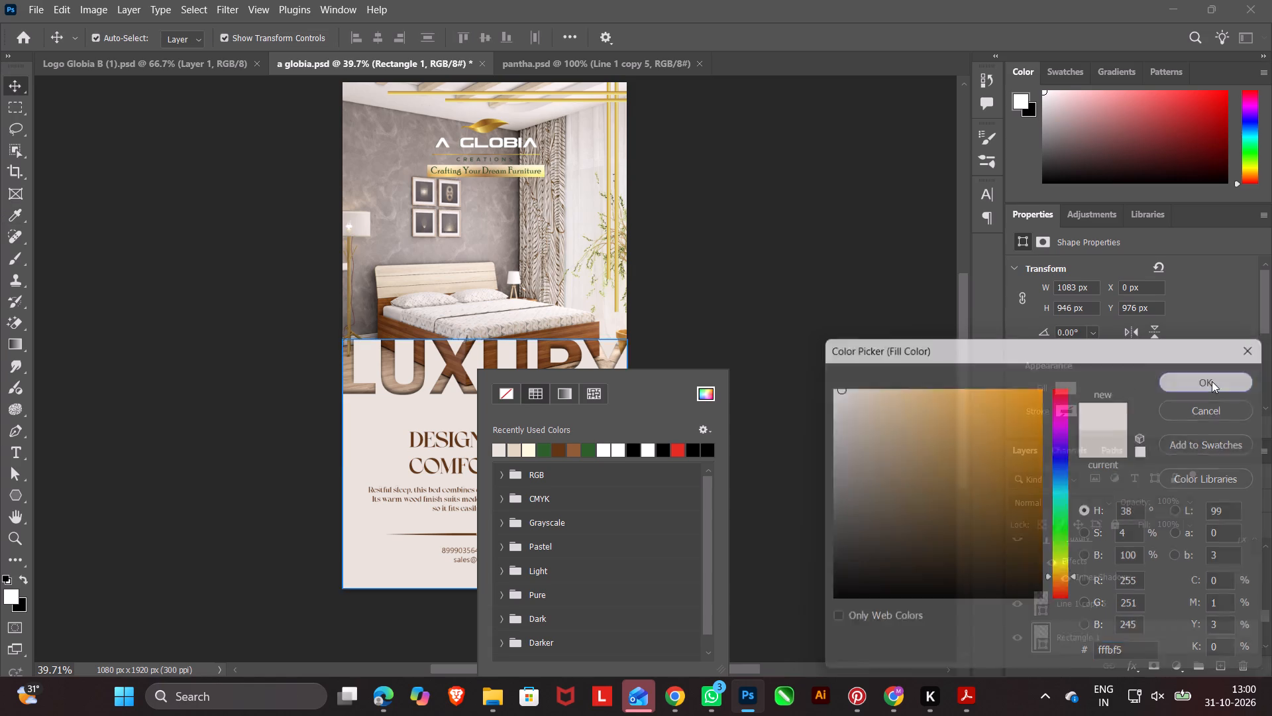
pyautogui.doubleClick(848, 396)
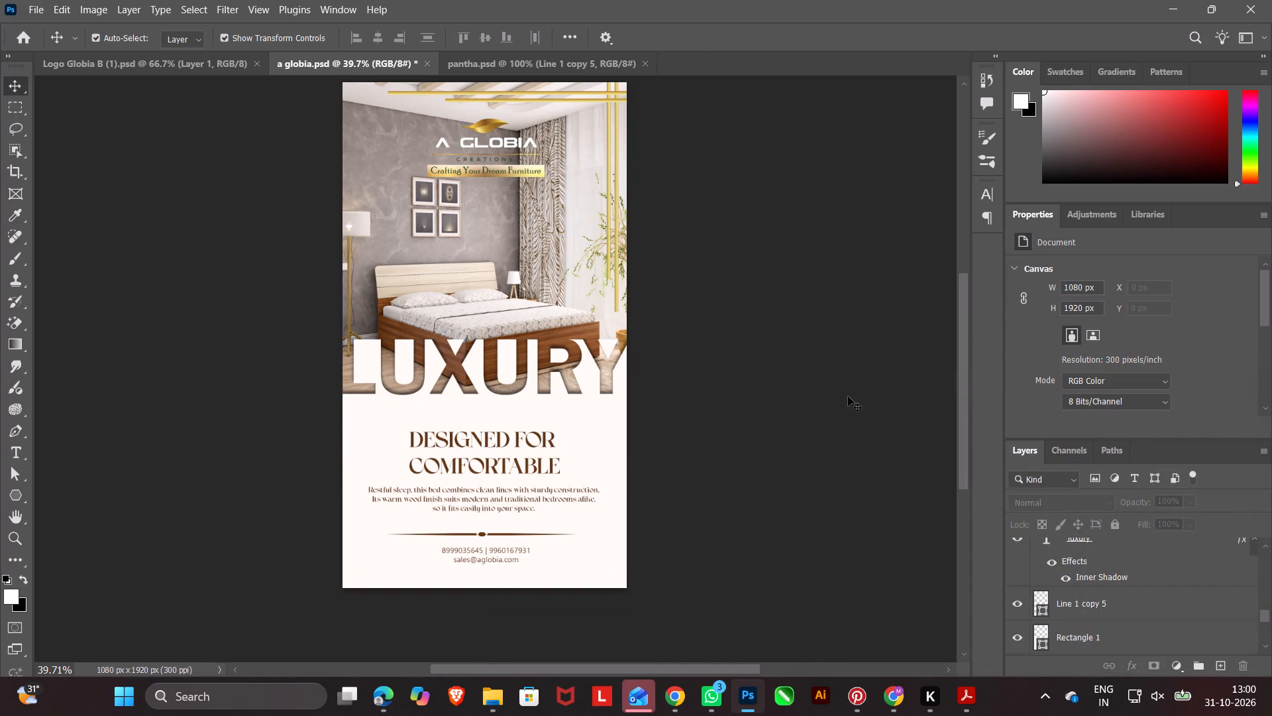
# Switch to the Pinterest reference pin "Unparalleled living, Unmatched luxury!" to compare its layout with the poster, and return to Photoshop.
pyautogui.click(892, 689)
pyautogui.click(892, 689)
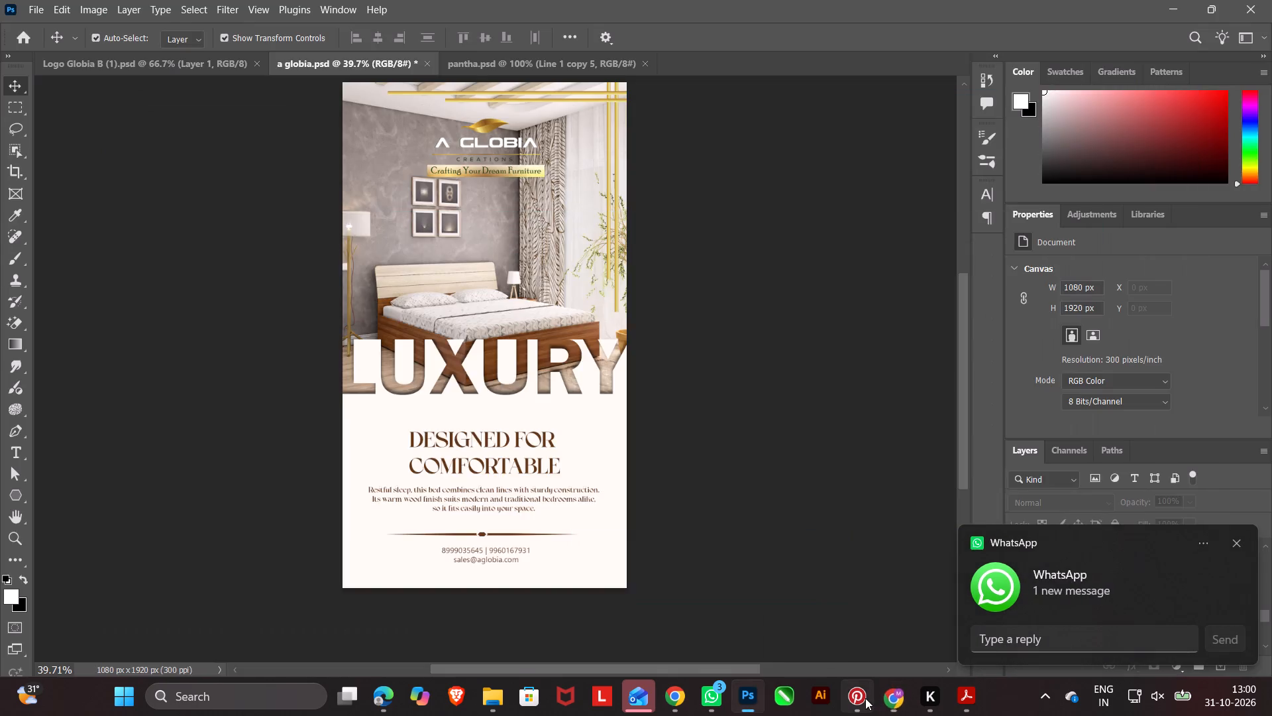
pyautogui.click(865, 698)
pyautogui.click(862, 697)
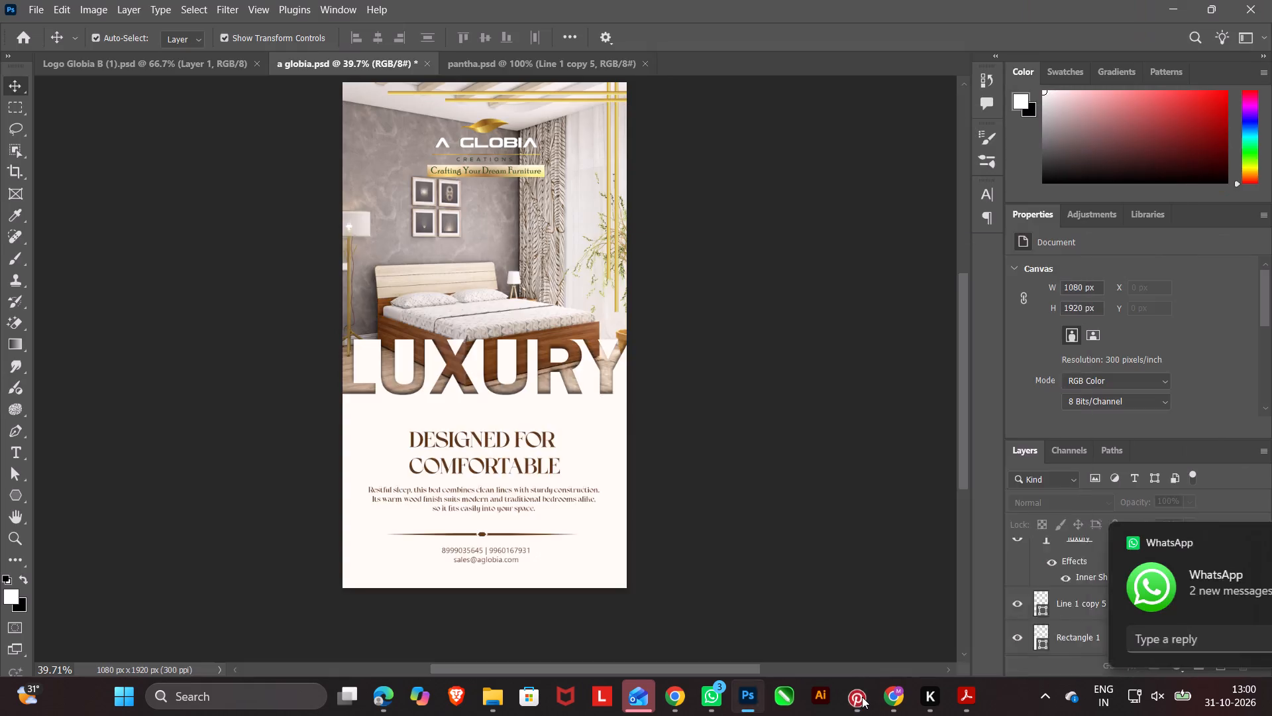
pyautogui.click(862, 697)
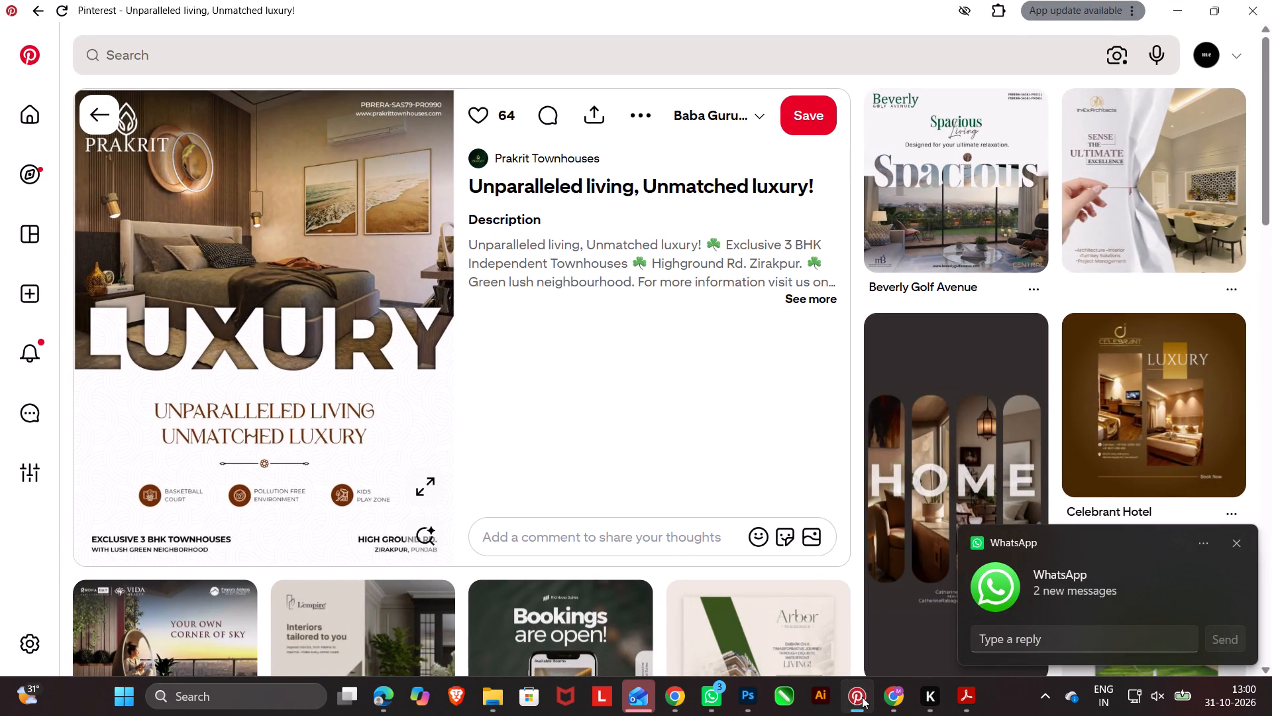
pyautogui.click(862, 697)
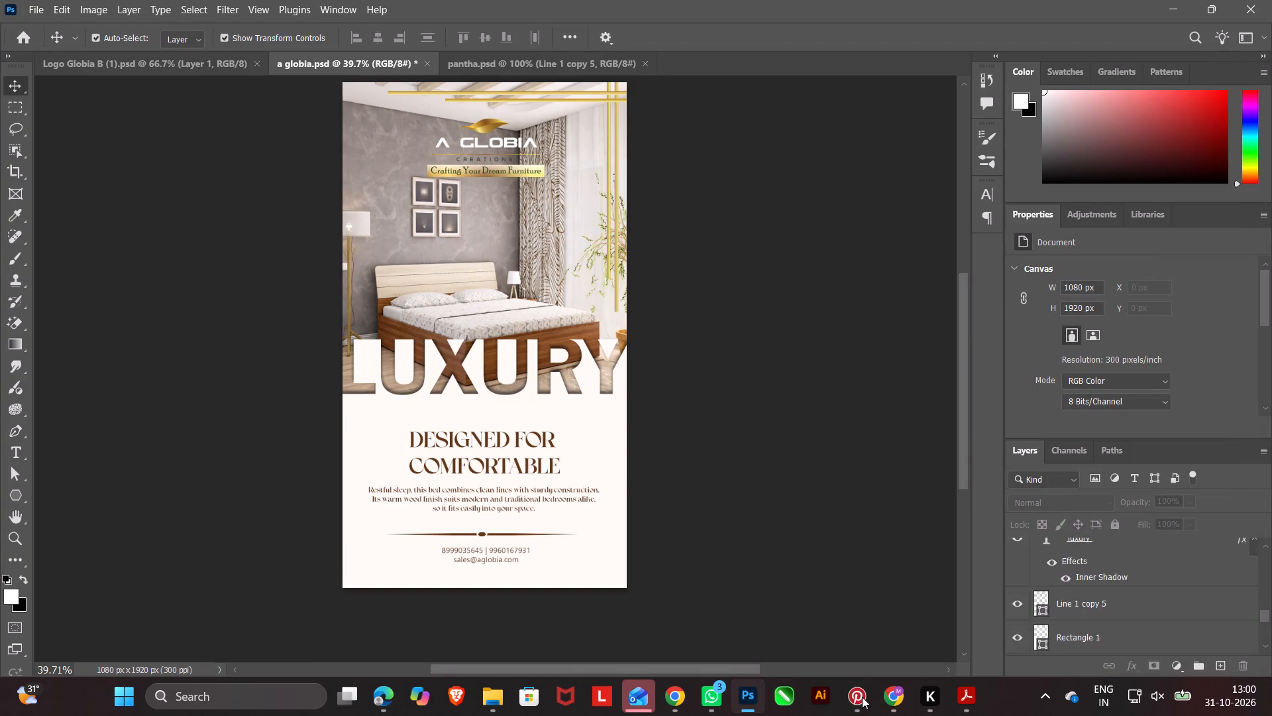
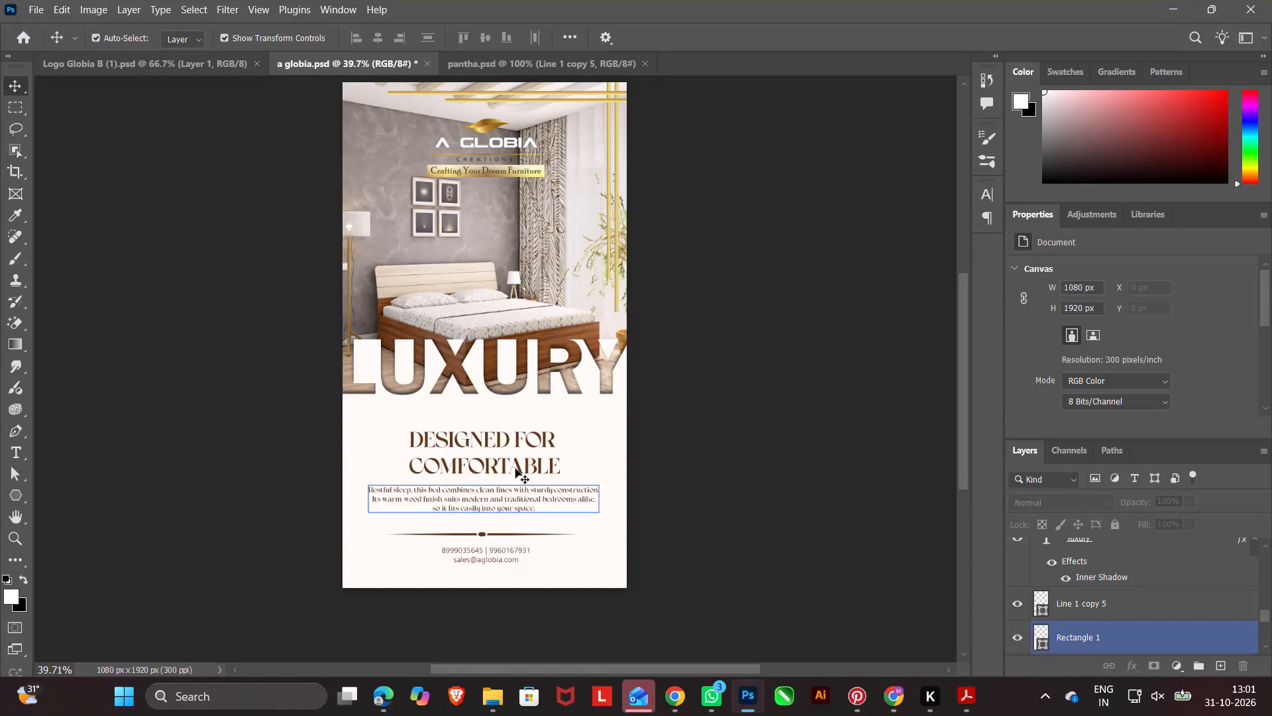
# Nudge the "Designed for comfortable" heading up slightly in the lower panel and deselect it.
pyautogui.click(515, 469)
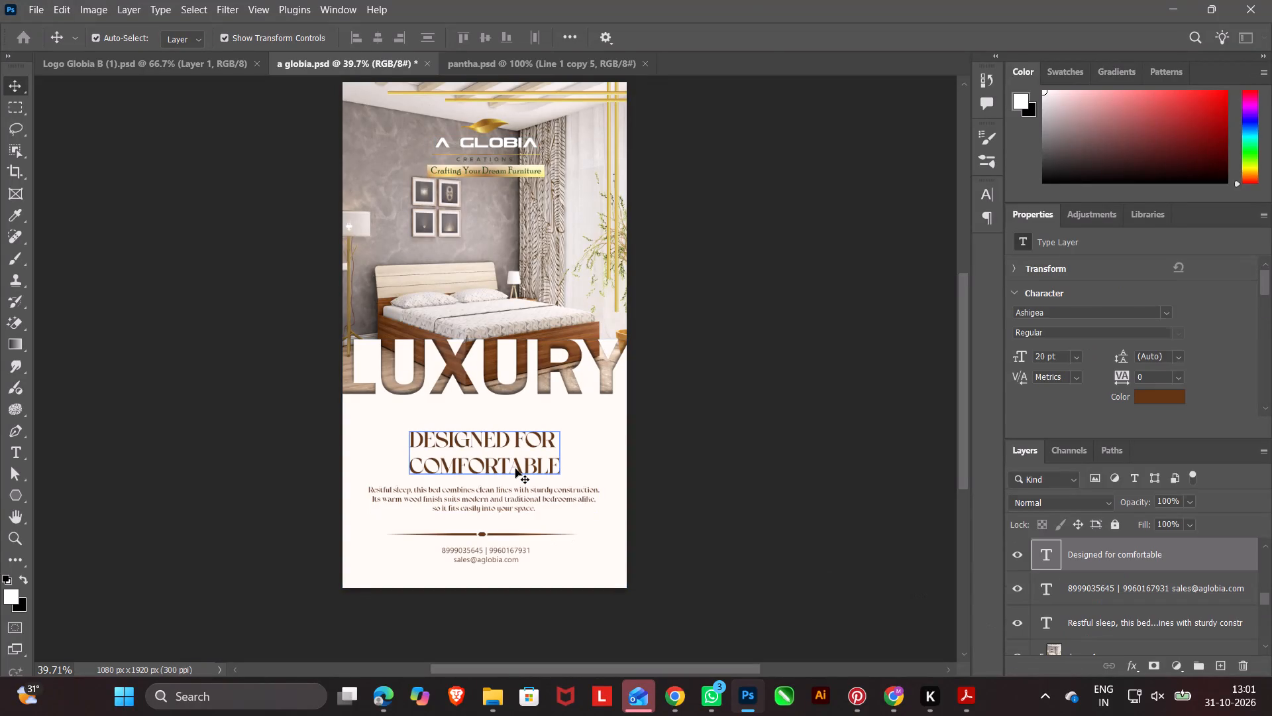
pyautogui.press('Up')
pyautogui.doubleClick(837, 488)
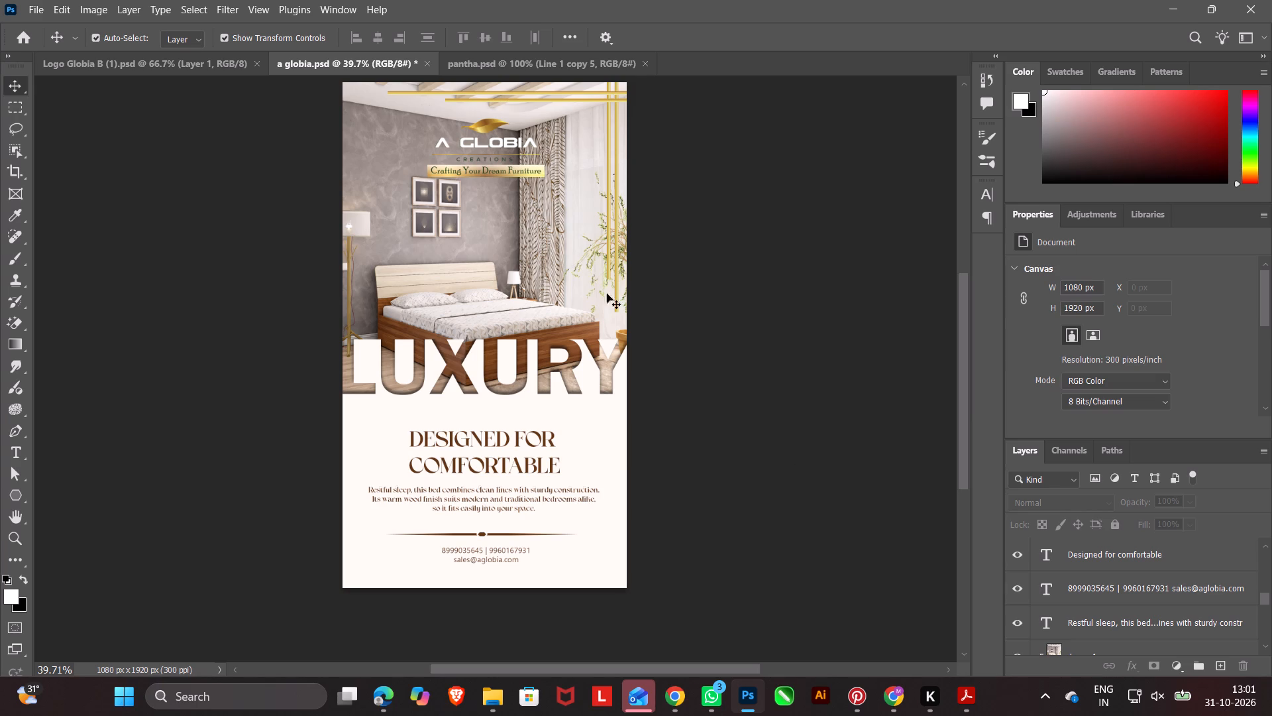
# Export the poster as a 1080 x 1920 px PNG named a globia in the Downloads folder, replacing the existing file.
pyautogui.click(36, 12)
pyautogui.click(49, 252)
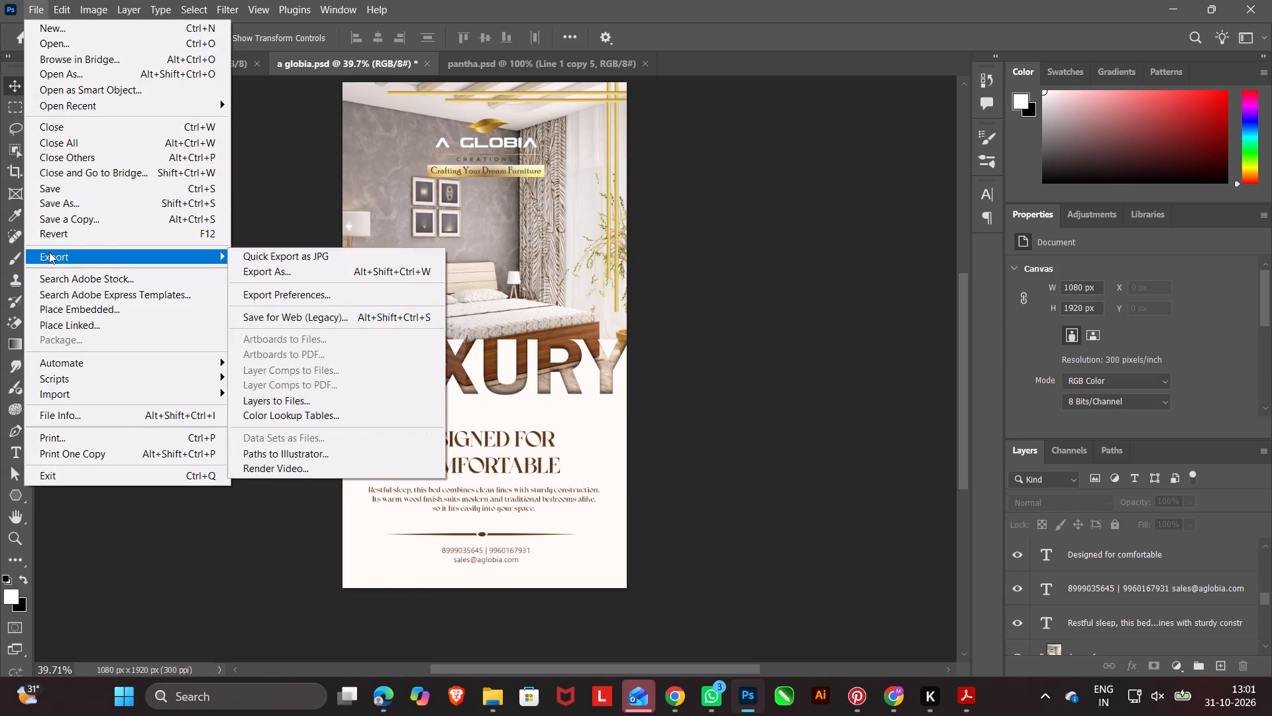
pyautogui.click(138, 265)
pyautogui.click(138, 256)
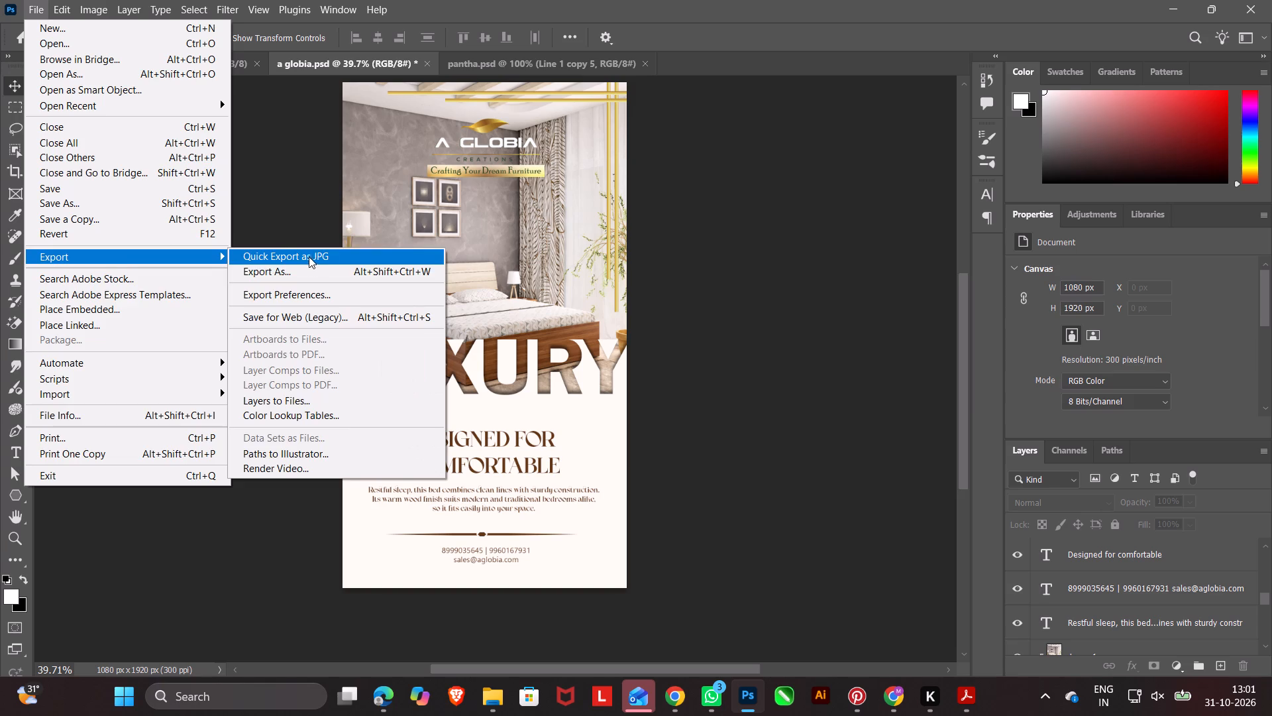
pyautogui.click(300, 273)
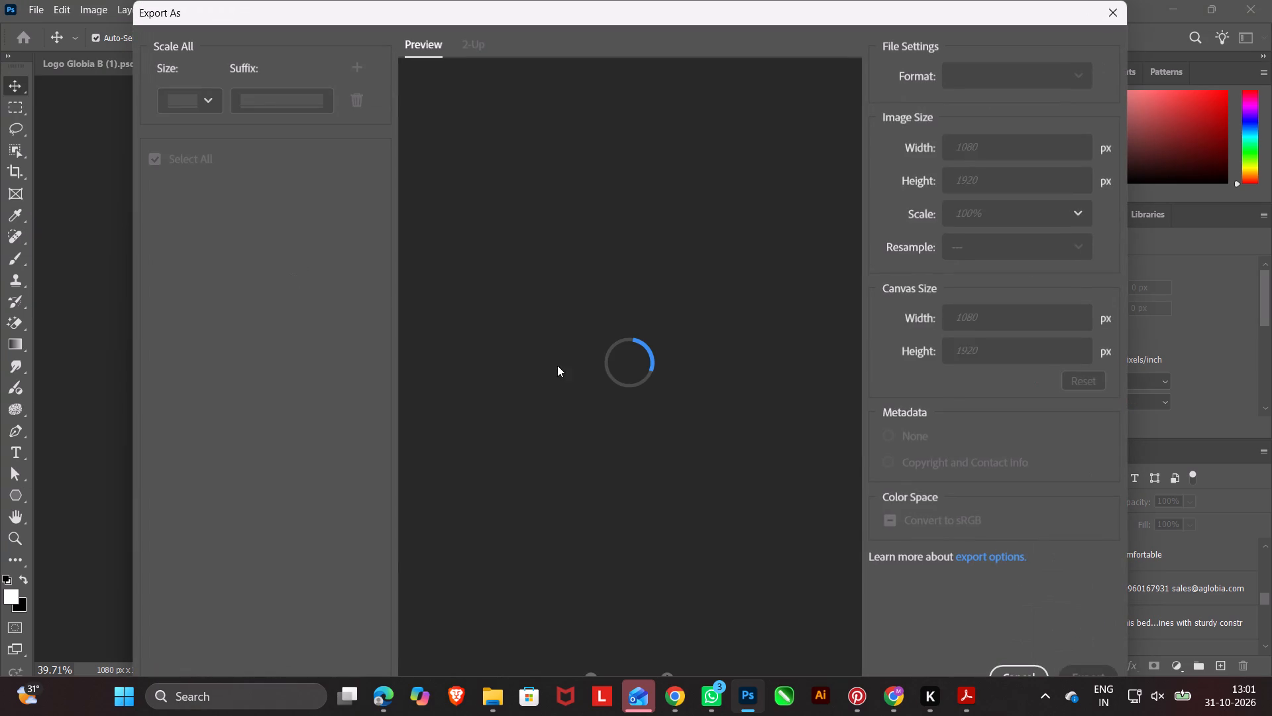
pyautogui.click(1087, 670)
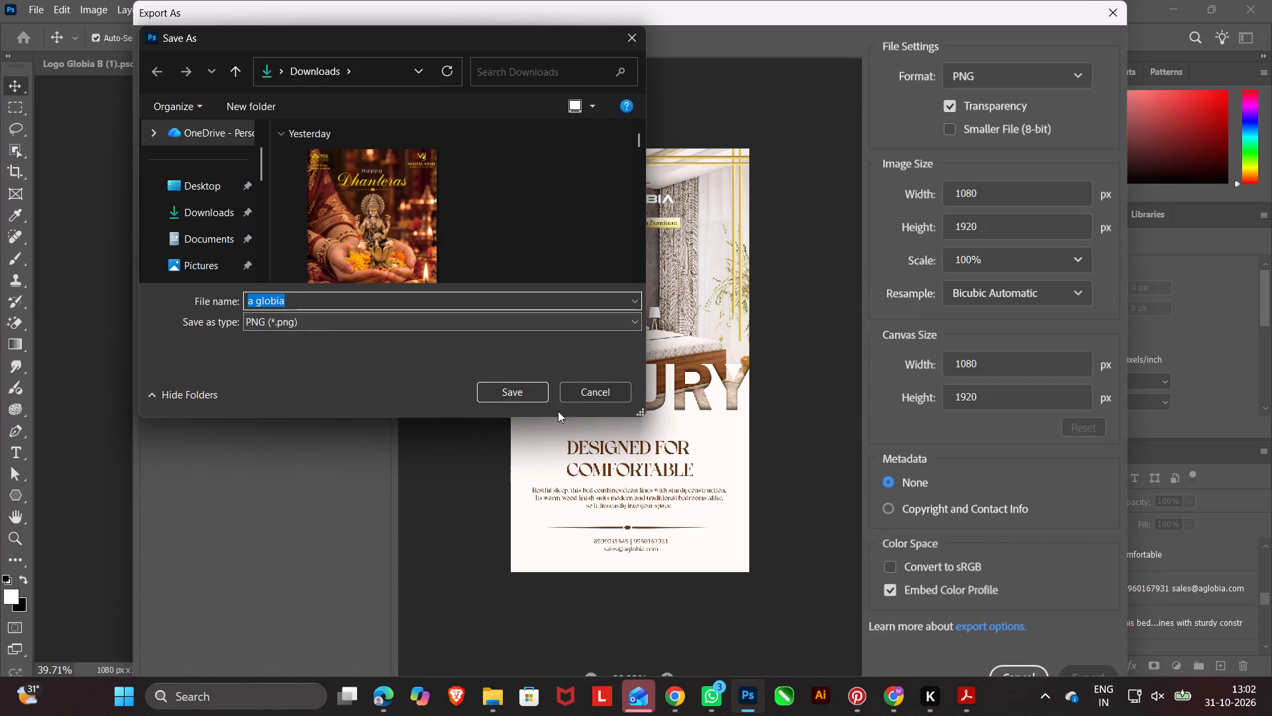
pyautogui.click(204, 208)
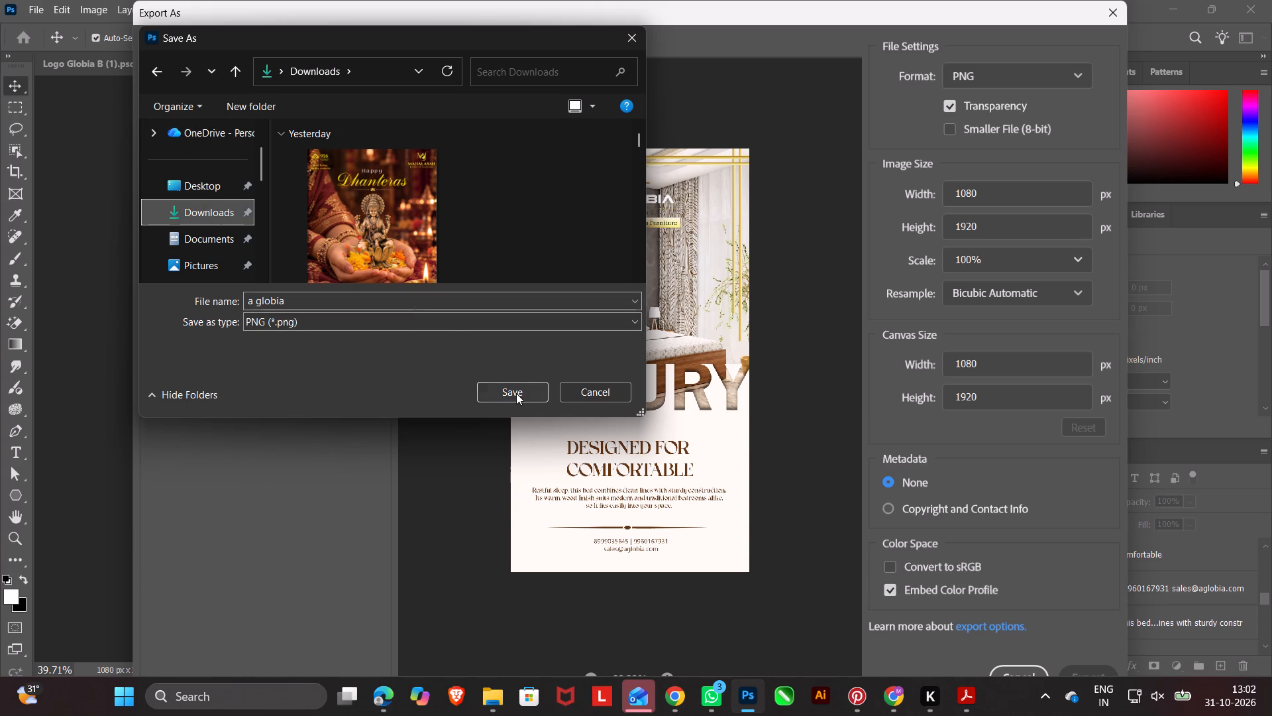
pyautogui.click(515, 392)
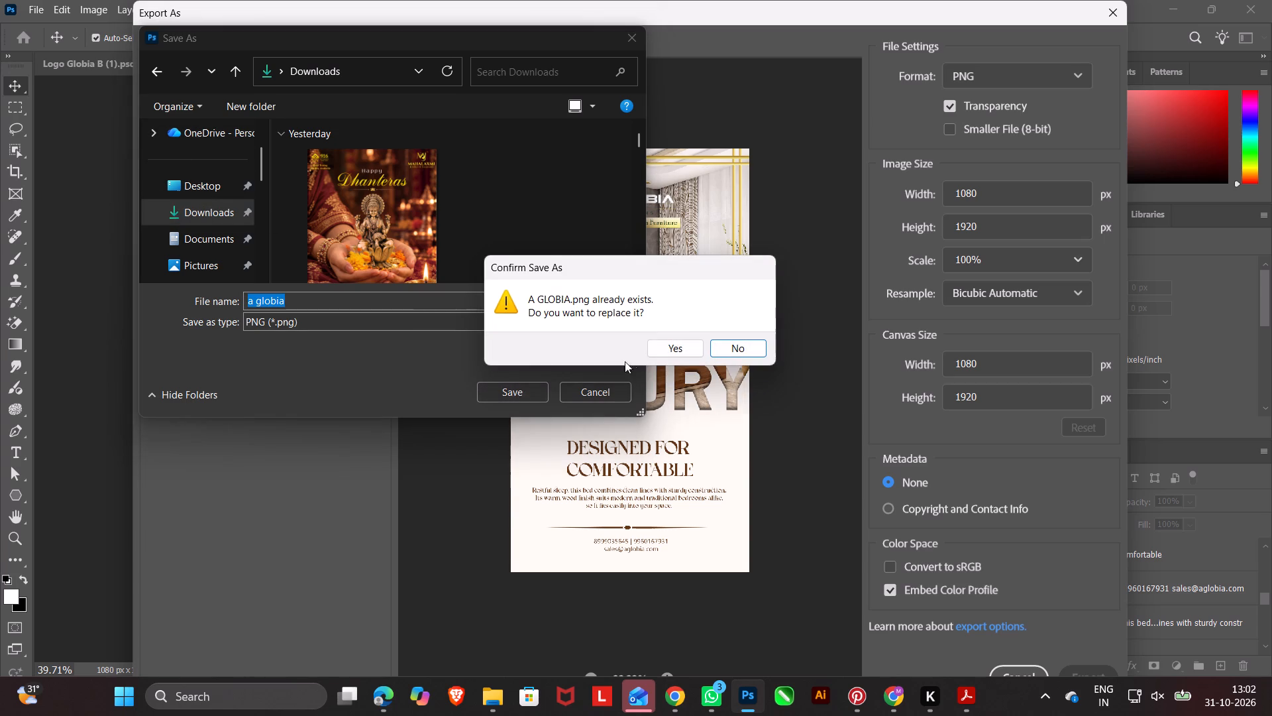
pyautogui.click(670, 347)
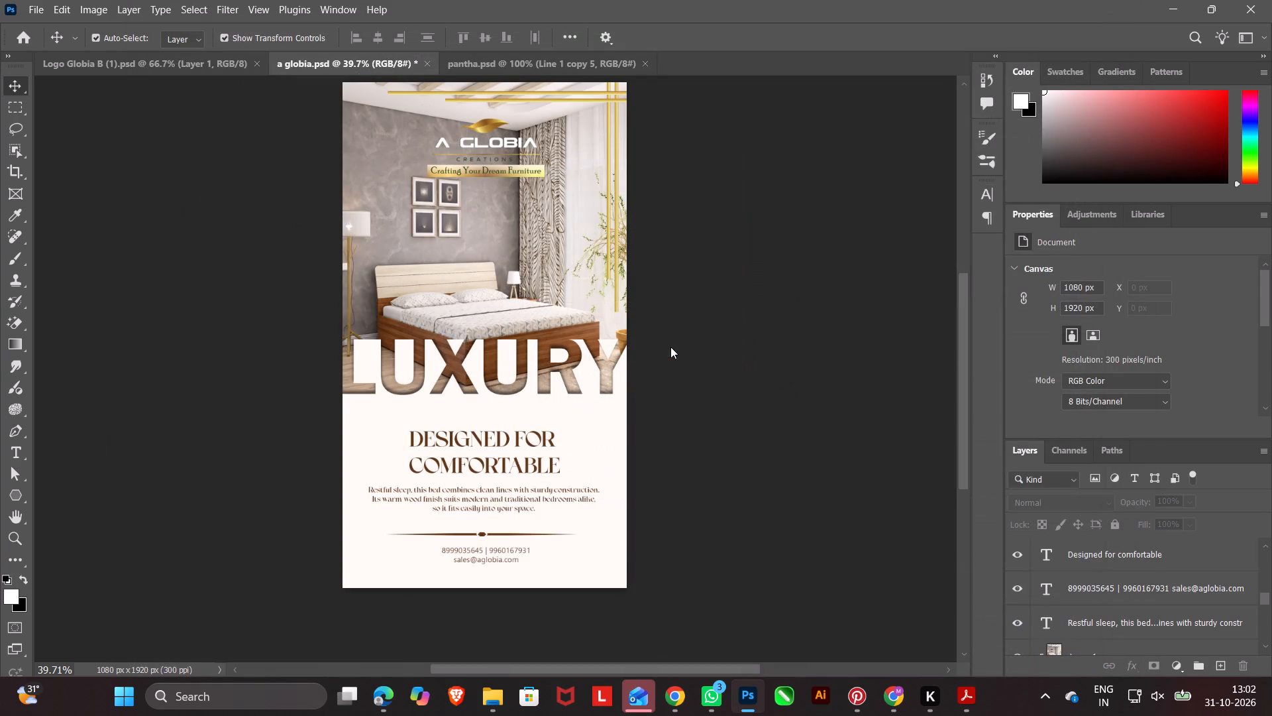
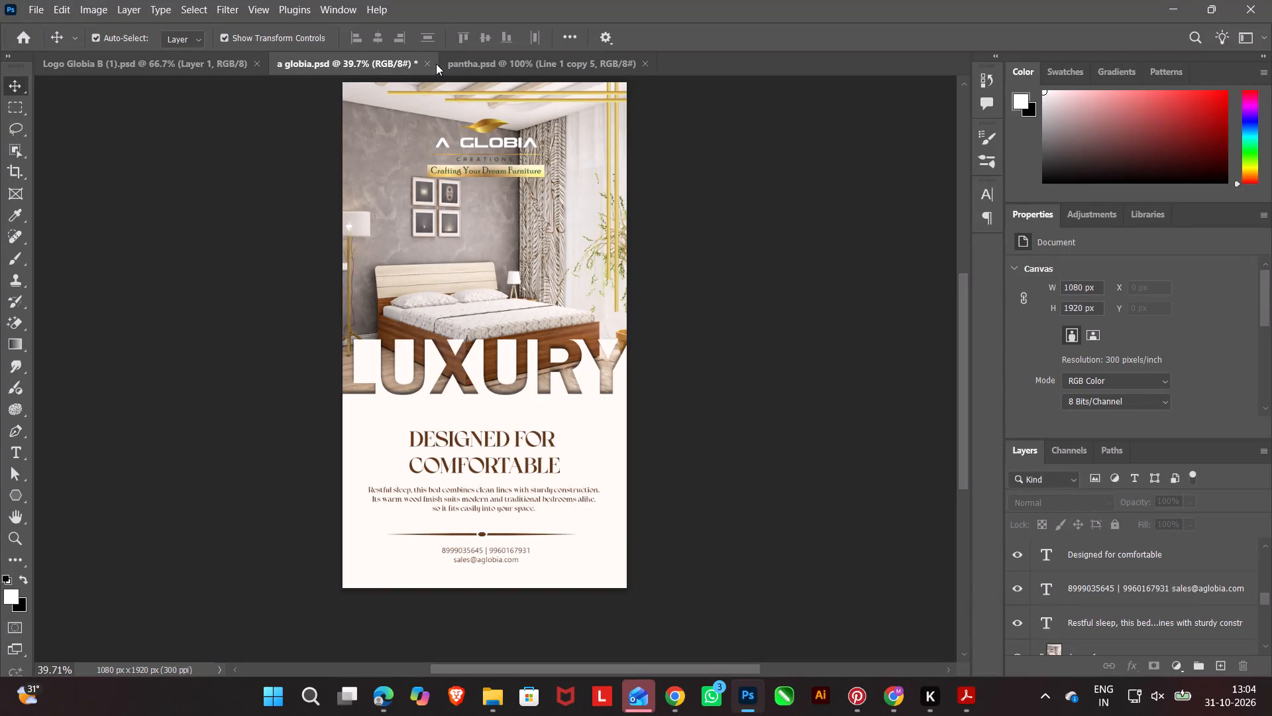
# Save the changes to a globia.psd and close it along with pantha.psd and Logo Globia B (1).psd.
pyautogui.click(434, 58)
pyautogui.click(425, 62)
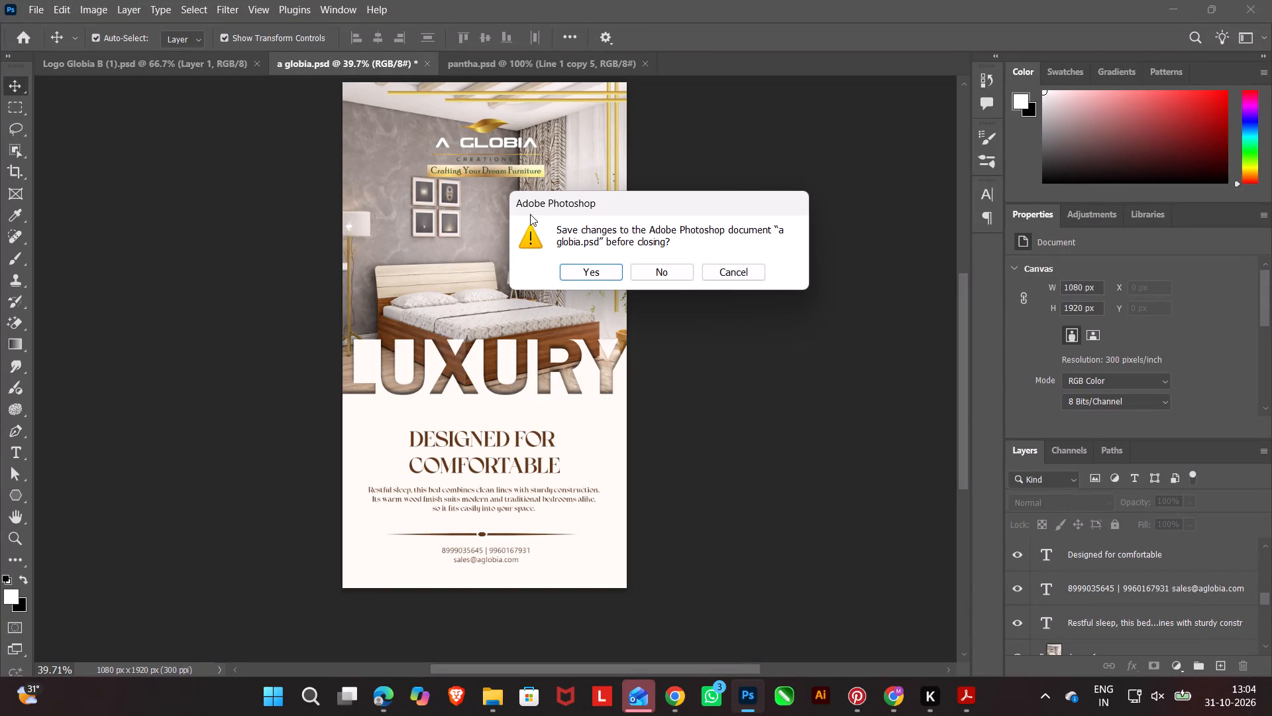
pyautogui.click(580, 271)
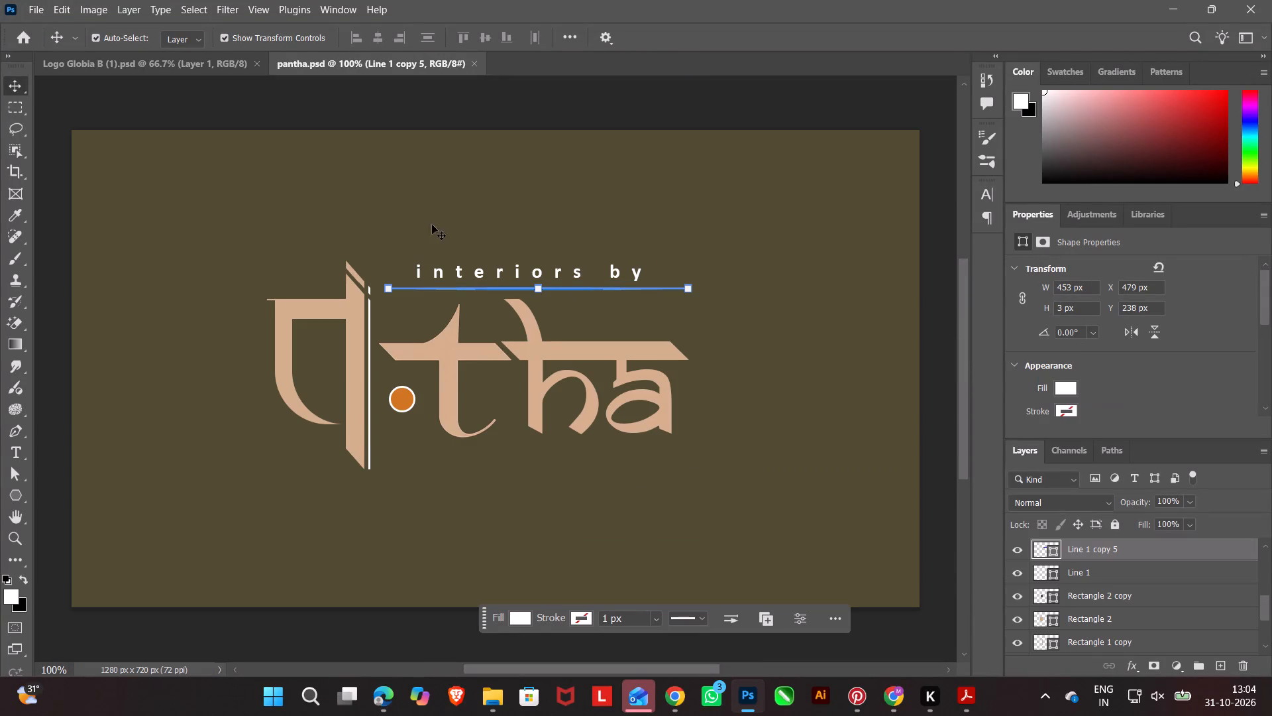
pyautogui.click(475, 60)
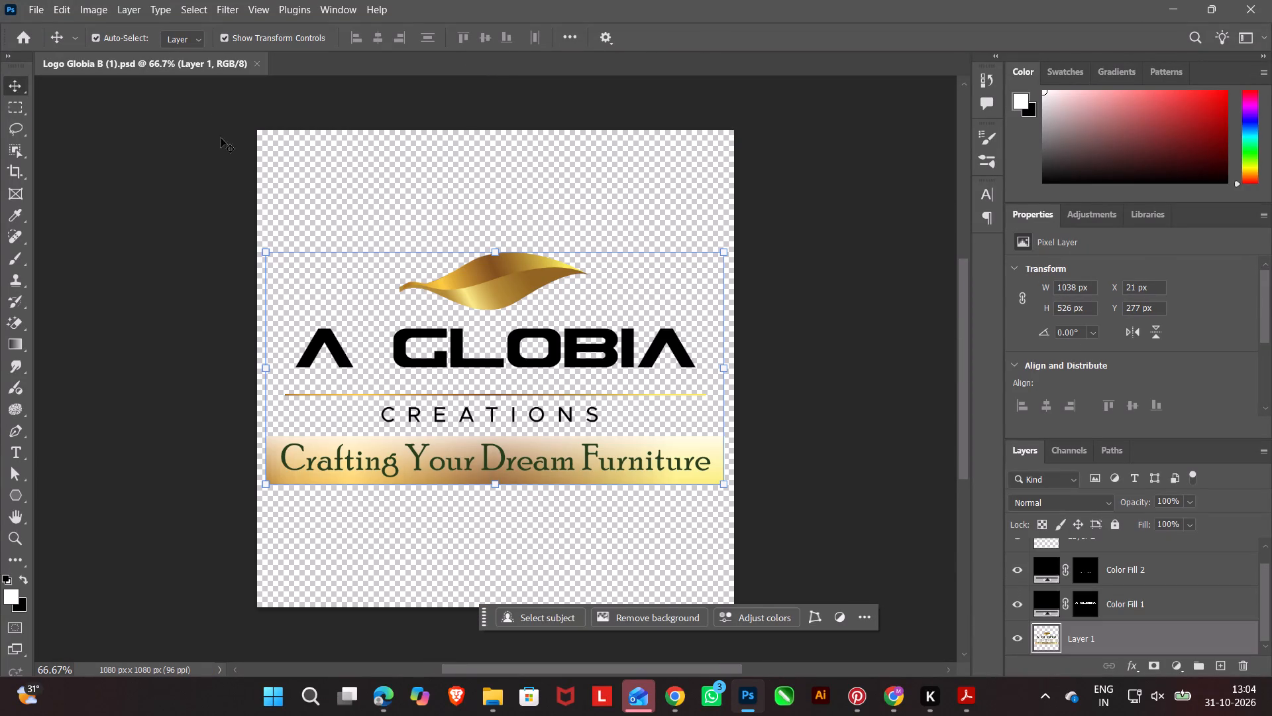
pyautogui.click(260, 60)
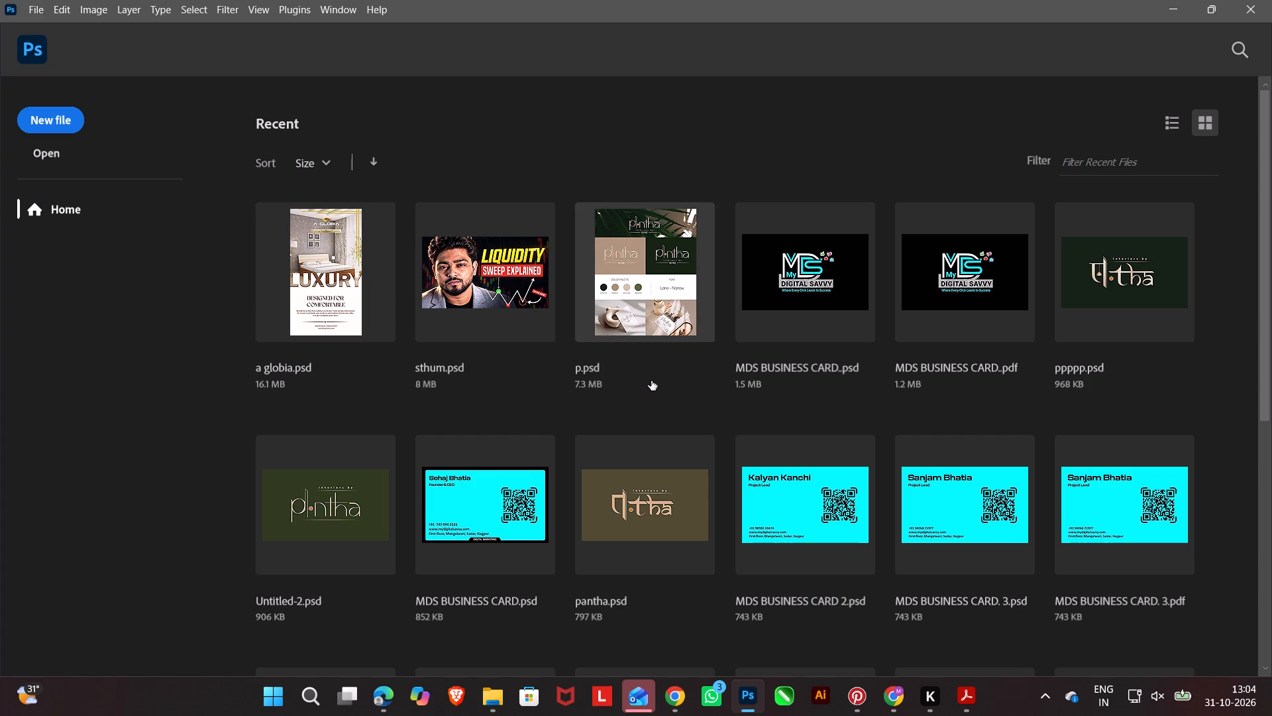
# Switch to Chrome, open the A GLOBIA Instagram Post design in Canva and look through its hiring post and blank third page.
pyautogui.click(676, 708)
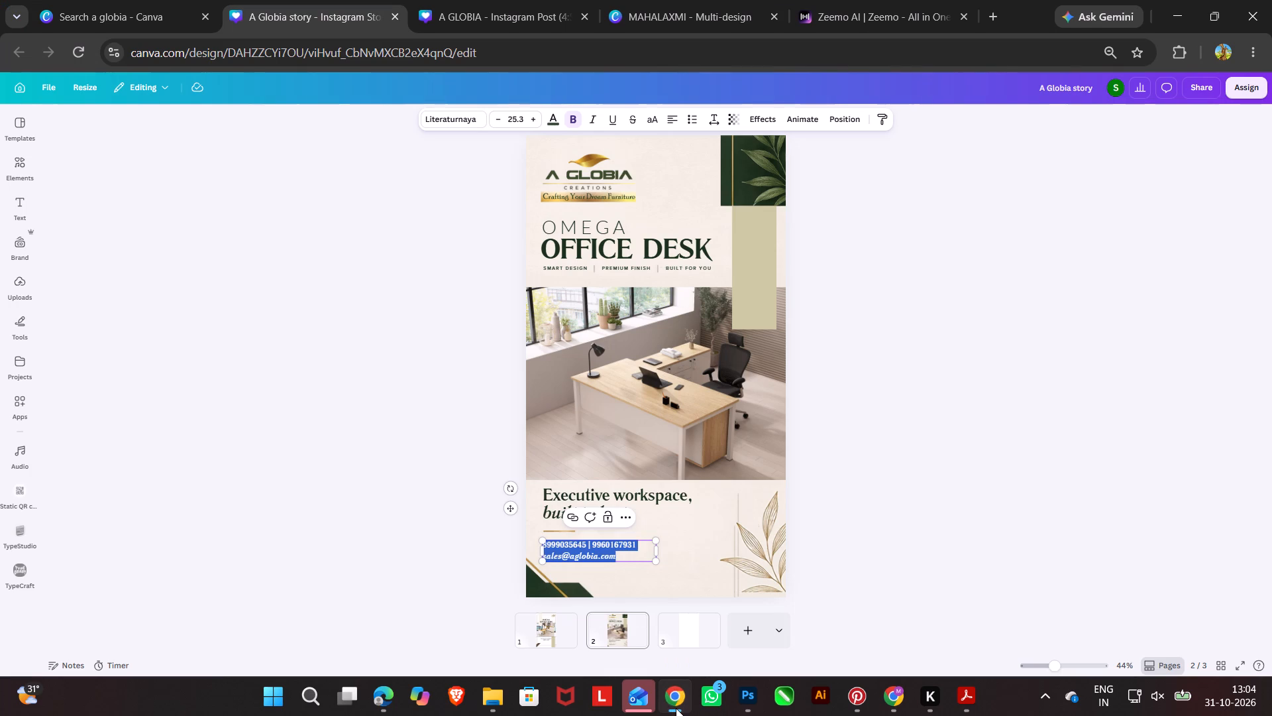
pyautogui.click(552, 18)
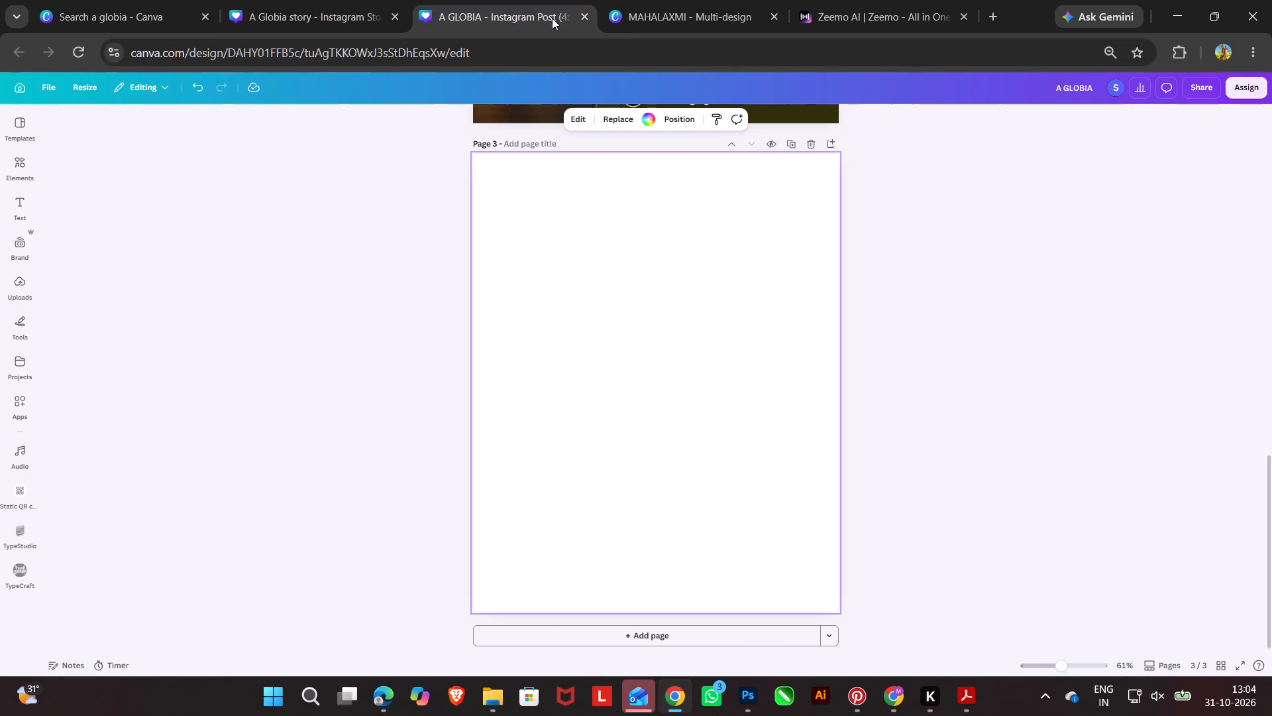
pyautogui.click(624, 318)
pyautogui.scroll(7, 662, 393)
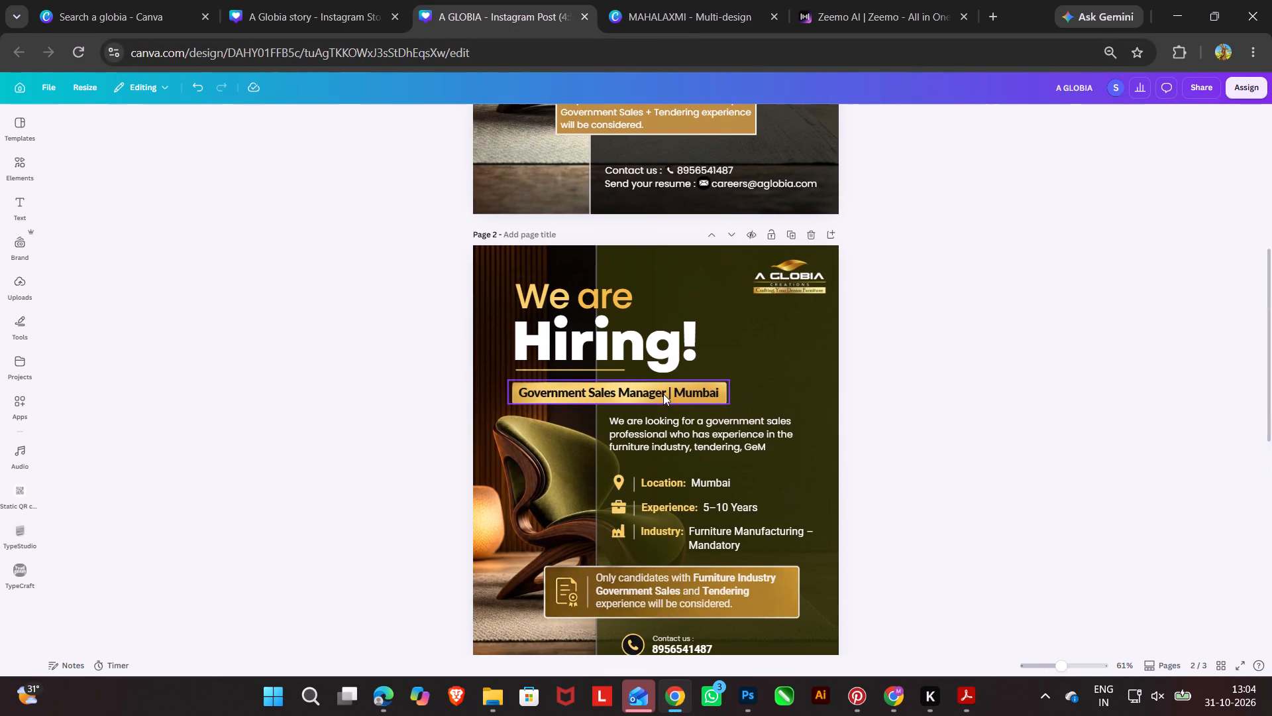
pyautogui.scroll(-5, 664, 394)
pyautogui.scroll(5, 664, 394)
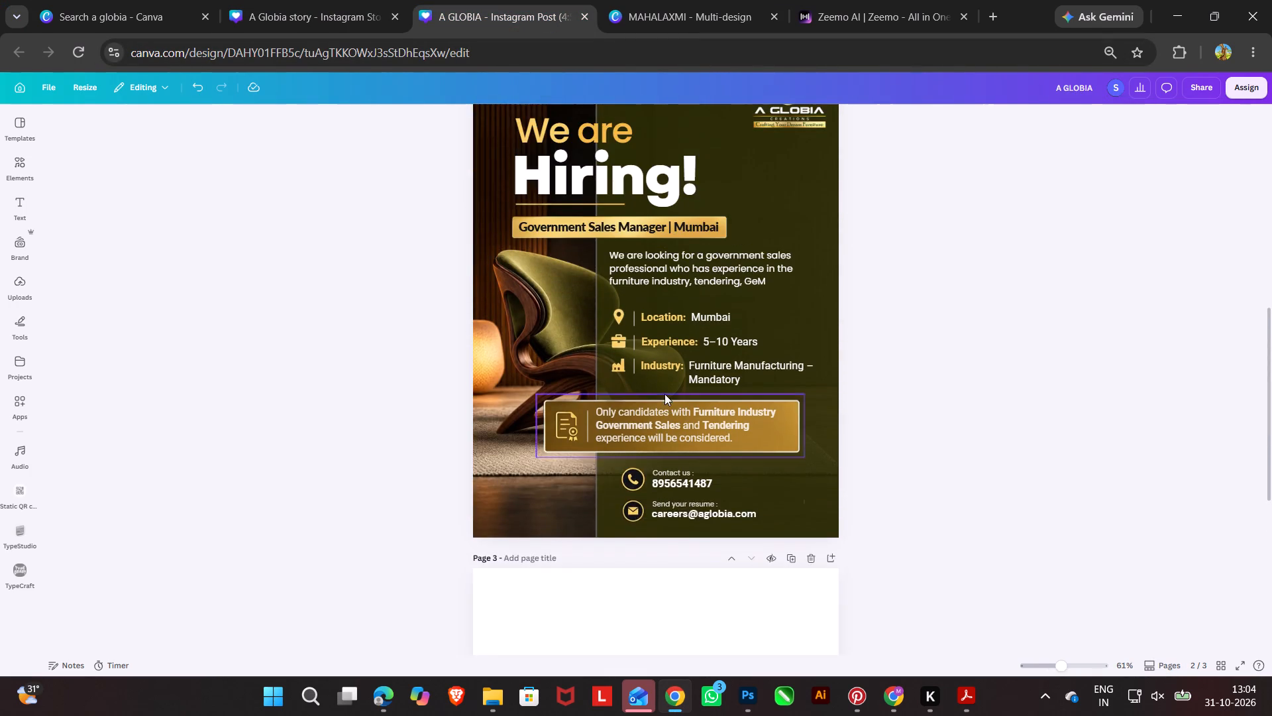
pyautogui.scroll(4, 664, 394)
pyautogui.scroll(-13, 664, 394)
pyautogui.click(668, 396)
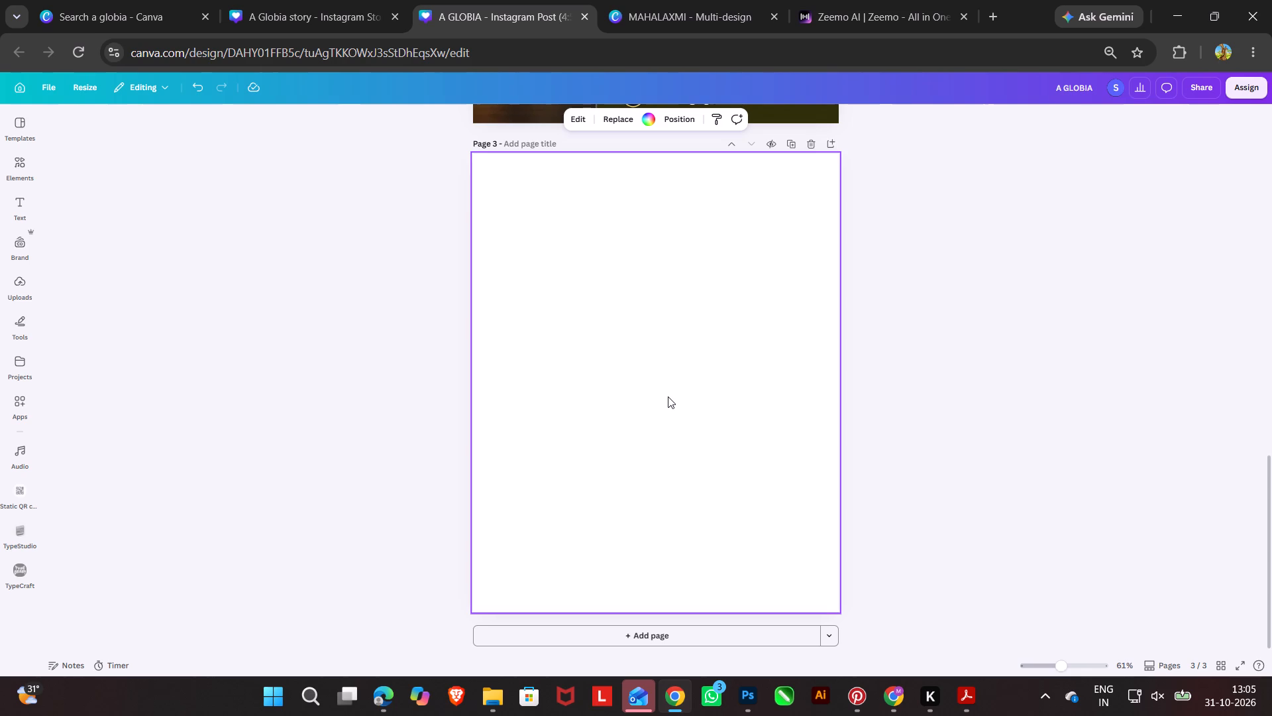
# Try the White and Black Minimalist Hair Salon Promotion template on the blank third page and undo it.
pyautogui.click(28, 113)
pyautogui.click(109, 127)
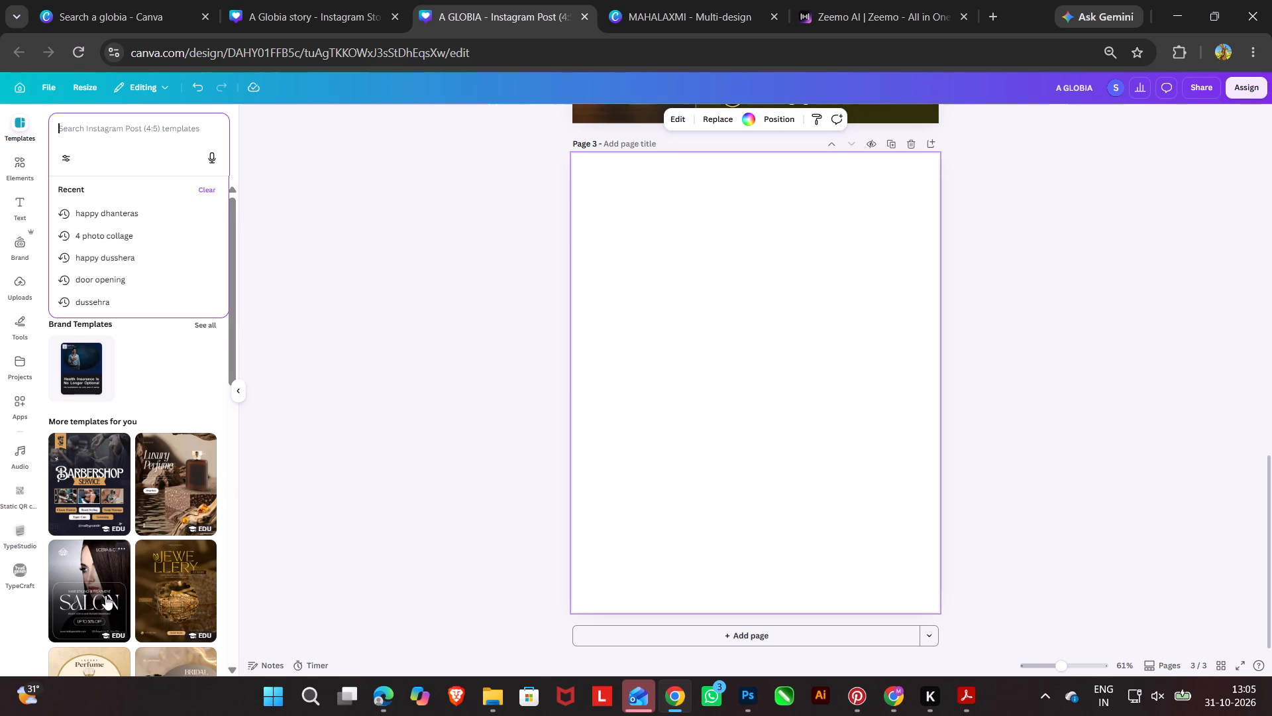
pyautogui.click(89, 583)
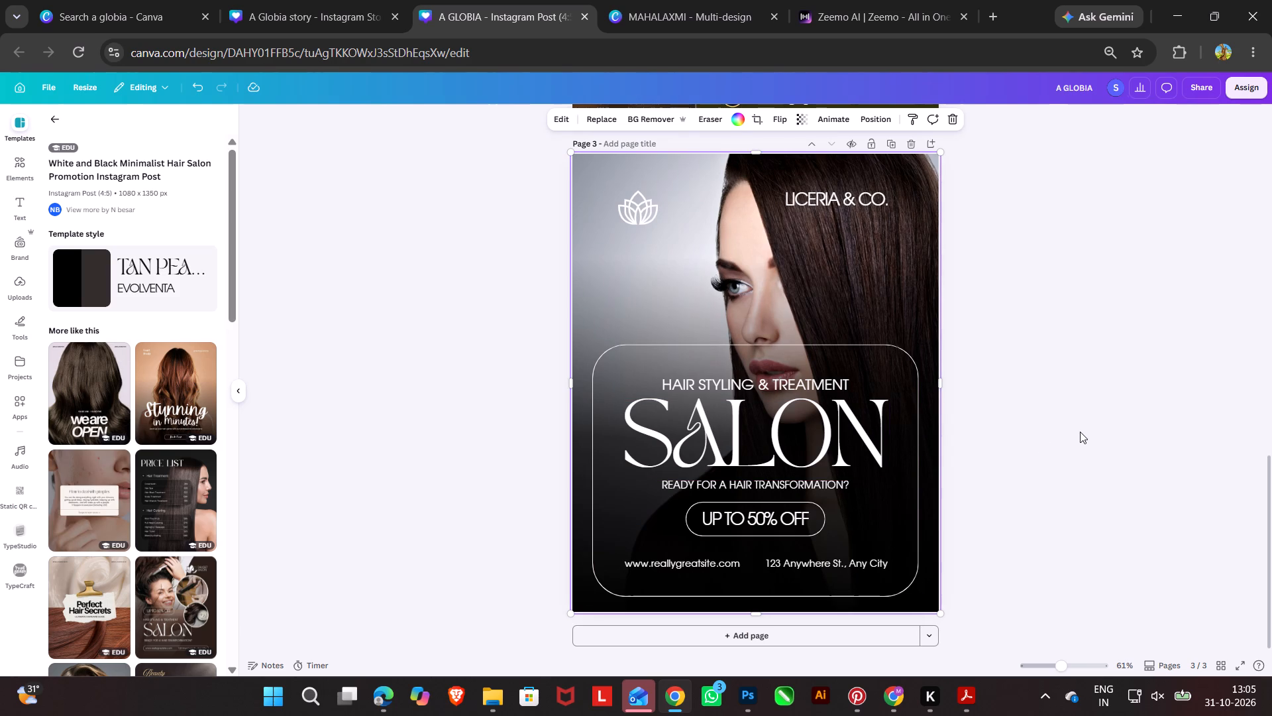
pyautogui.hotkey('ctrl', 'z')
# Return to the main template list and open the search for Instagram Post (4:5) templates.
pyautogui.click(50, 112)
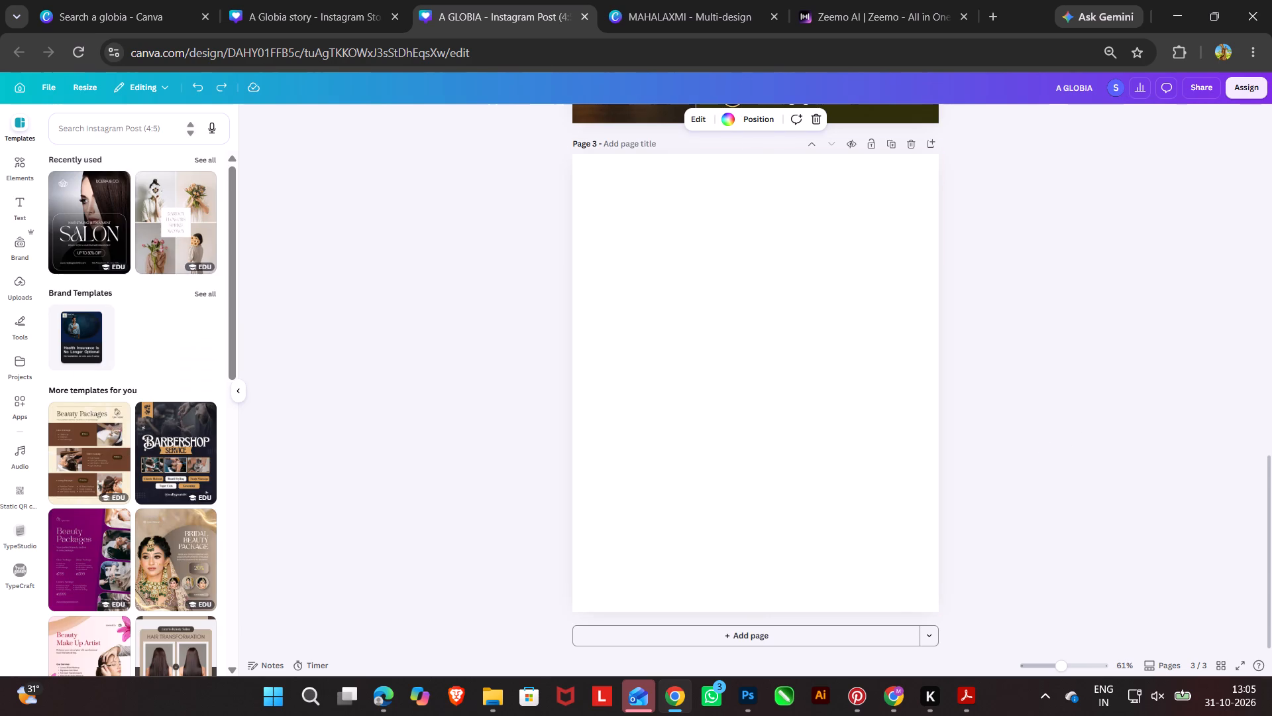
pyautogui.click(118, 133)
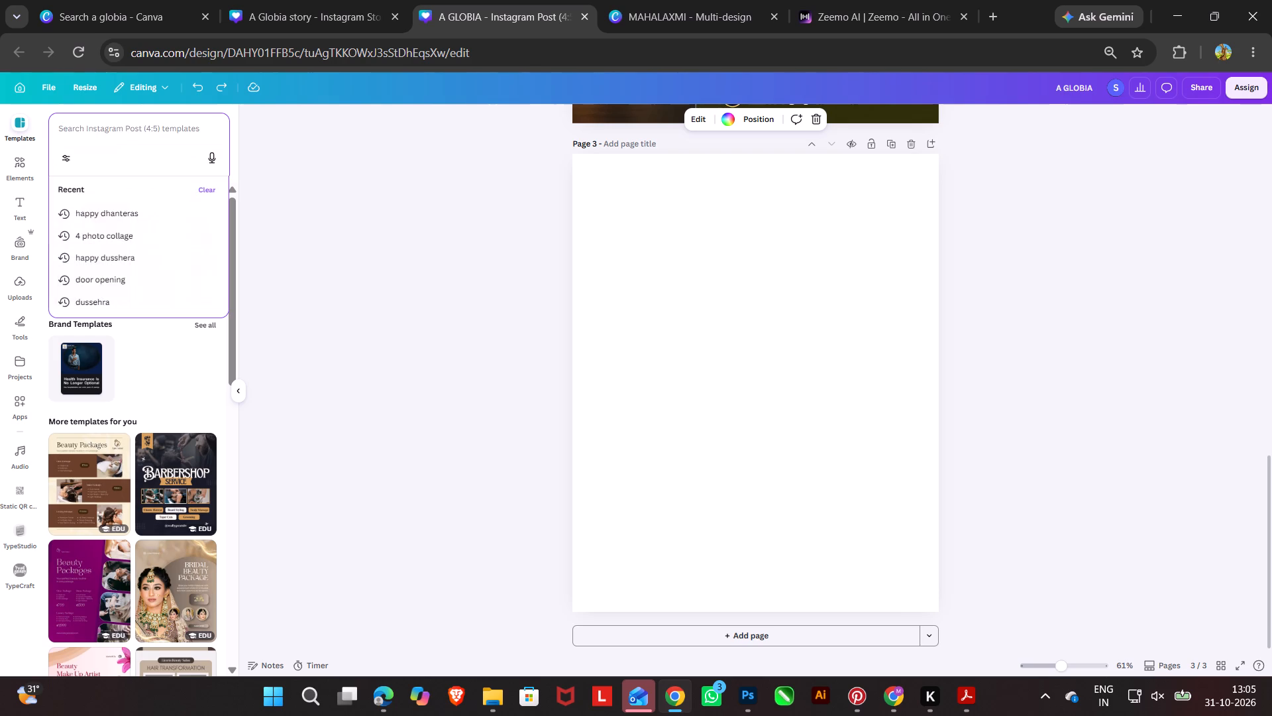
# Search the Instagram Post (4:5) templates for "furniture crousel".
pyautogui.write('furniture')
pyautogui.press('space')
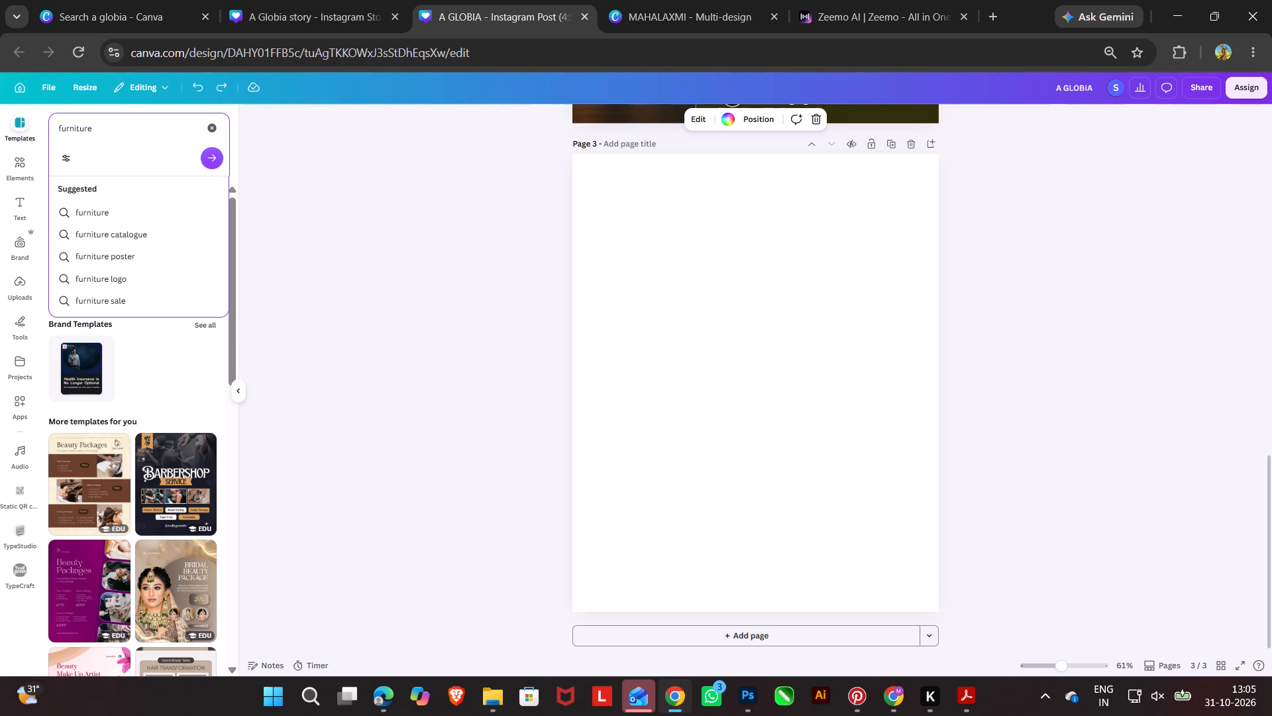
pyautogui.write('crou')
pyautogui.write('sel')
pyautogui.press('Return')
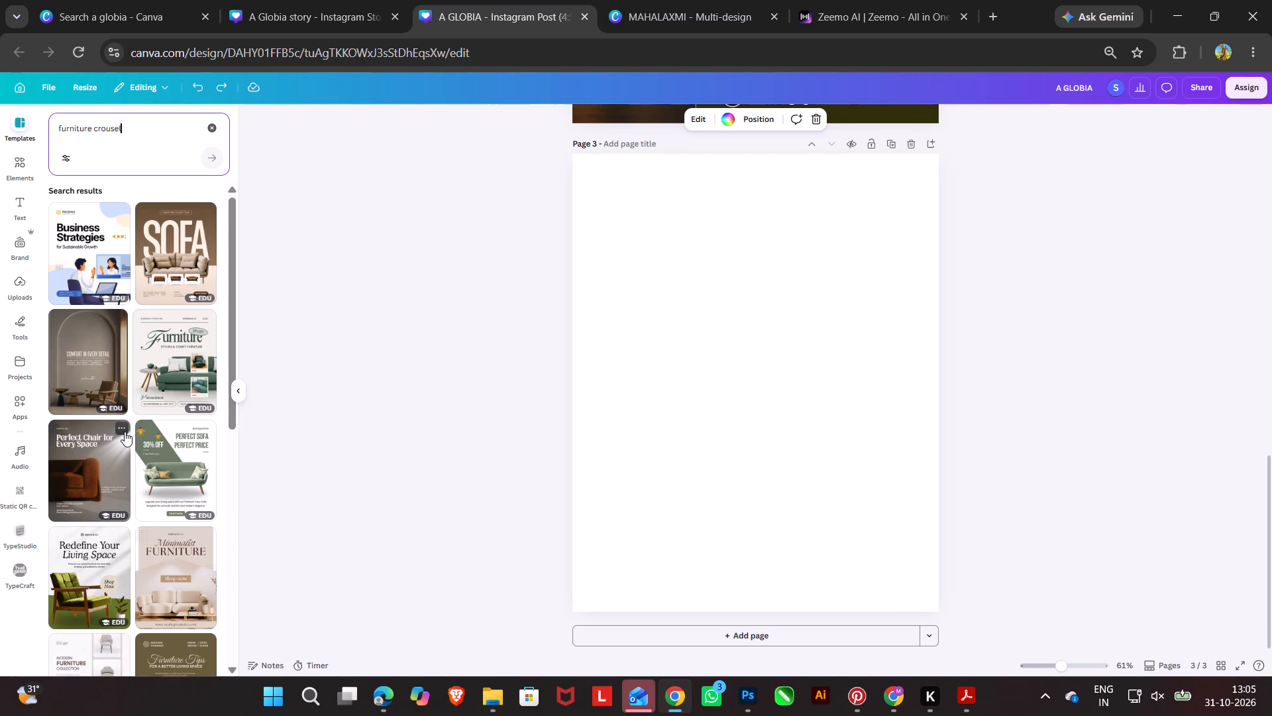
# Browse the furniture carousel templates, examining the pages of the Furniture Tips and Home Decor Tips carousels and their similar designs.
pyautogui.scroll(-2, 121, 517)
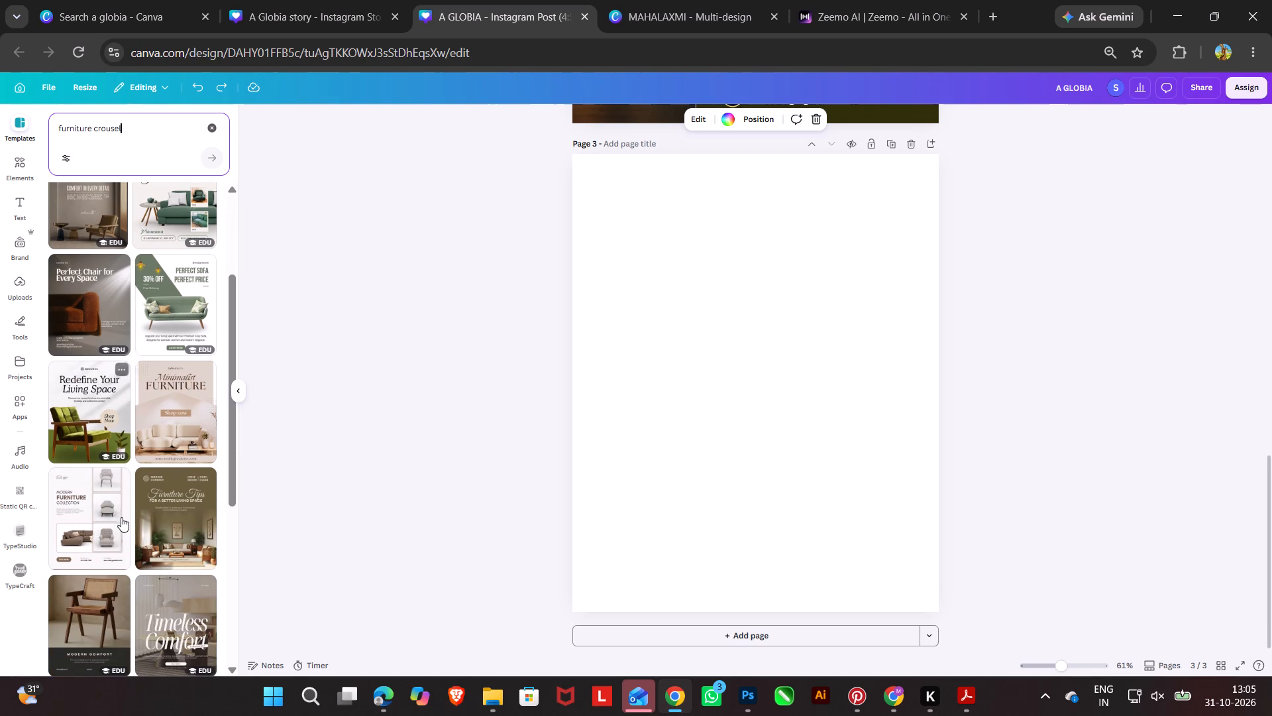
pyautogui.click(184, 512)
pyautogui.scroll(-2, 187, 446)
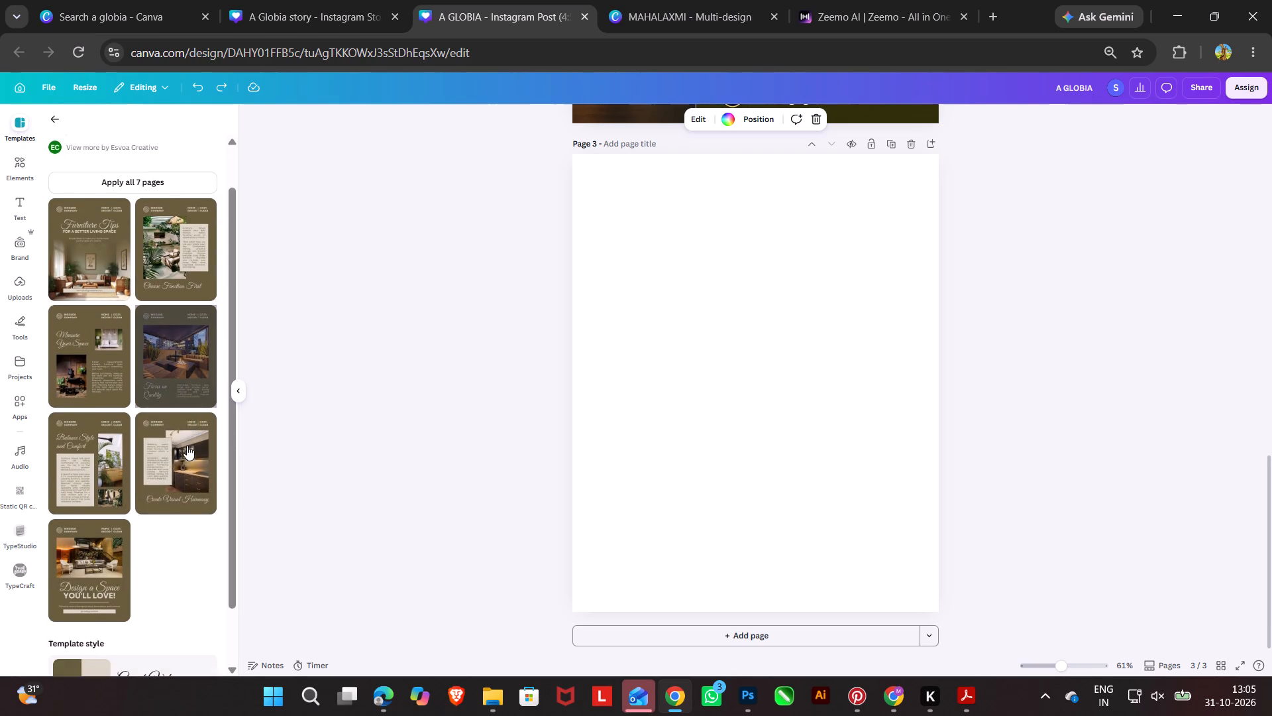
pyautogui.scroll(-3, 187, 446)
pyautogui.scroll(2, 187, 446)
pyautogui.scroll(-1, 187, 446)
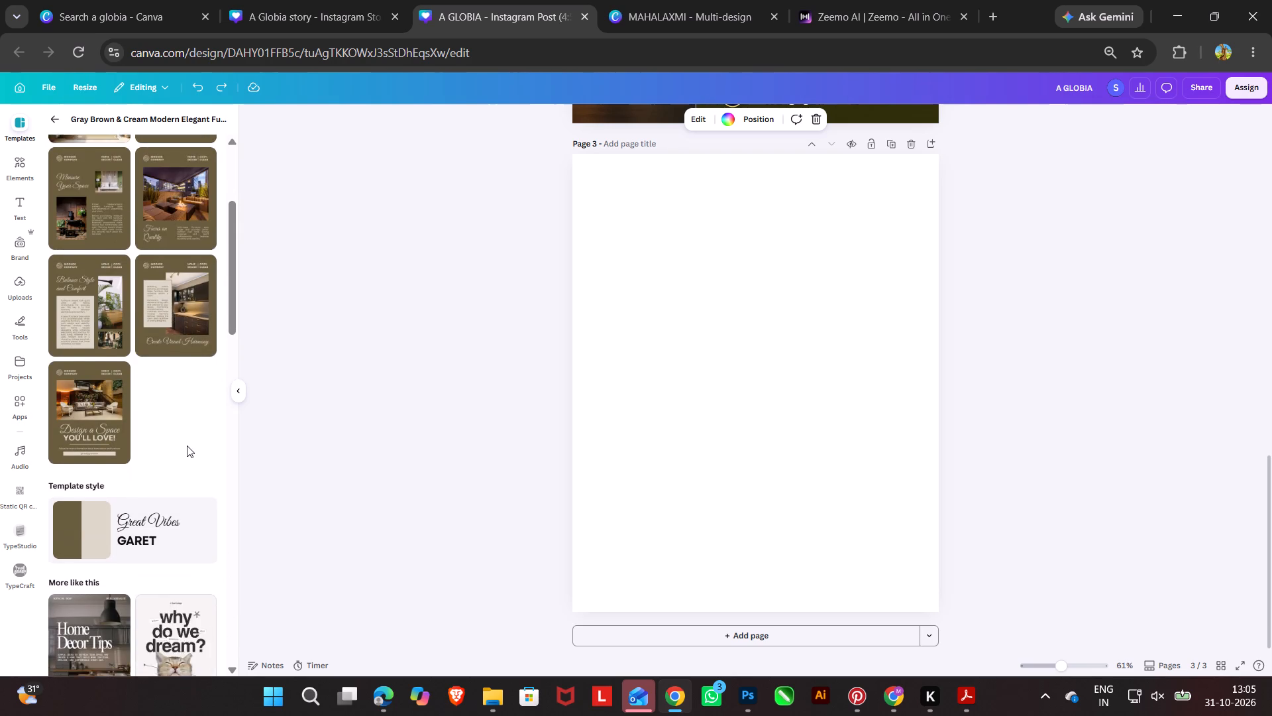
pyautogui.scroll(-2, 187, 446)
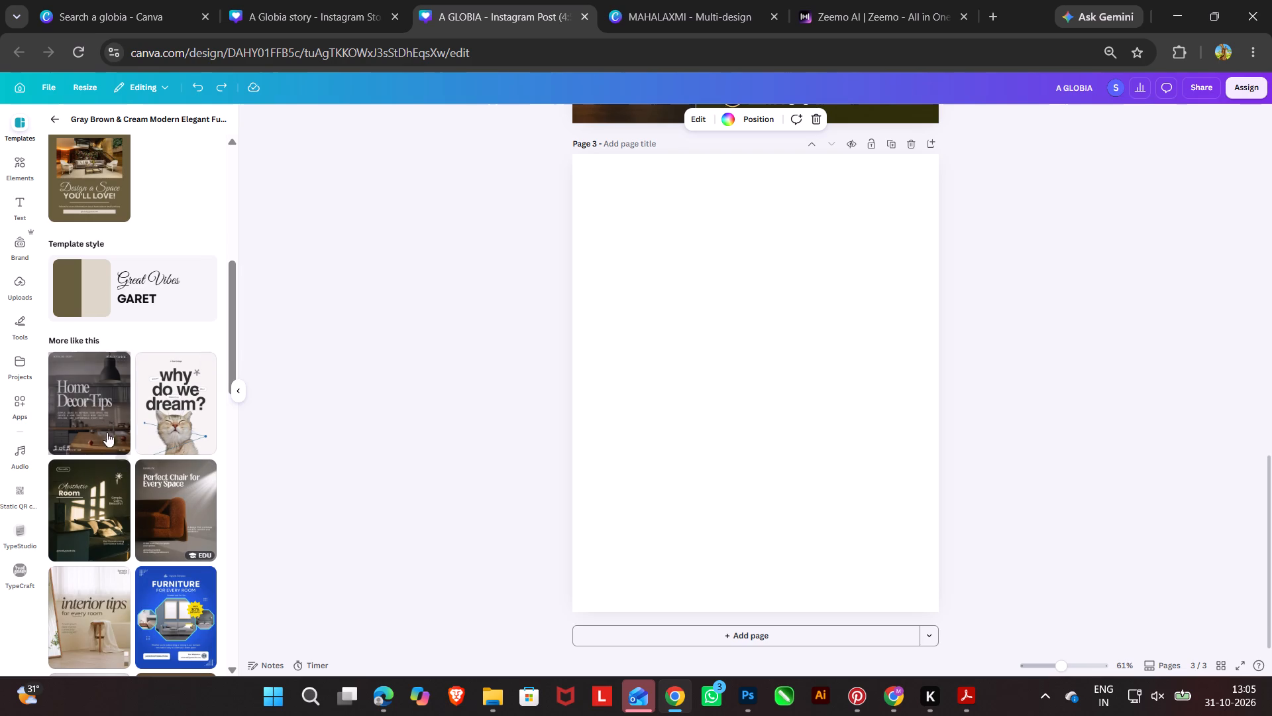
pyautogui.click(99, 415)
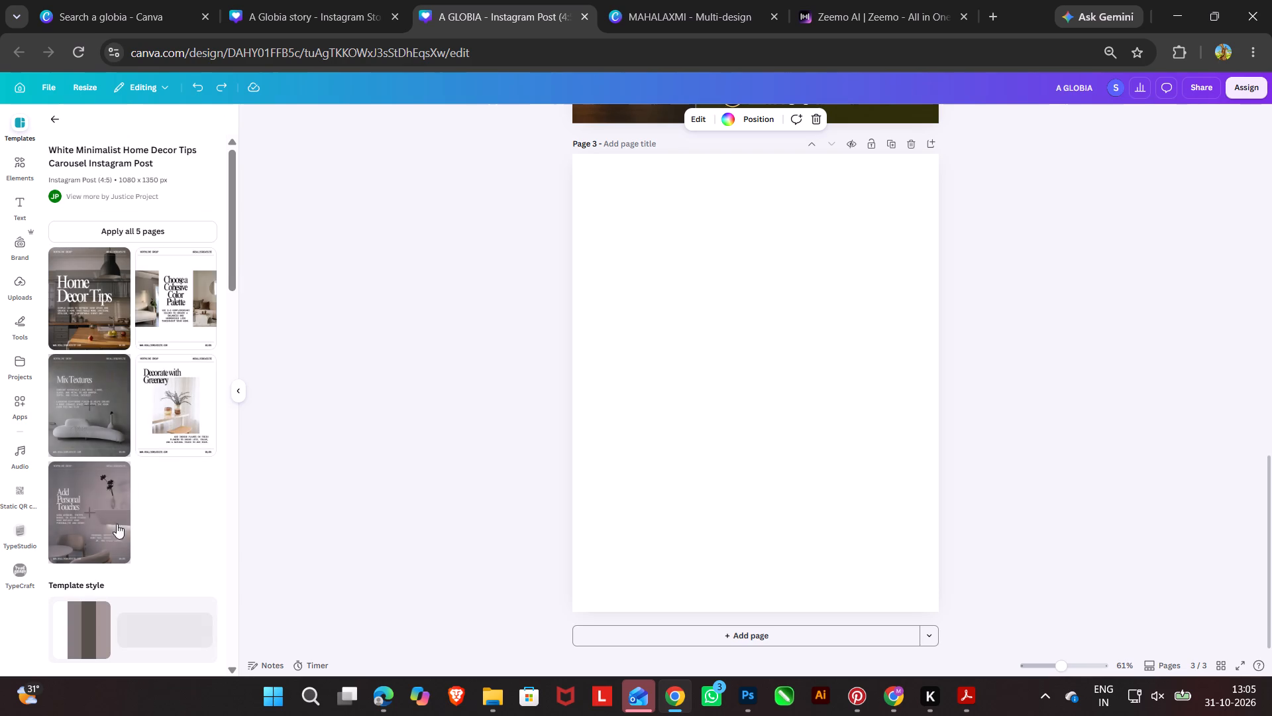
pyautogui.scroll(-7, 195, 503)
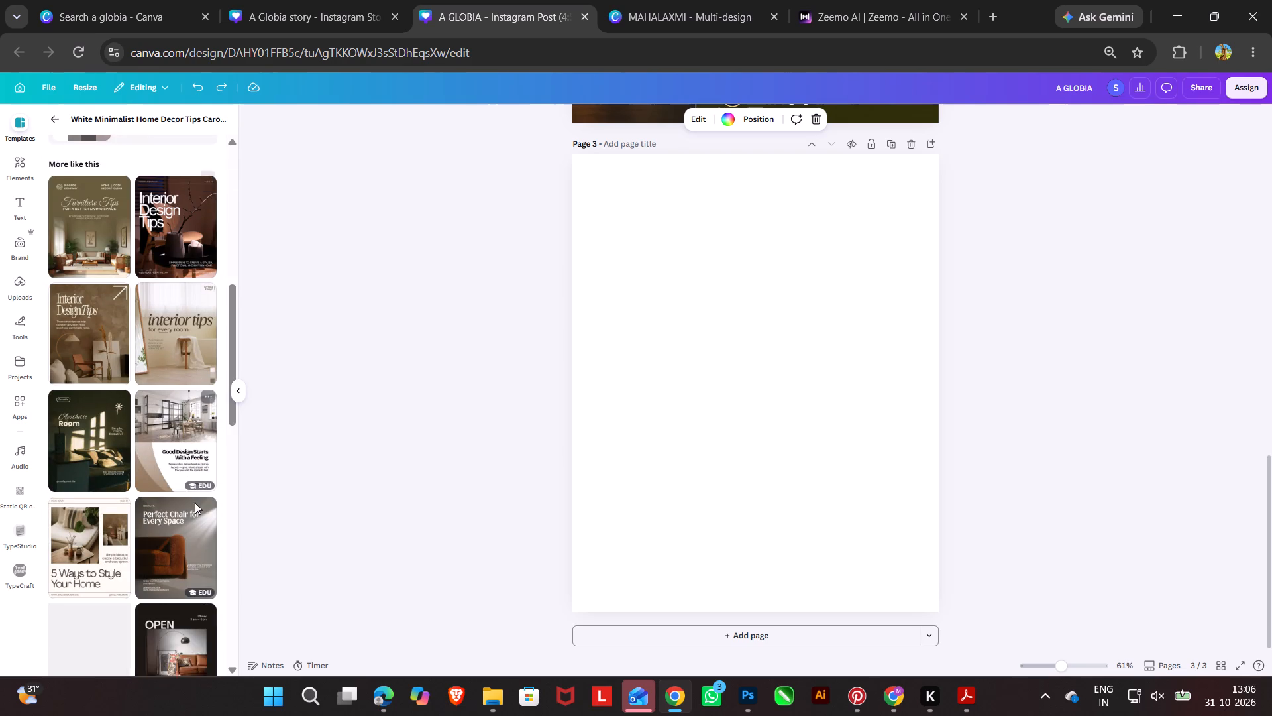
pyautogui.scroll(15, 195, 503)
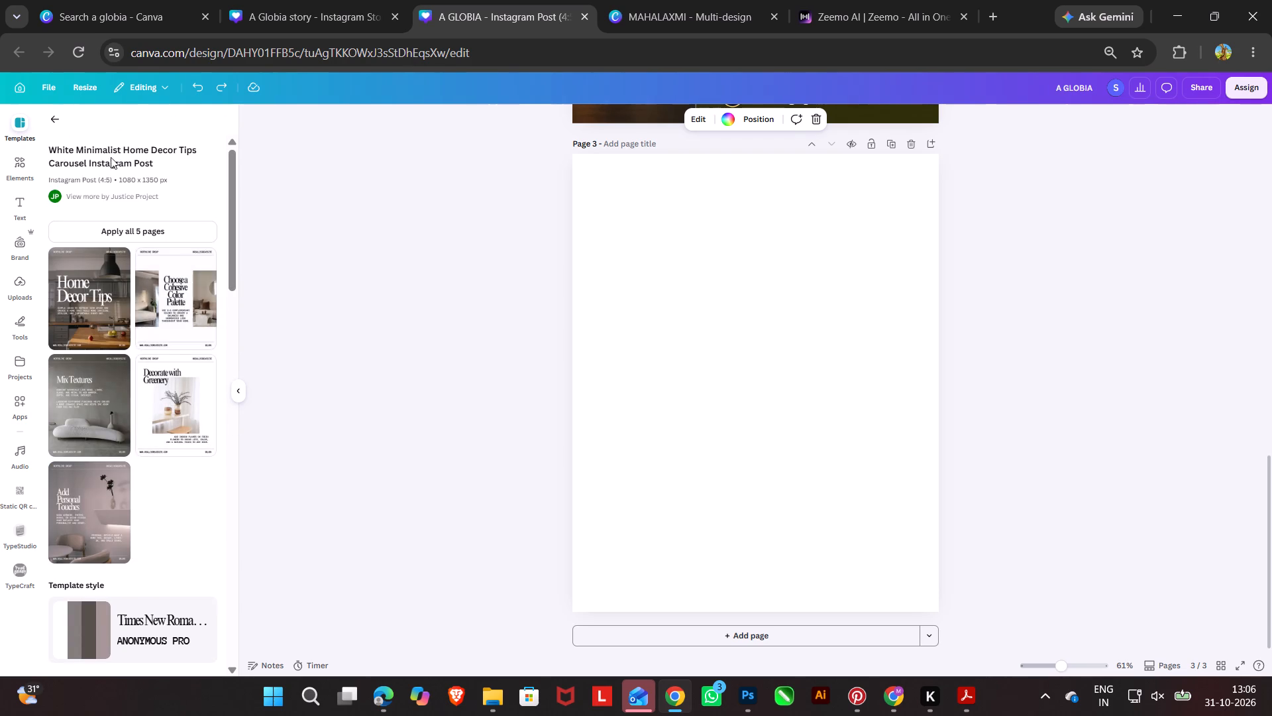
# Return to the Gray Brown & Cream Modern Elegant Furniture carousel and apply its Furniture Tips cover to blank page 3.
pyautogui.click(50, 116)
pyautogui.scroll(3, 136, 420)
pyautogui.scroll(-6, 136, 420)
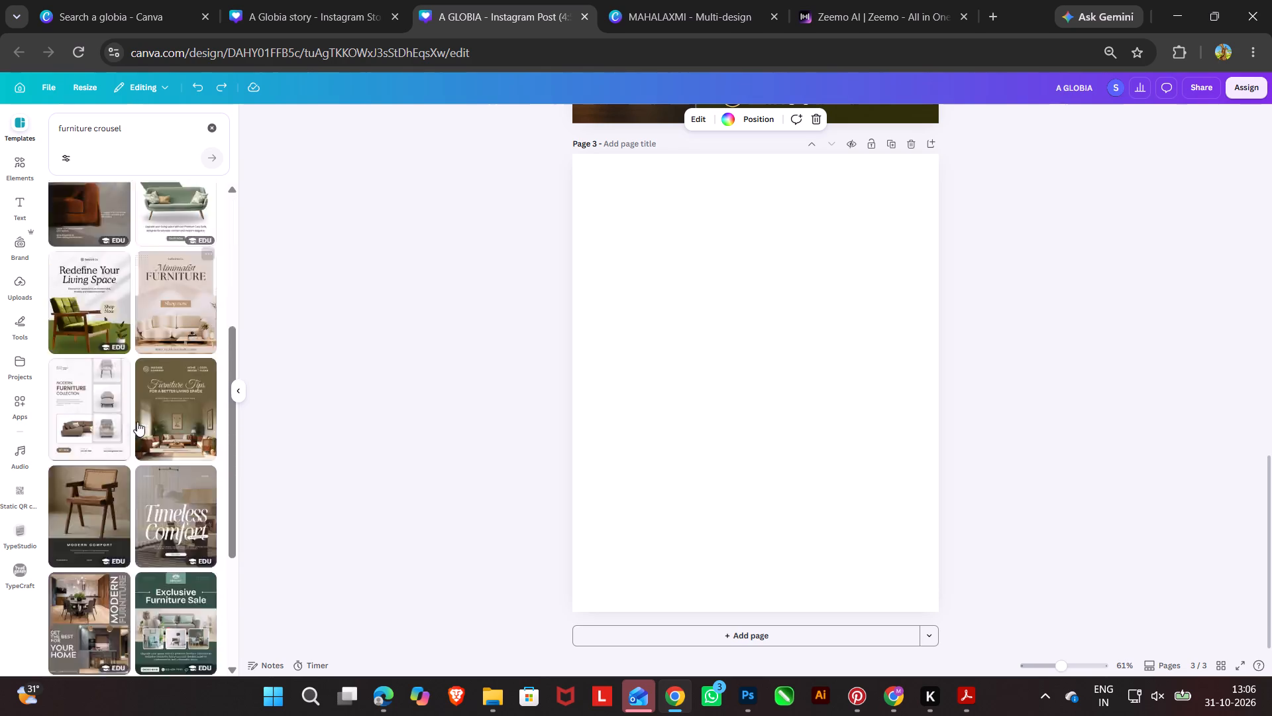
pyautogui.click(173, 210)
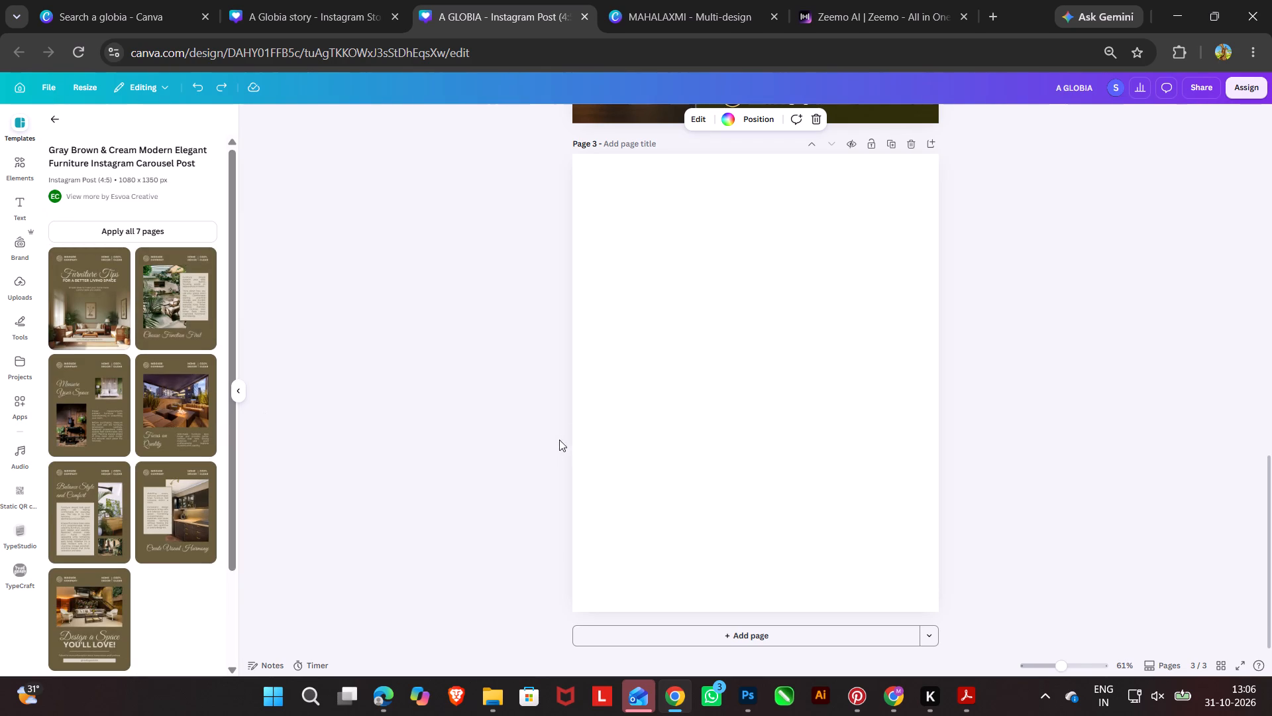
pyautogui.click(94, 317)
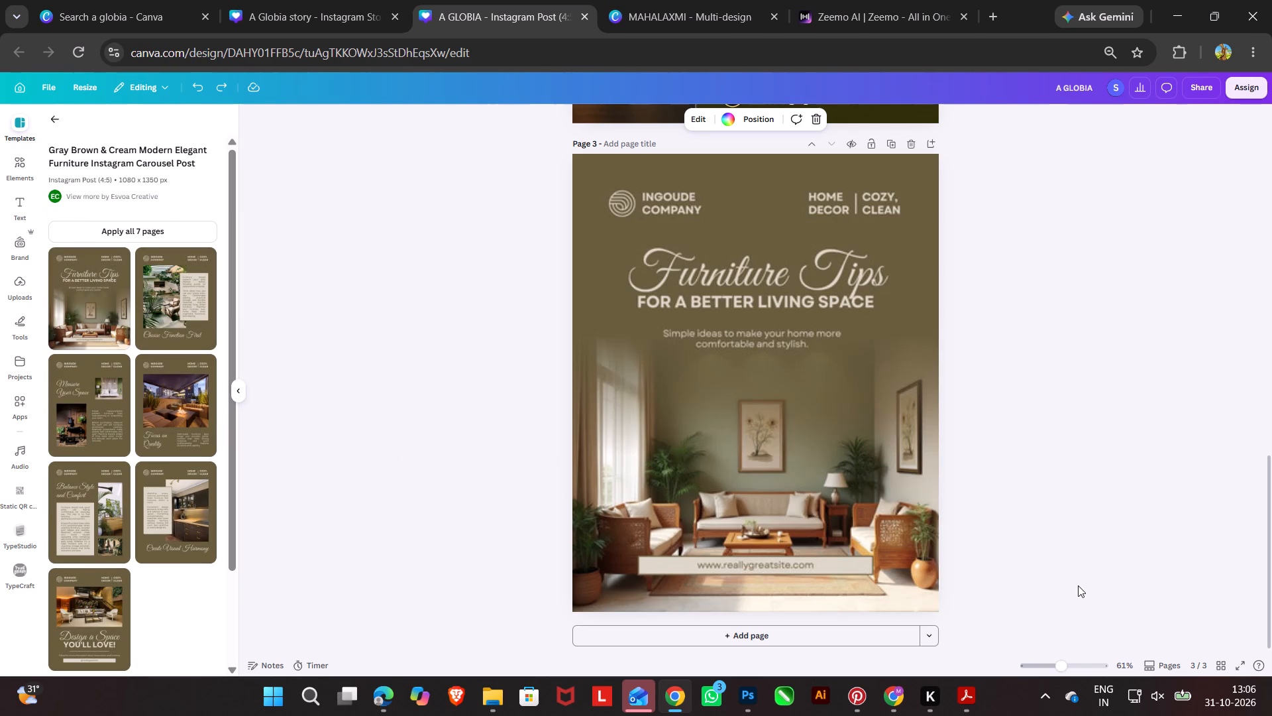
# Replace the INGOUDE COMPANY logo on page 3 with a copy of the A GLOBIA logo from the page 2 hiring post.
pyautogui.scroll(5, 1063, 564)
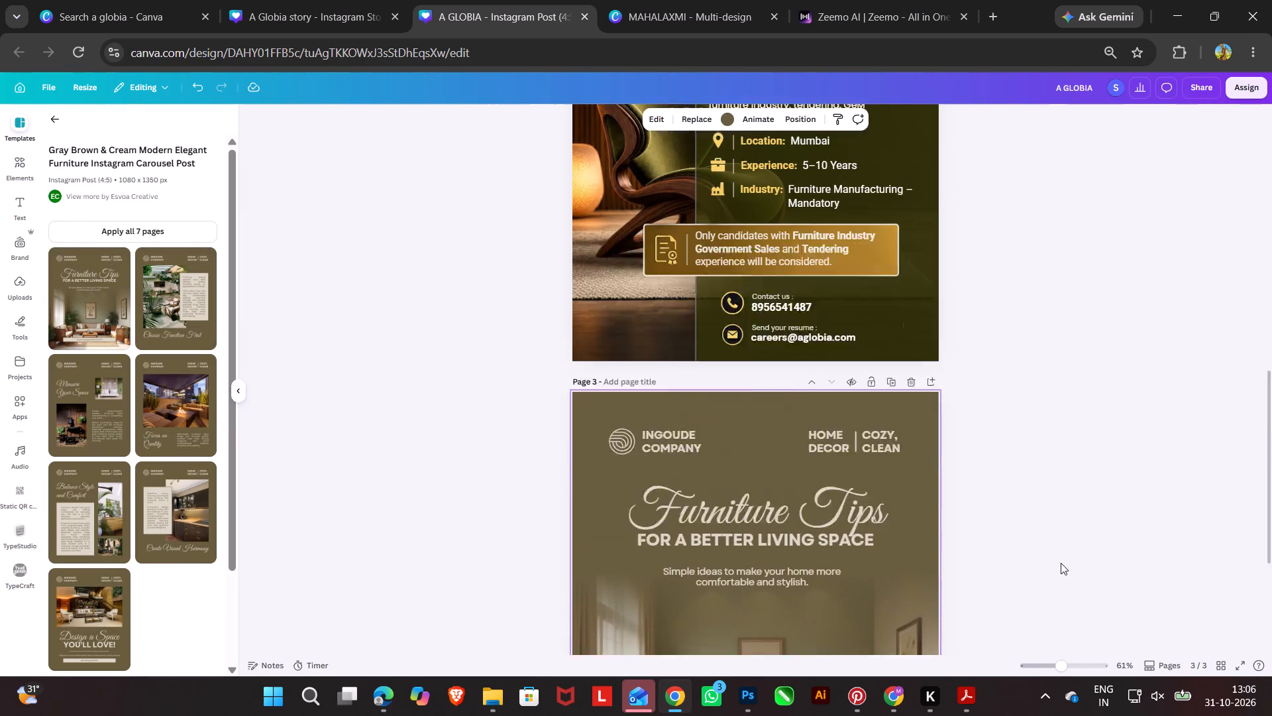
pyautogui.scroll(3, 1060, 562)
pyautogui.click(887, 359)
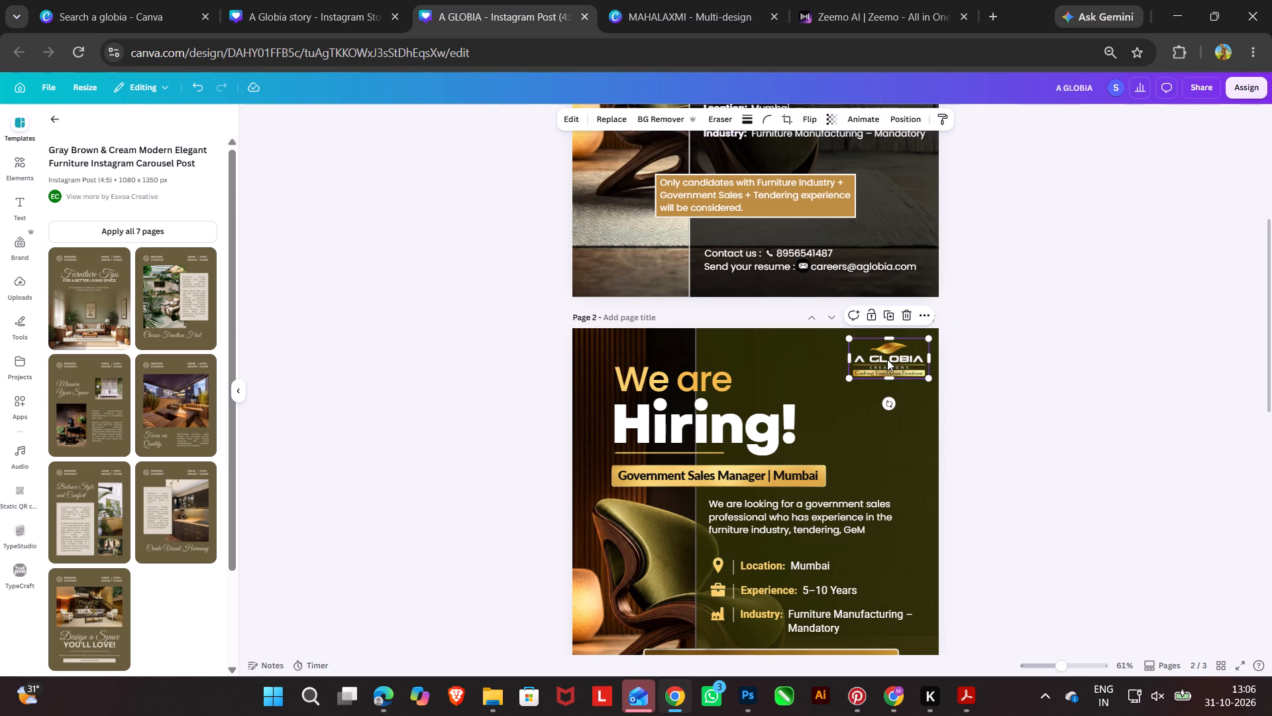
pyautogui.hotkey('ctrl', 'c')
pyautogui.scroll(-5, 1021, 461)
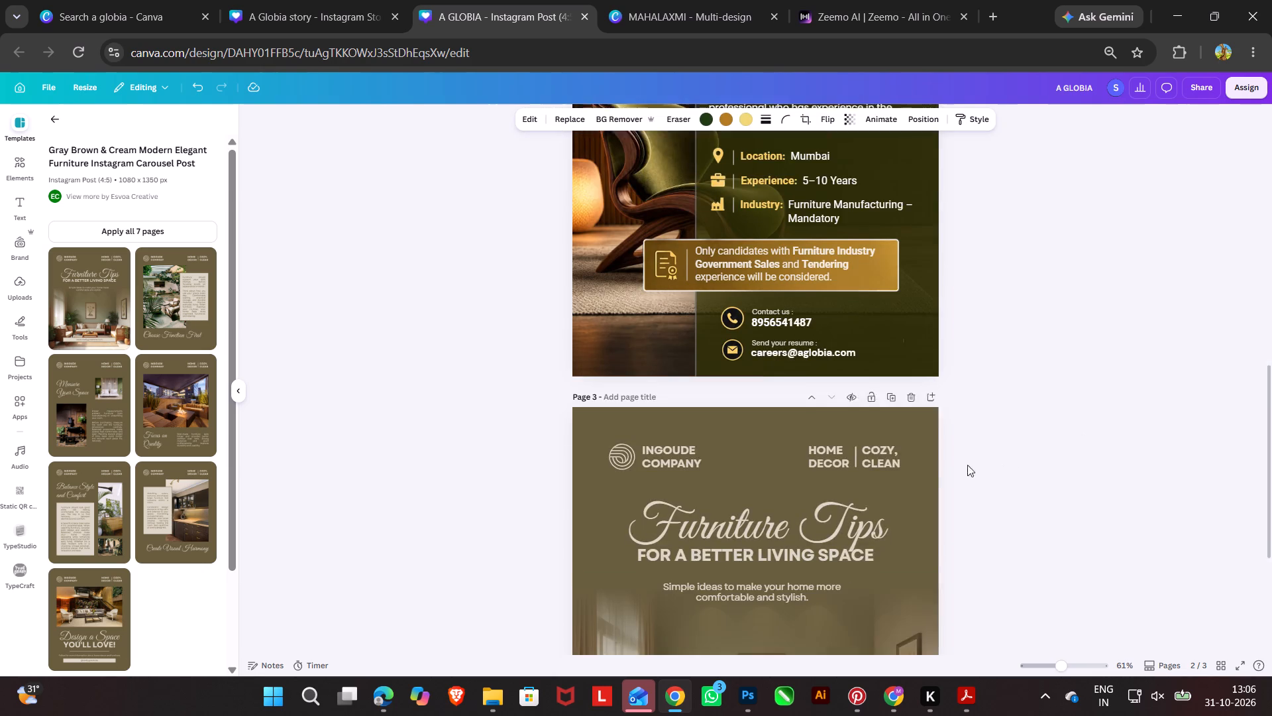
pyautogui.scroll(-1, 928, 464)
pyautogui.click(673, 367)
pyautogui.click(691, 329)
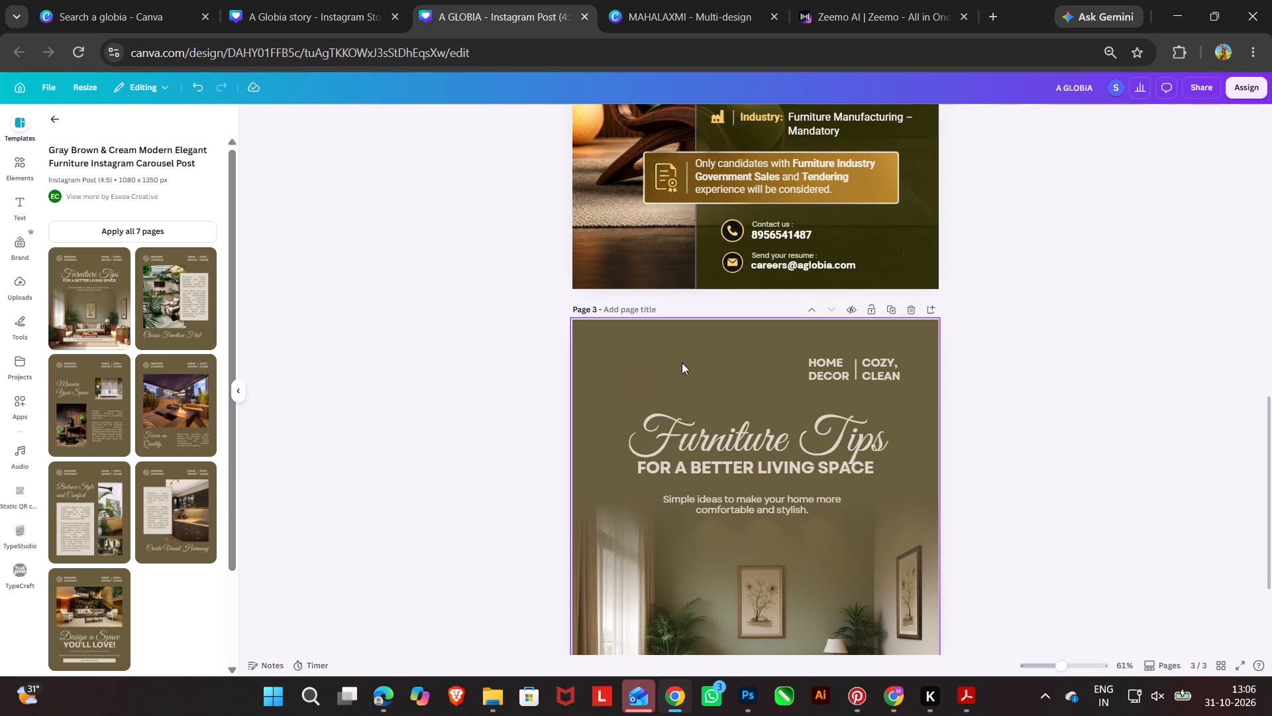
pyautogui.click(670, 368)
pyautogui.hotkey('ctrl', 'v')
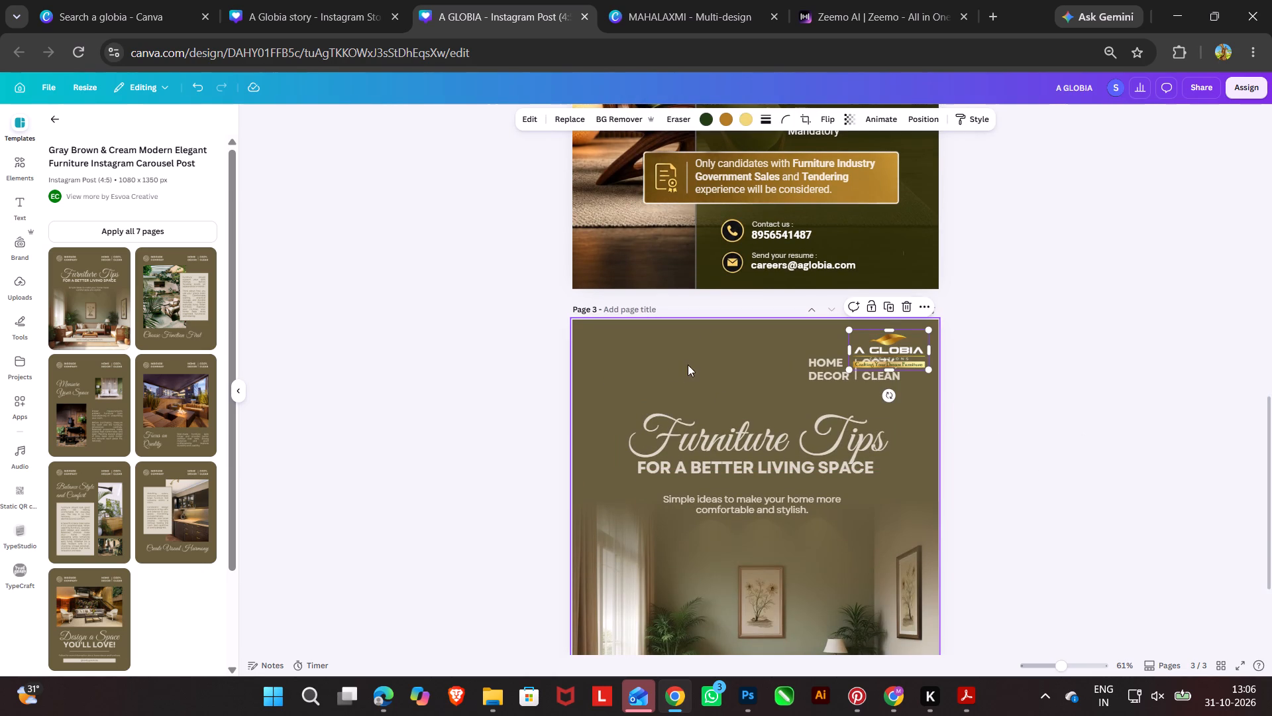
# Move the A Globia logo on page 3 to the upper-left corner of the Furniture Tips design, opposite the HOME DECOR text.
pyautogui.moveTo(906, 353); pyautogui.dragTo(647, 364)
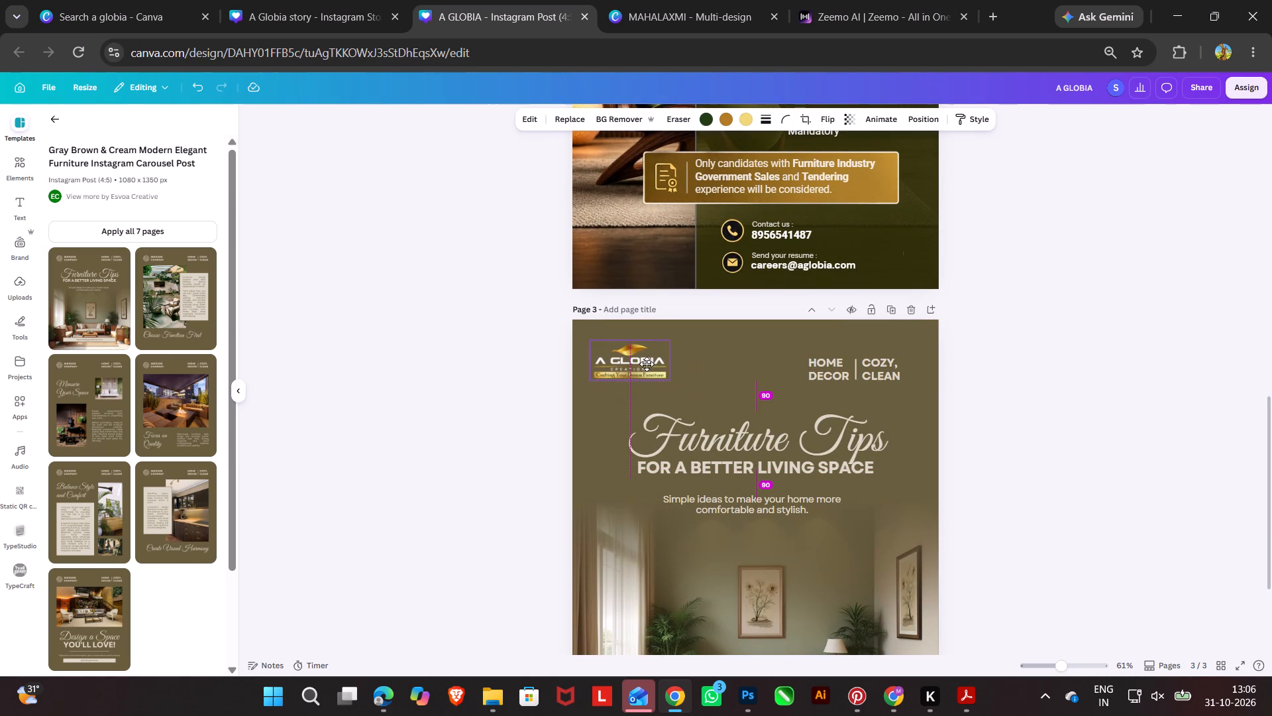
pyautogui.moveTo(647, 364); pyautogui.dragTo(652, 369)
pyautogui.doubleClick(1019, 448)
pyautogui.scroll(-4, 1005, 471)
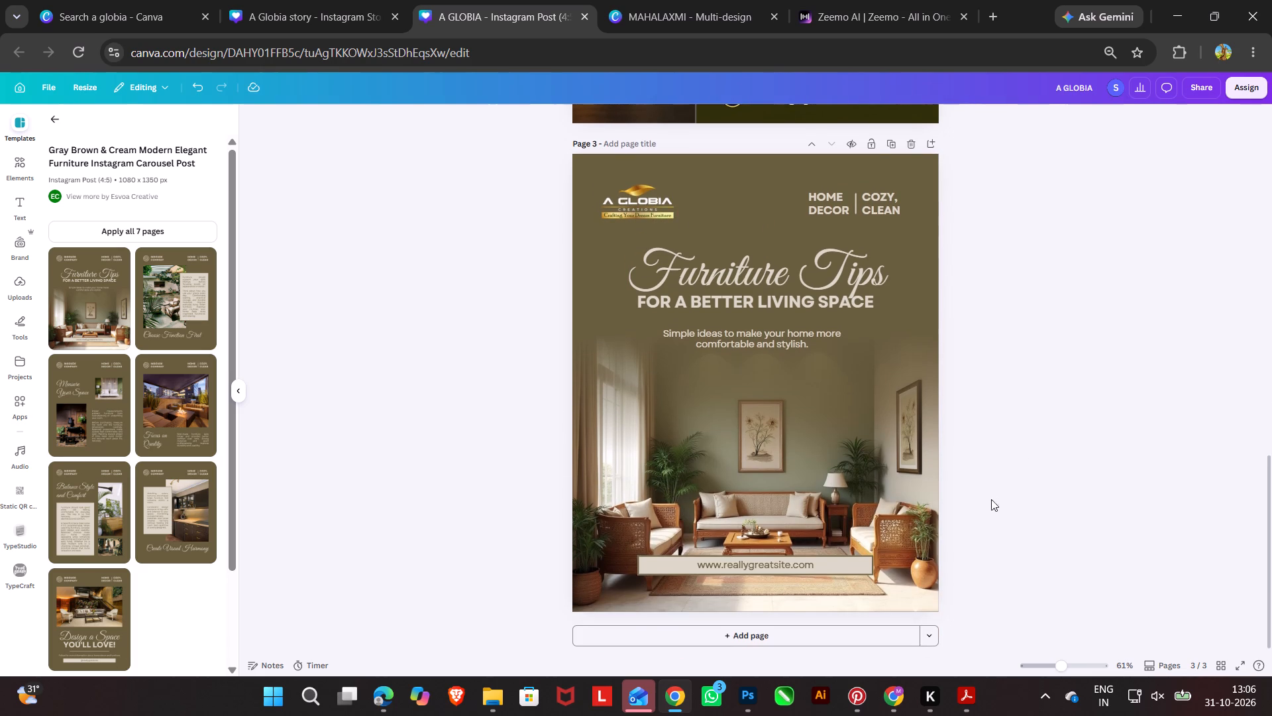
pyautogui.scroll(4, 920, 481)
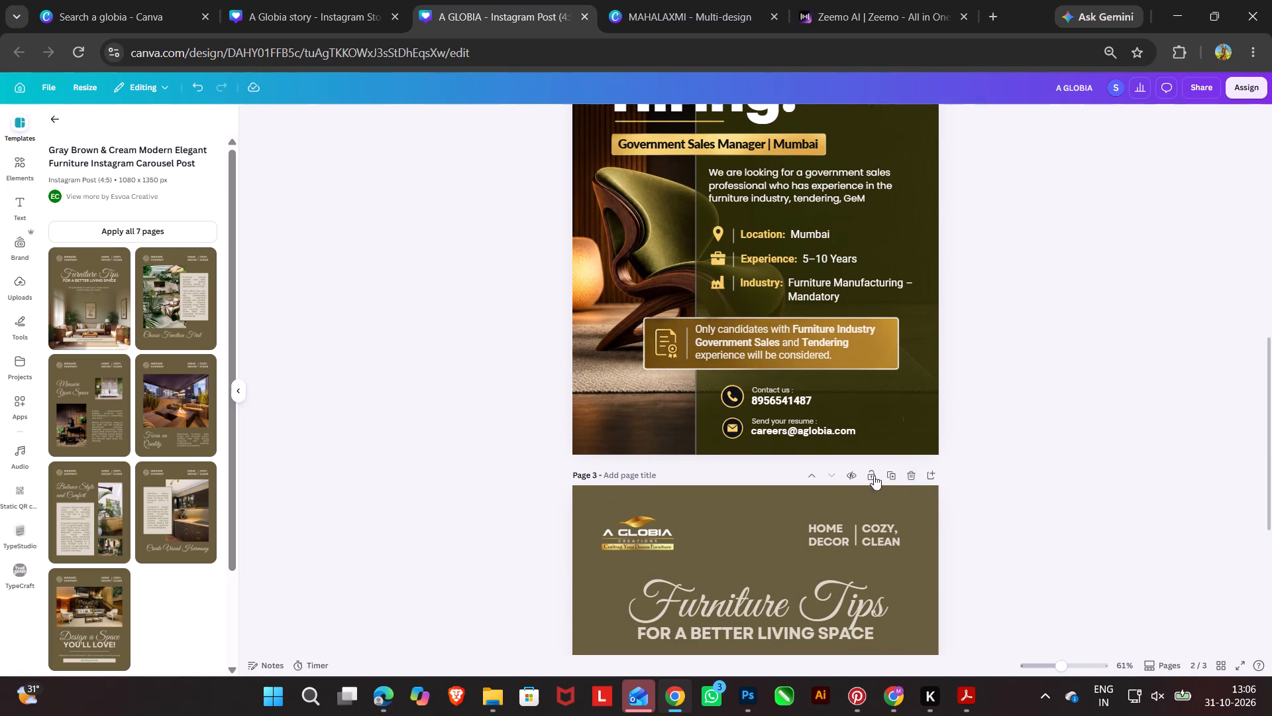
pyautogui.doubleClick(809, 429)
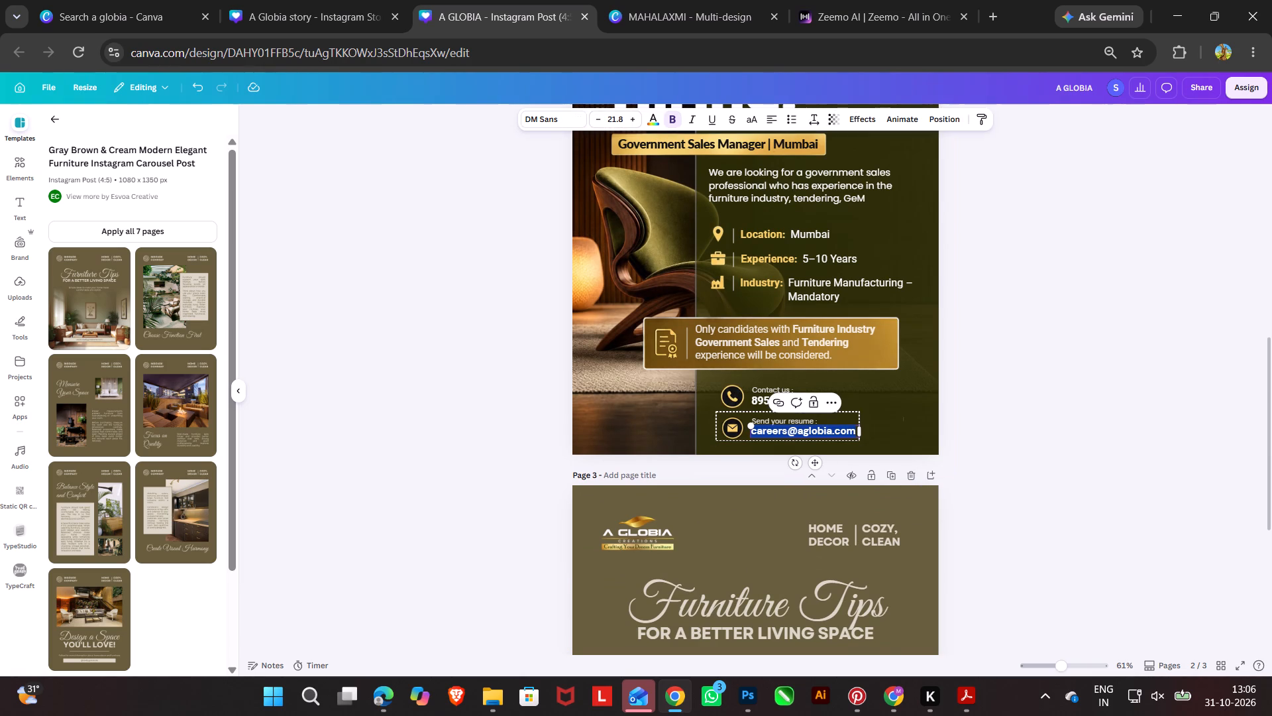
pyautogui.scroll(3, 970, 434)
pyautogui.scroll(-4, 970, 434)
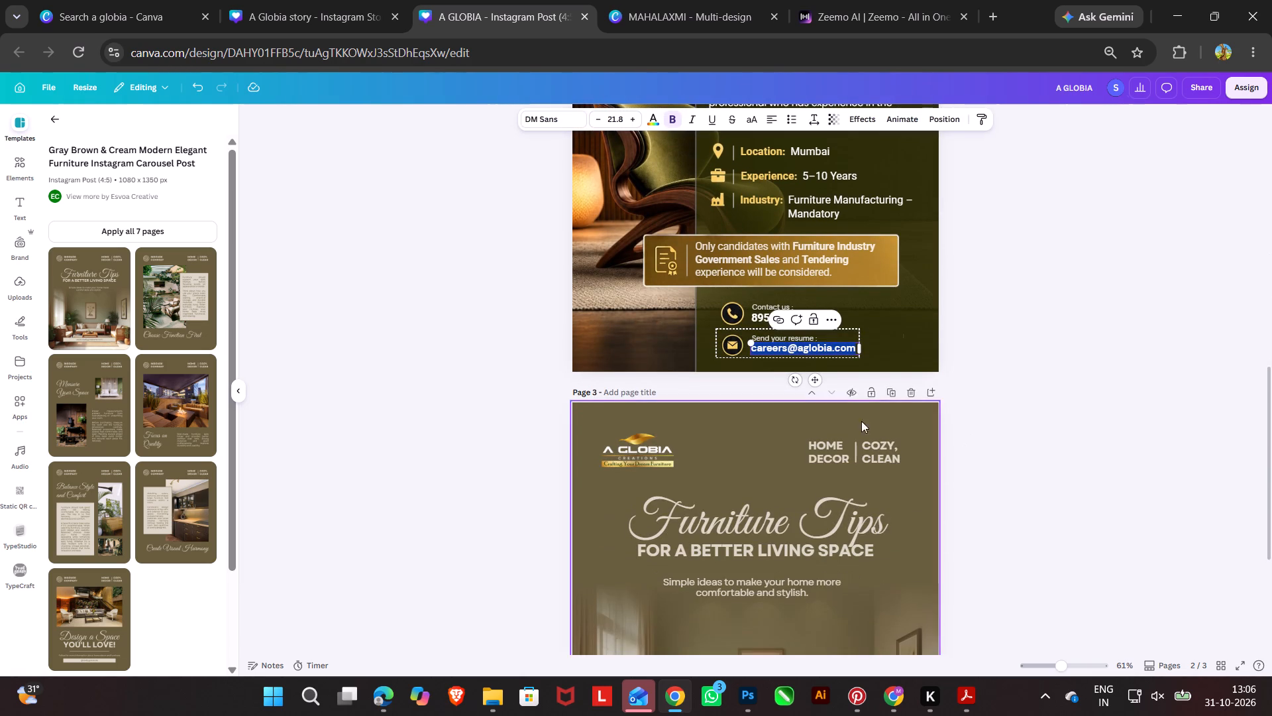
pyautogui.hotkey('ctrl', 'c')
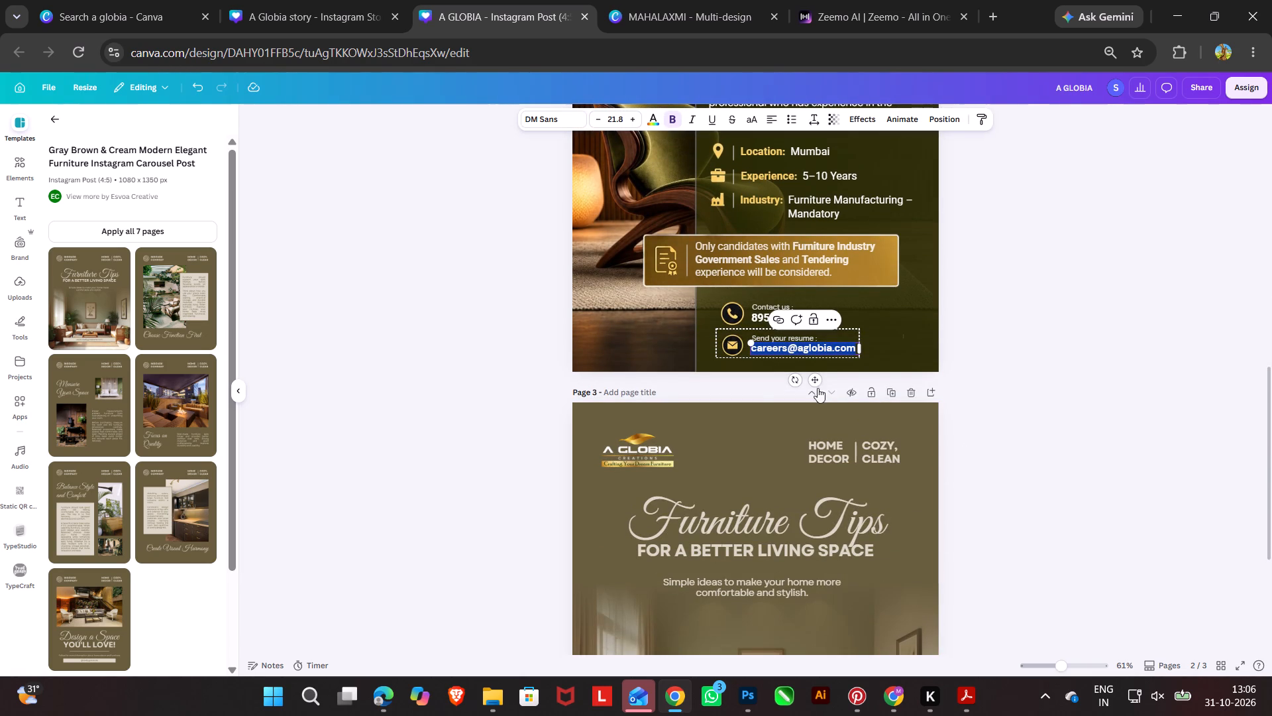
pyautogui.scroll(-6, 773, 391)
pyautogui.doubleClick(773, 566)
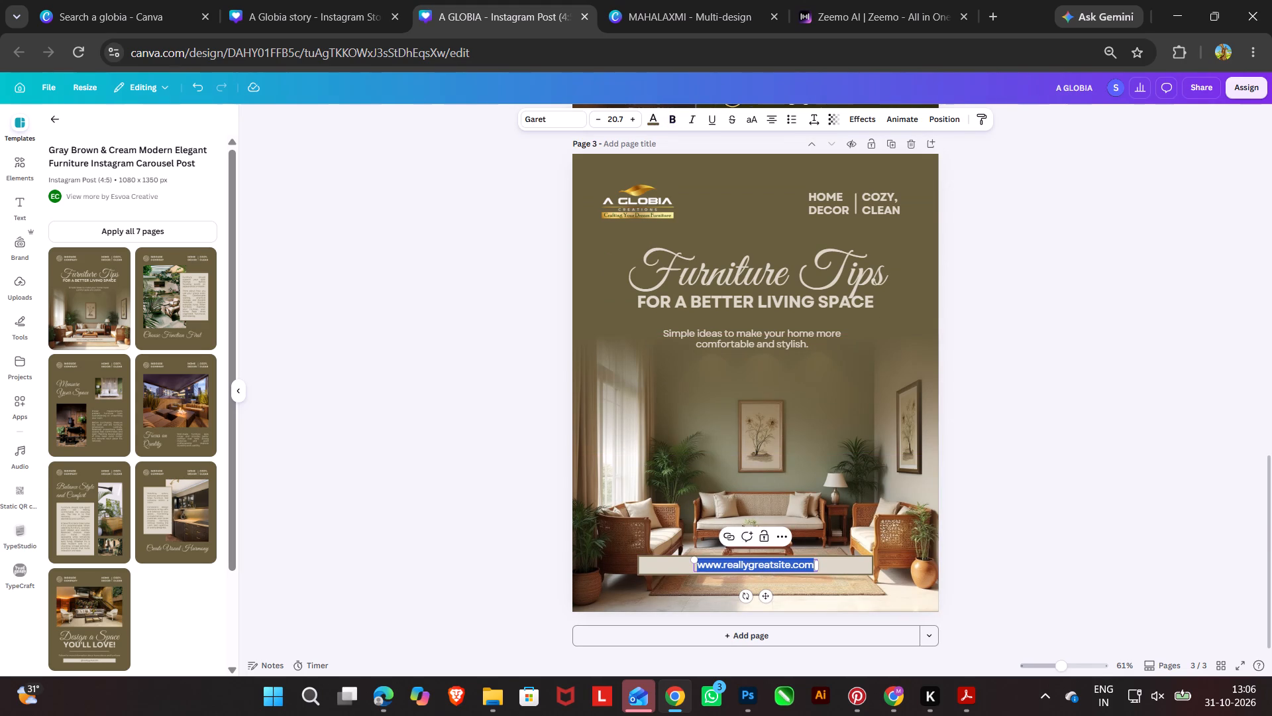
pyautogui.hotkey('ctrl', 'v')
pyautogui.doubleClick(1035, 511)
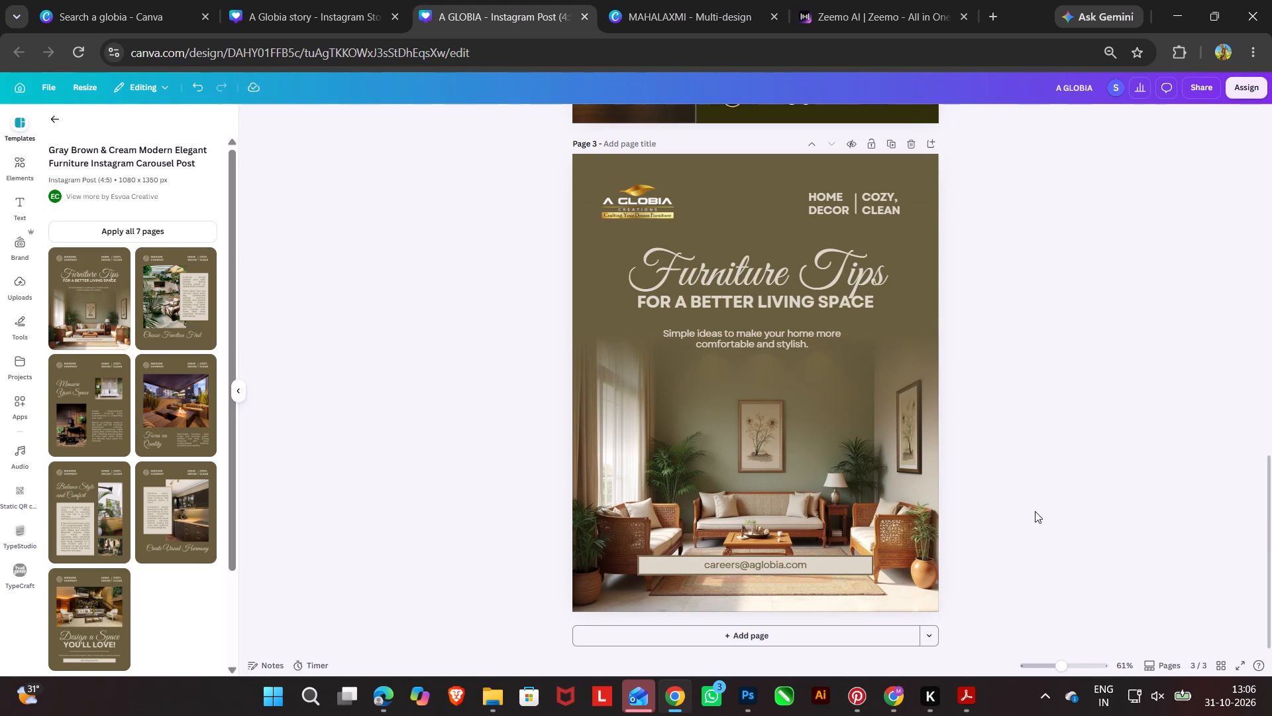
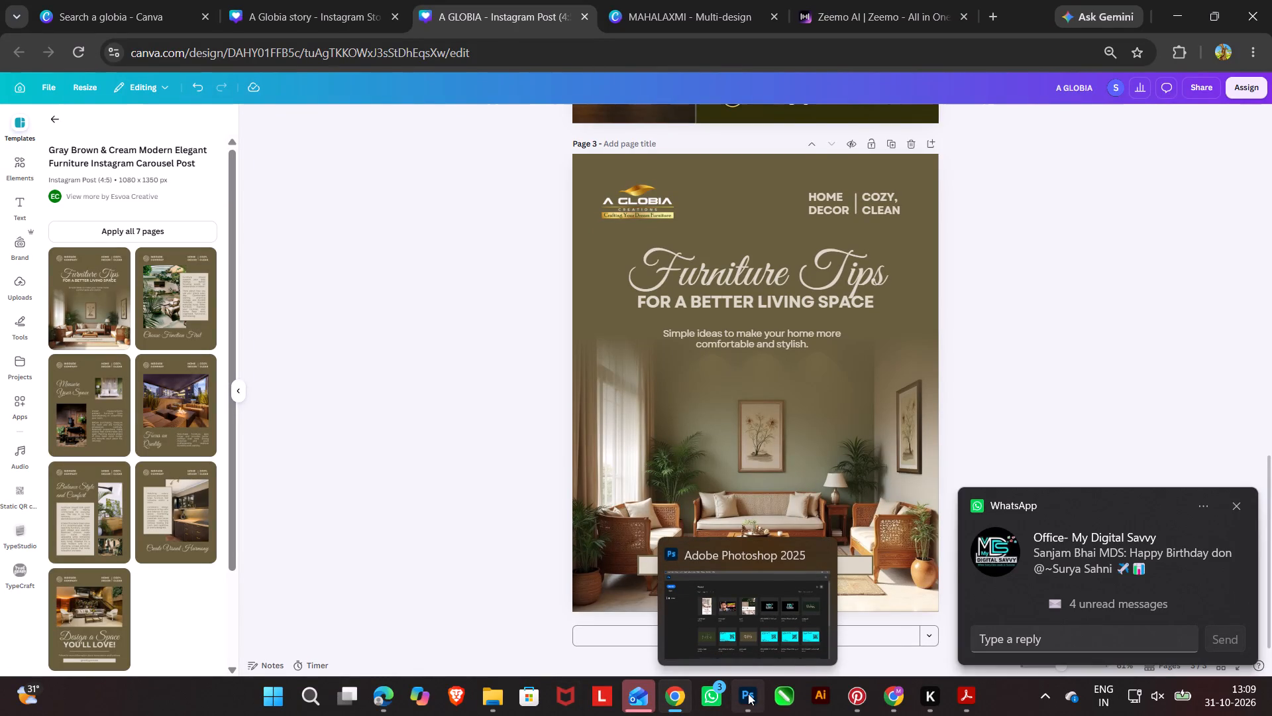
# Switch to Photoshop and open a globia.psd from the recent files.
pyautogui.click(748, 693)
pyautogui.click(327, 296)
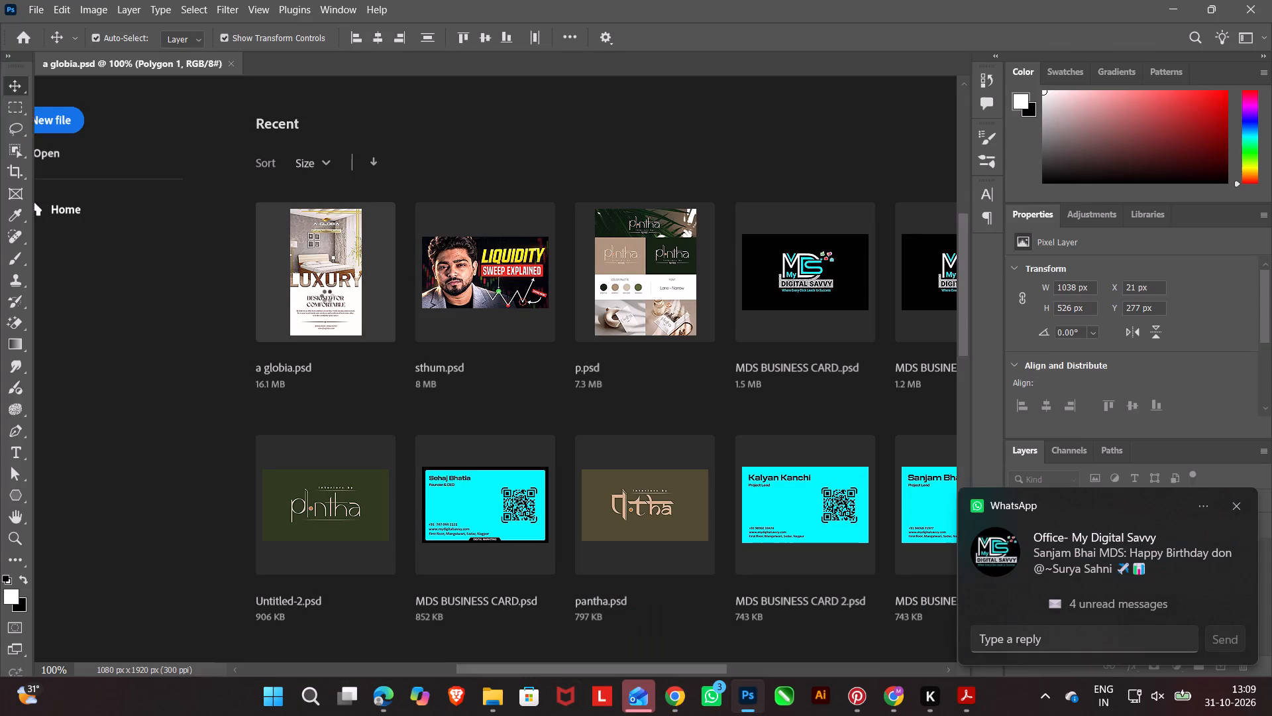
# Delete Layer 3, the white A GLOBIA lettering with the Stroke effect, from the logo above the bed.
pyautogui.click(514, 207)
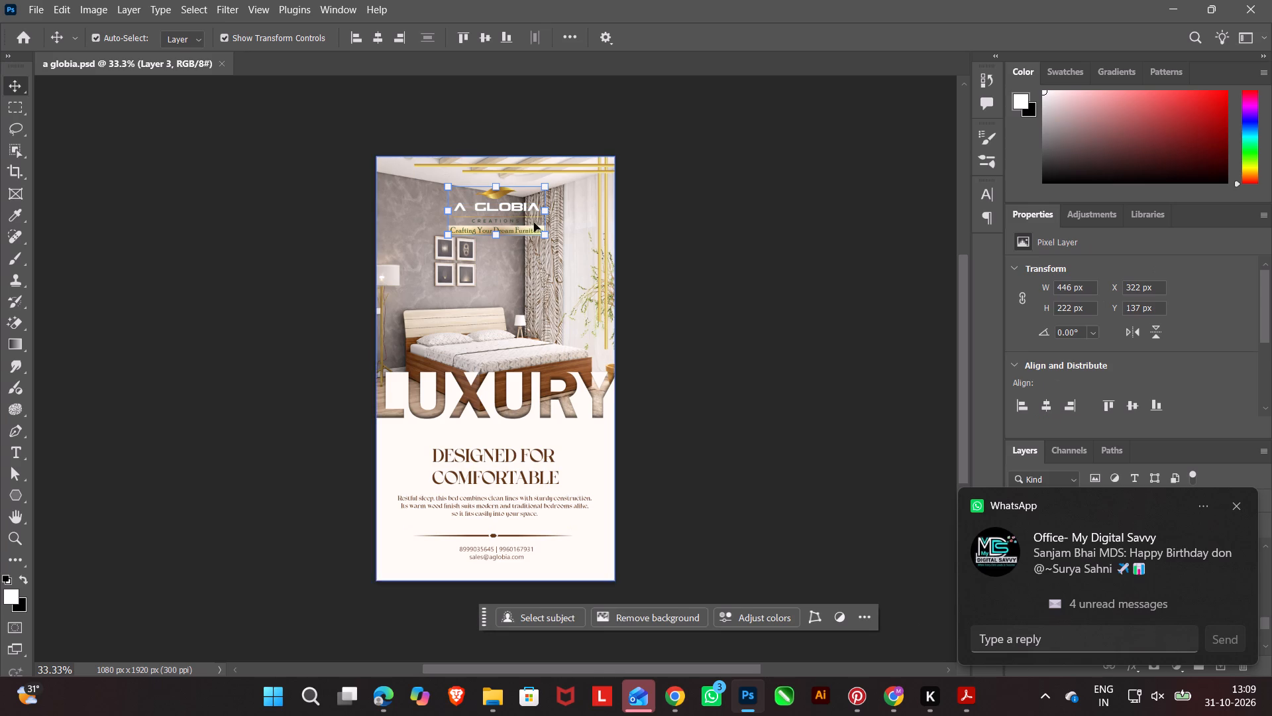
pyautogui.click(525, 202)
pyautogui.click(525, 208)
pyautogui.click(525, 208)
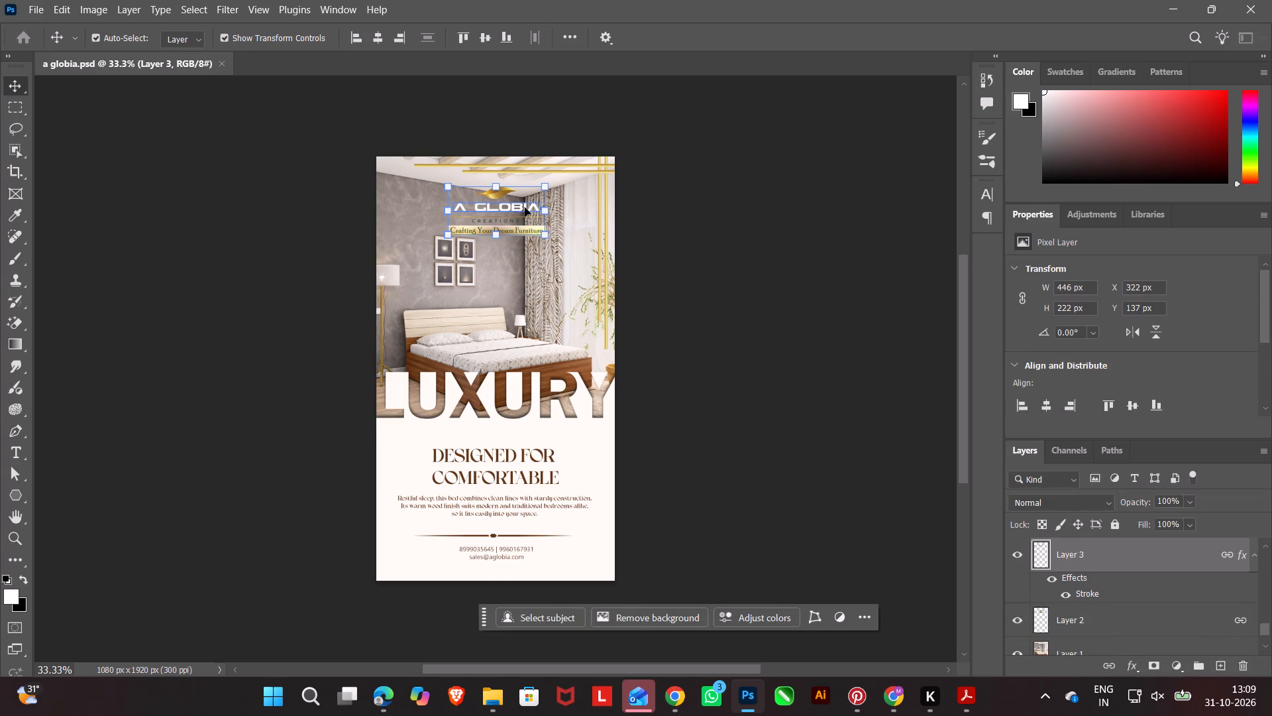
pyautogui.click(1238, 666)
pyautogui.click(583, 272)
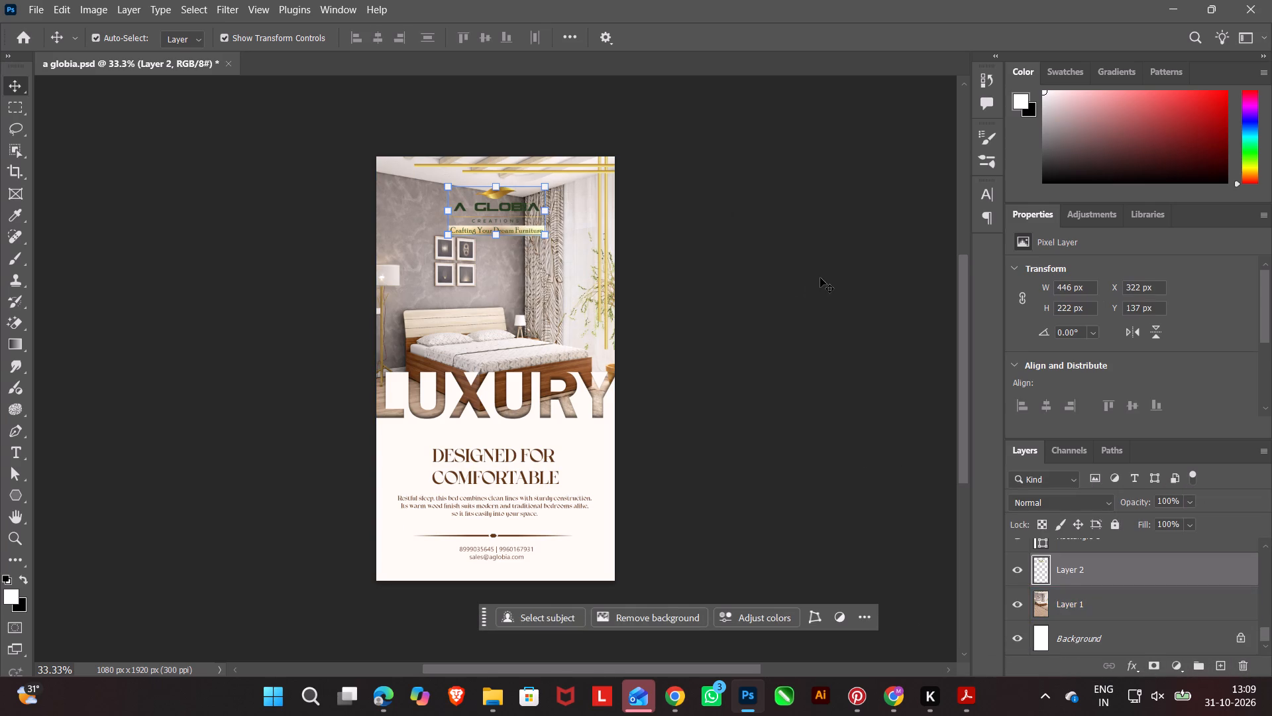
# Undo the last change to the poster, bringing back the white-lettered A GLOBIA logo layer with its stroke effect.
pyautogui.doubleClick(820, 278)
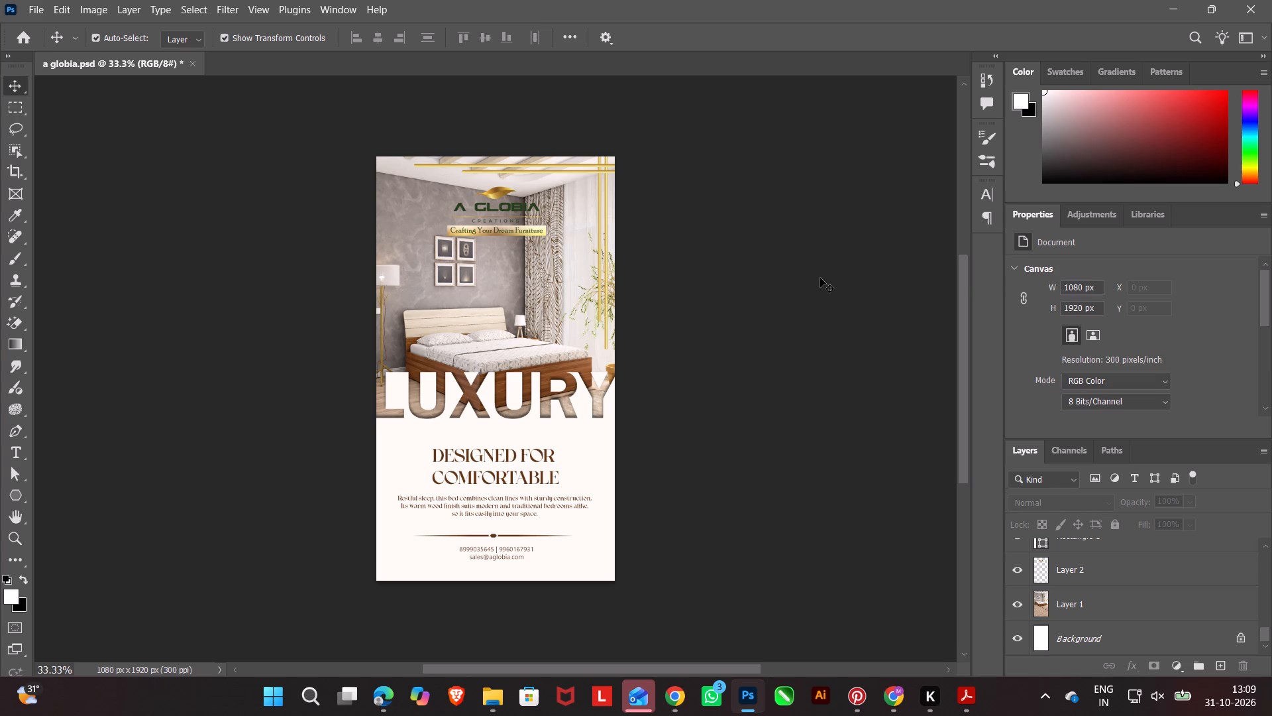
pyautogui.hotkey('ctrl', 'z')
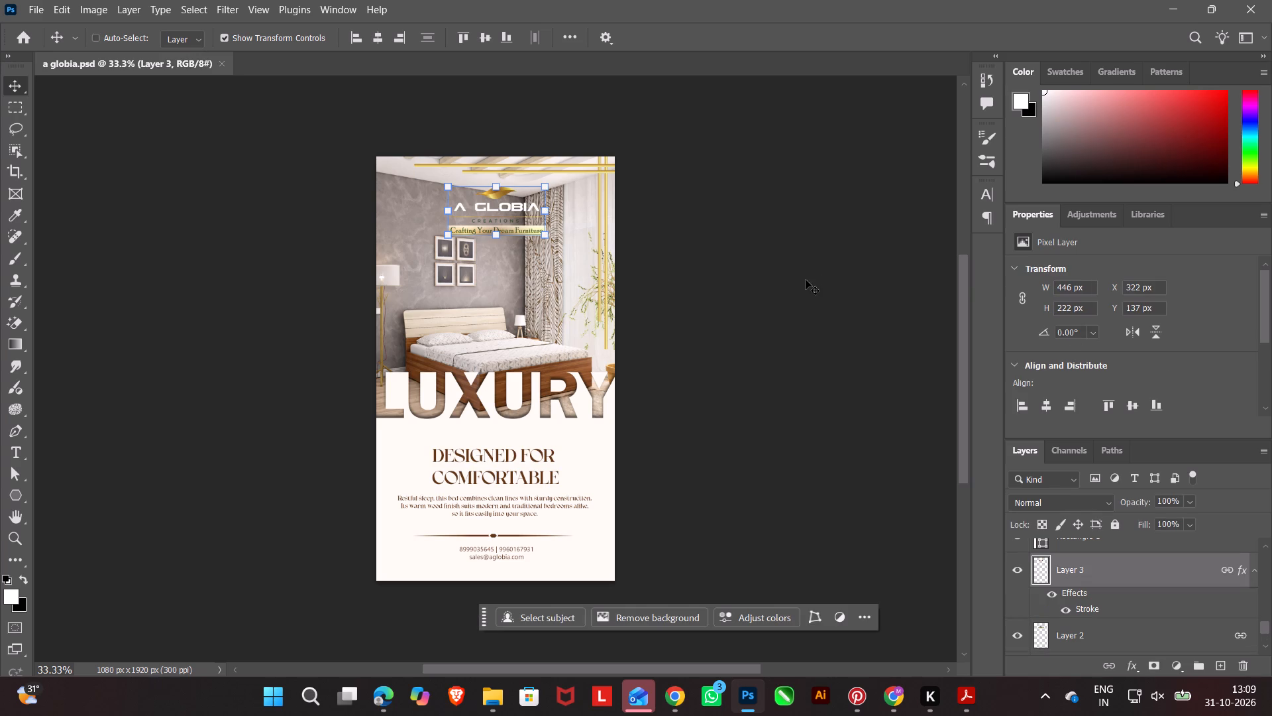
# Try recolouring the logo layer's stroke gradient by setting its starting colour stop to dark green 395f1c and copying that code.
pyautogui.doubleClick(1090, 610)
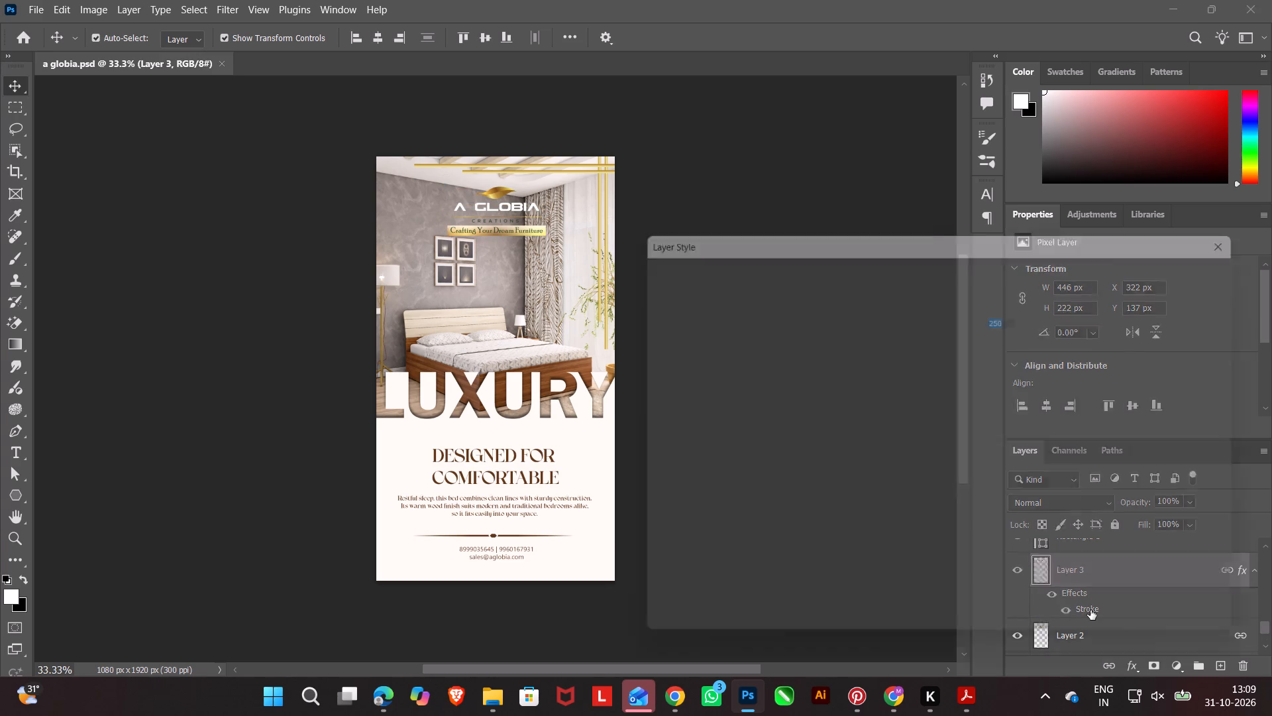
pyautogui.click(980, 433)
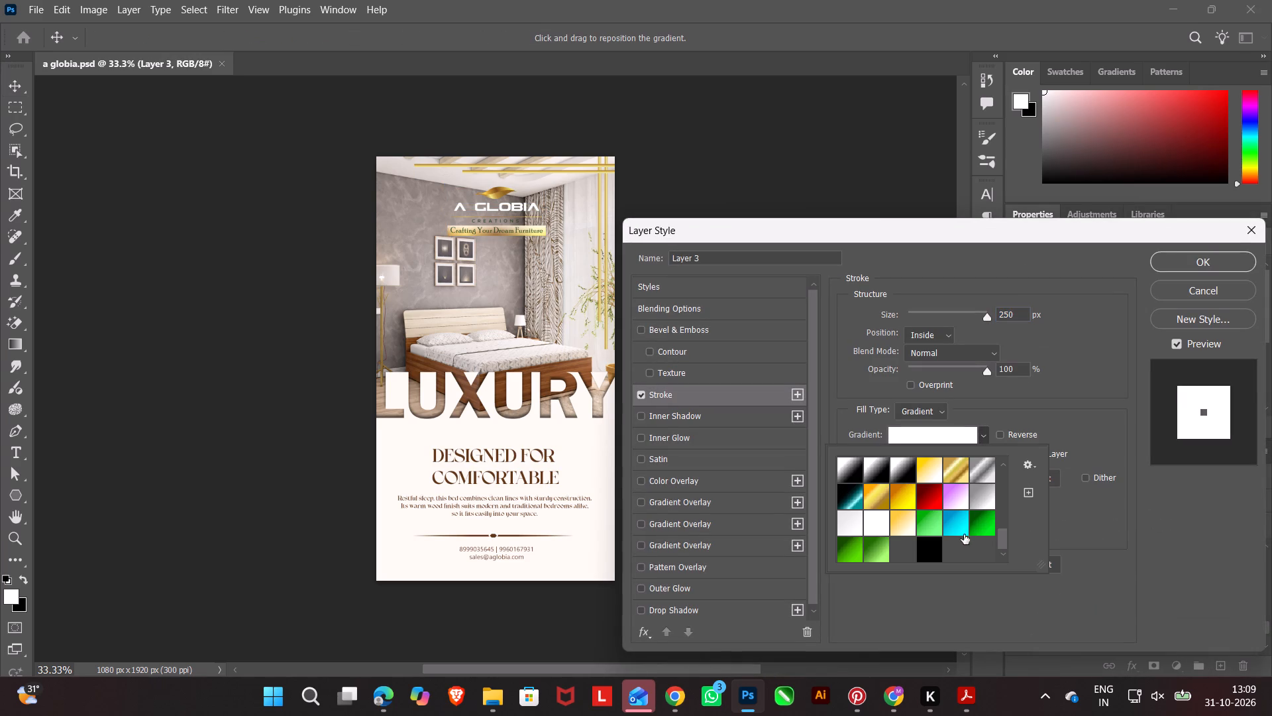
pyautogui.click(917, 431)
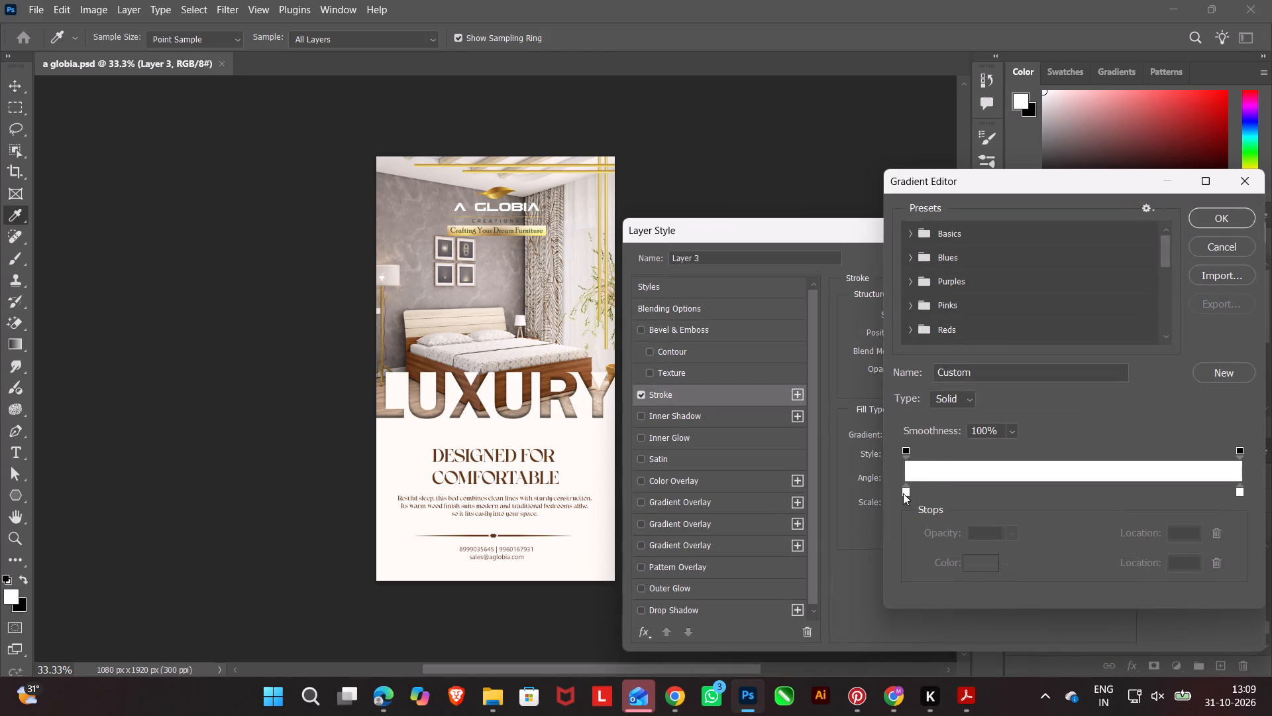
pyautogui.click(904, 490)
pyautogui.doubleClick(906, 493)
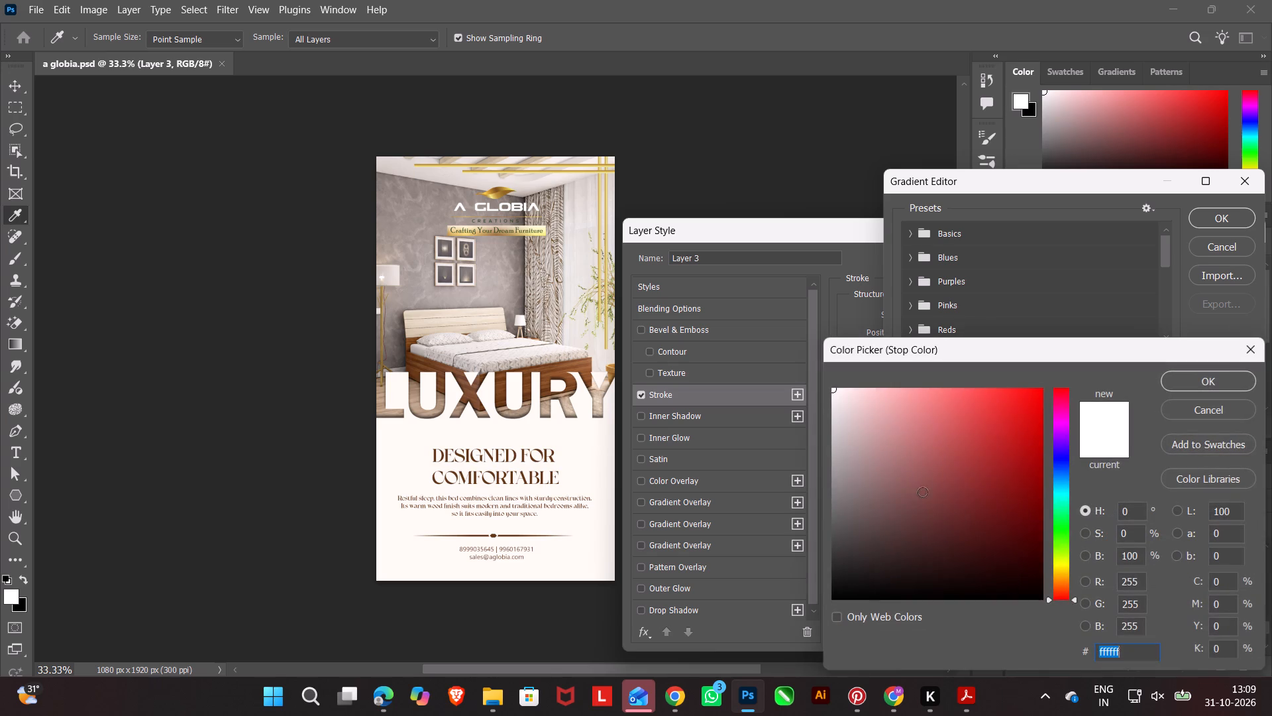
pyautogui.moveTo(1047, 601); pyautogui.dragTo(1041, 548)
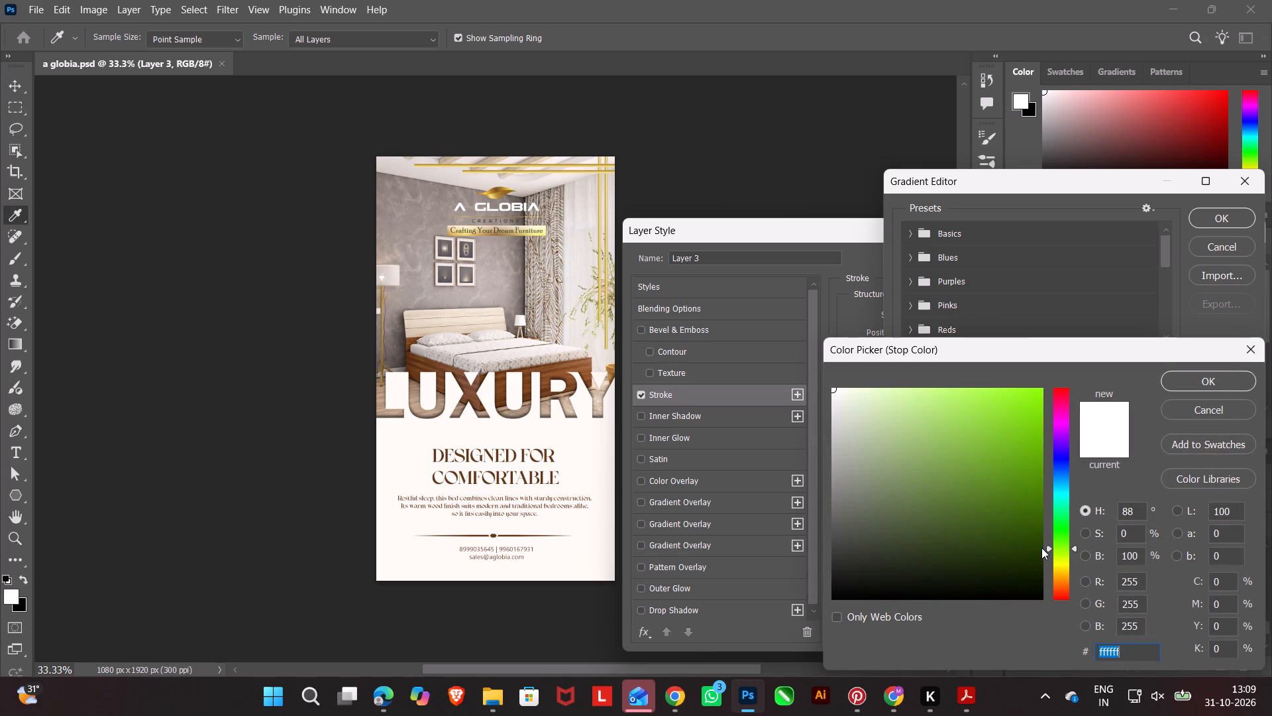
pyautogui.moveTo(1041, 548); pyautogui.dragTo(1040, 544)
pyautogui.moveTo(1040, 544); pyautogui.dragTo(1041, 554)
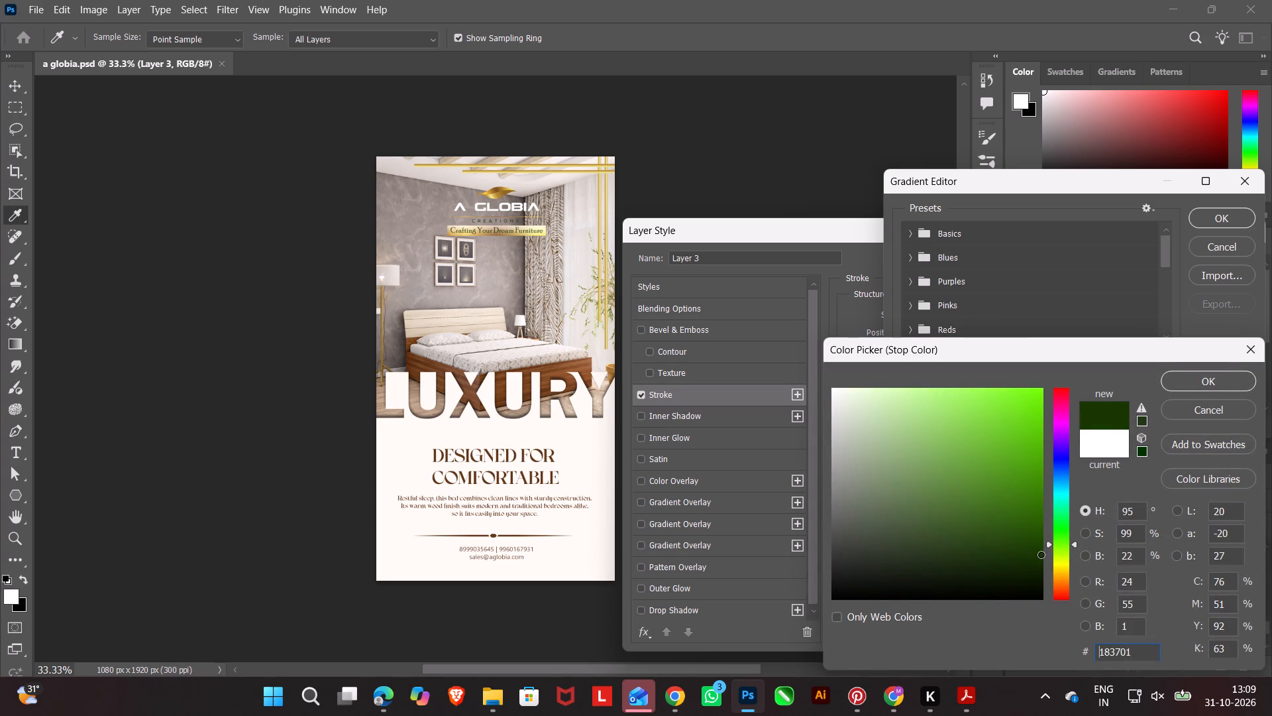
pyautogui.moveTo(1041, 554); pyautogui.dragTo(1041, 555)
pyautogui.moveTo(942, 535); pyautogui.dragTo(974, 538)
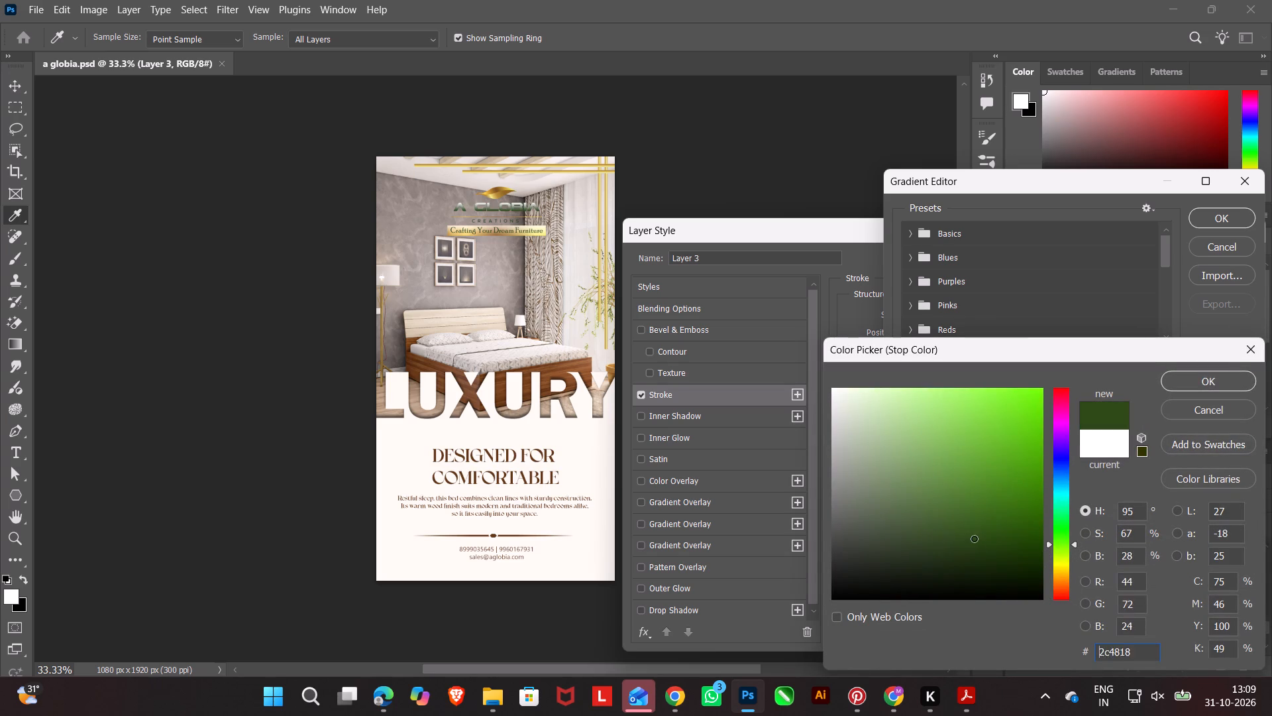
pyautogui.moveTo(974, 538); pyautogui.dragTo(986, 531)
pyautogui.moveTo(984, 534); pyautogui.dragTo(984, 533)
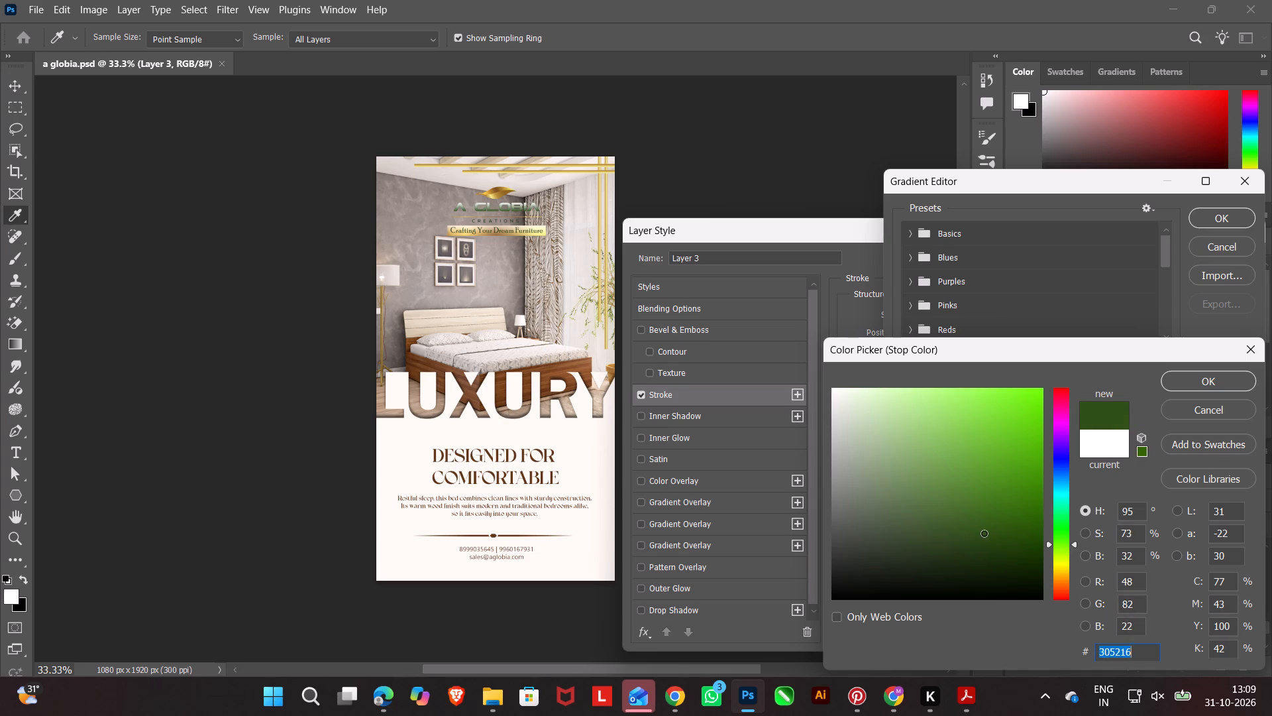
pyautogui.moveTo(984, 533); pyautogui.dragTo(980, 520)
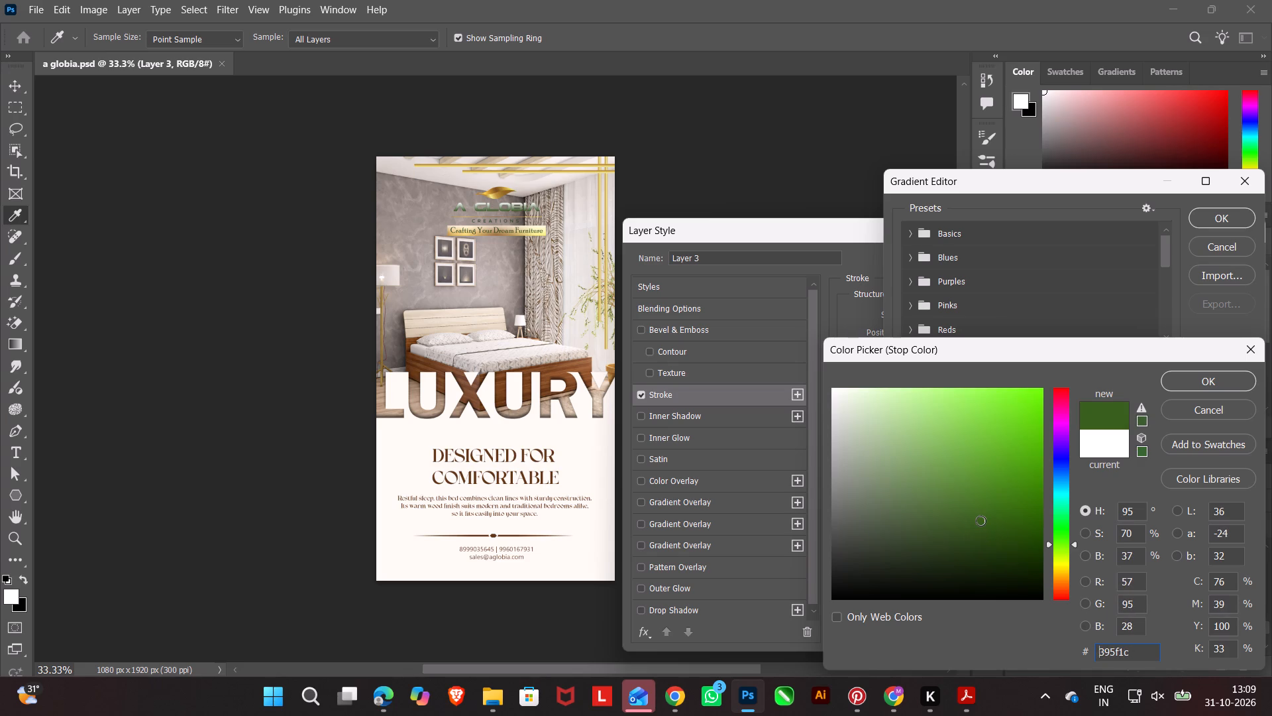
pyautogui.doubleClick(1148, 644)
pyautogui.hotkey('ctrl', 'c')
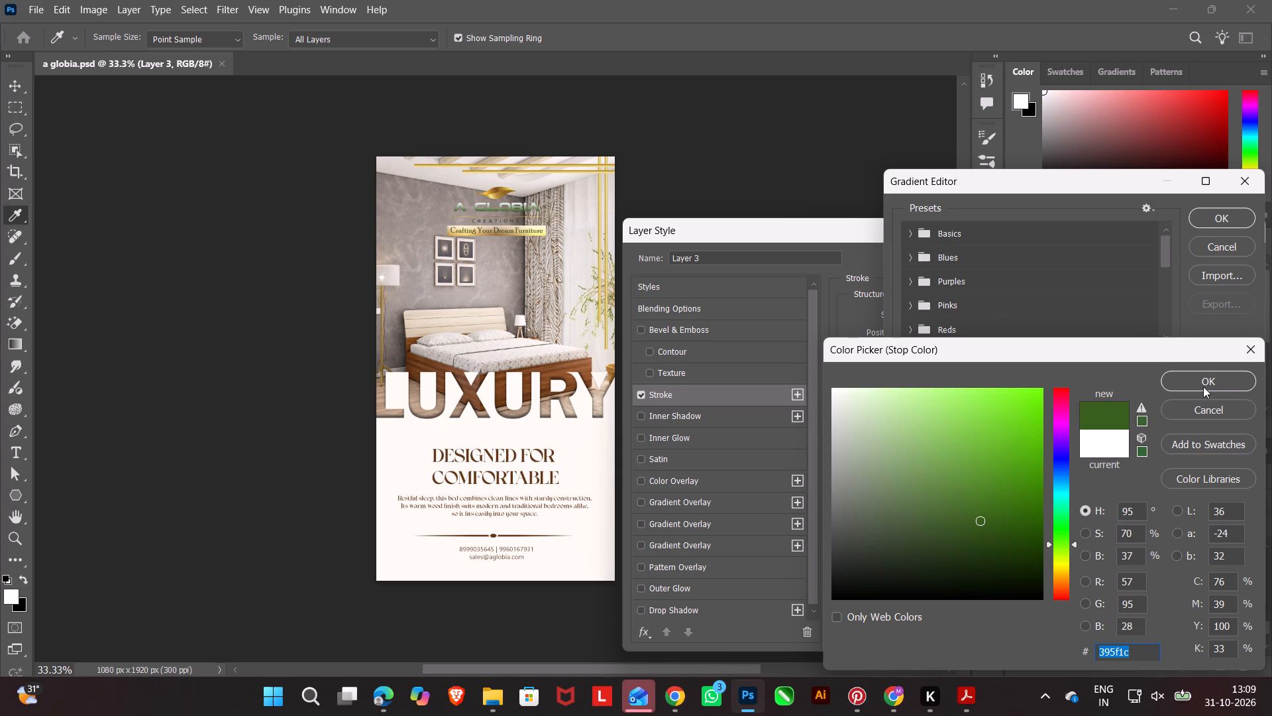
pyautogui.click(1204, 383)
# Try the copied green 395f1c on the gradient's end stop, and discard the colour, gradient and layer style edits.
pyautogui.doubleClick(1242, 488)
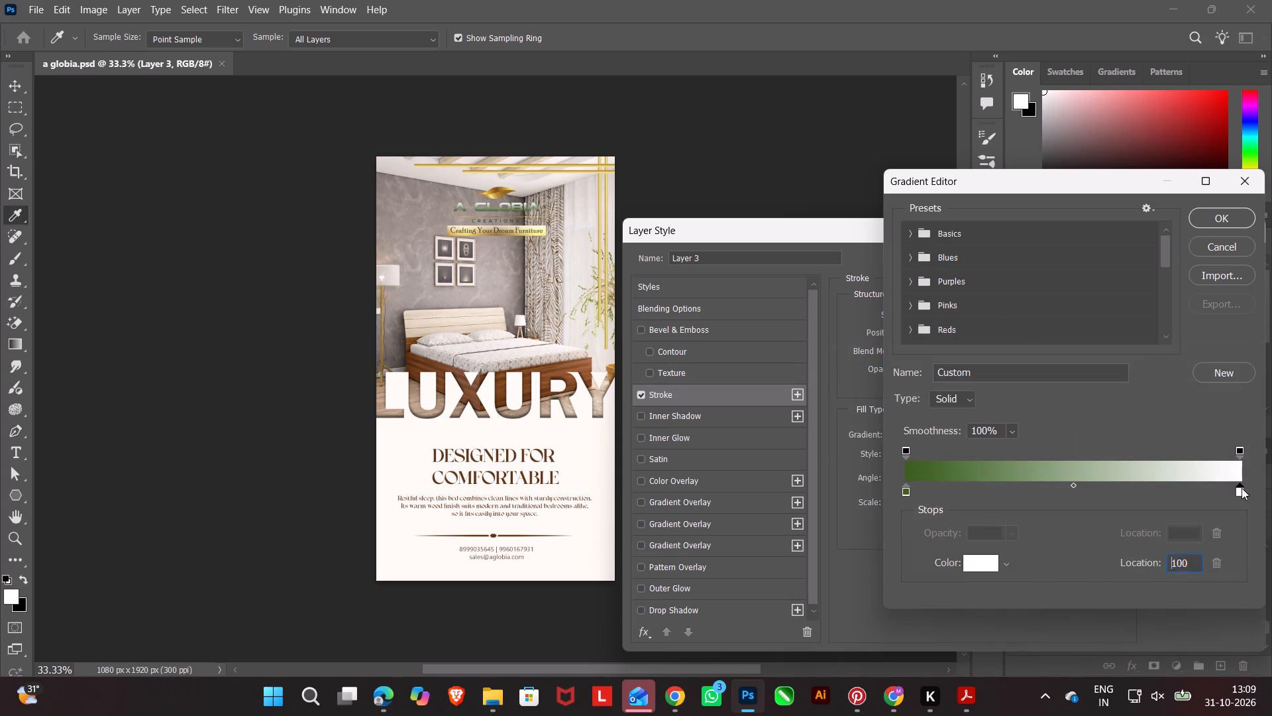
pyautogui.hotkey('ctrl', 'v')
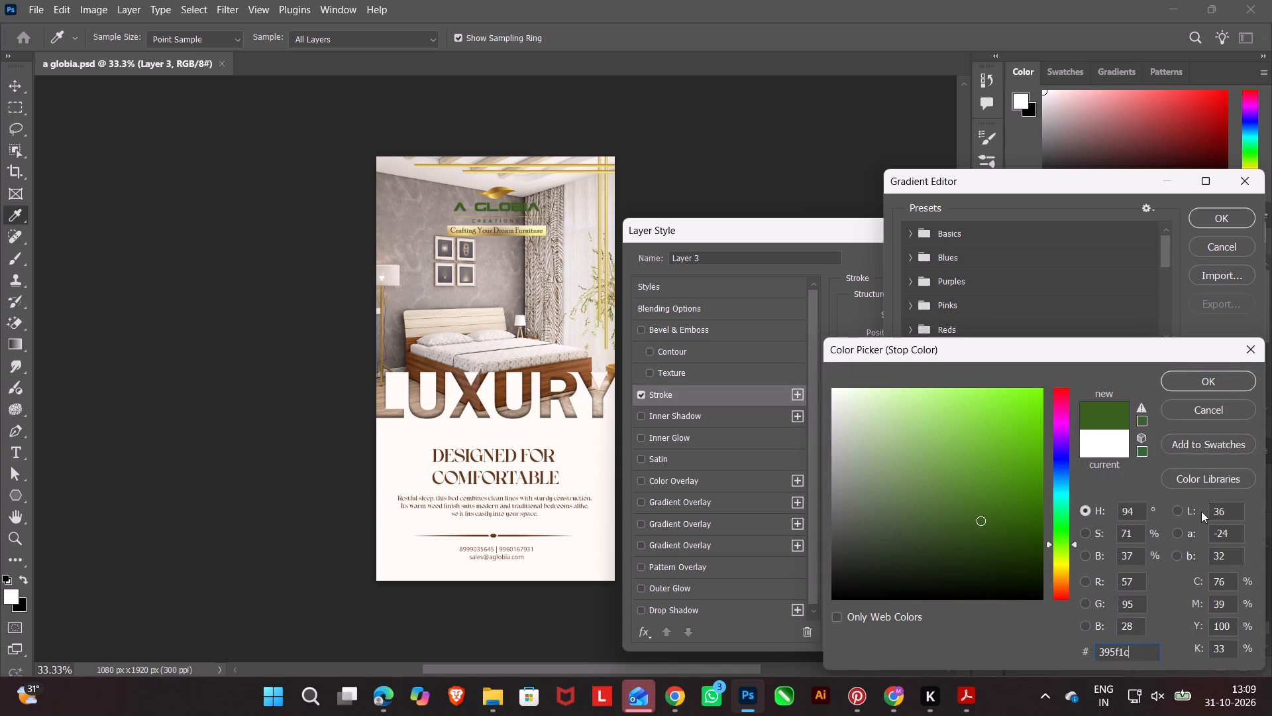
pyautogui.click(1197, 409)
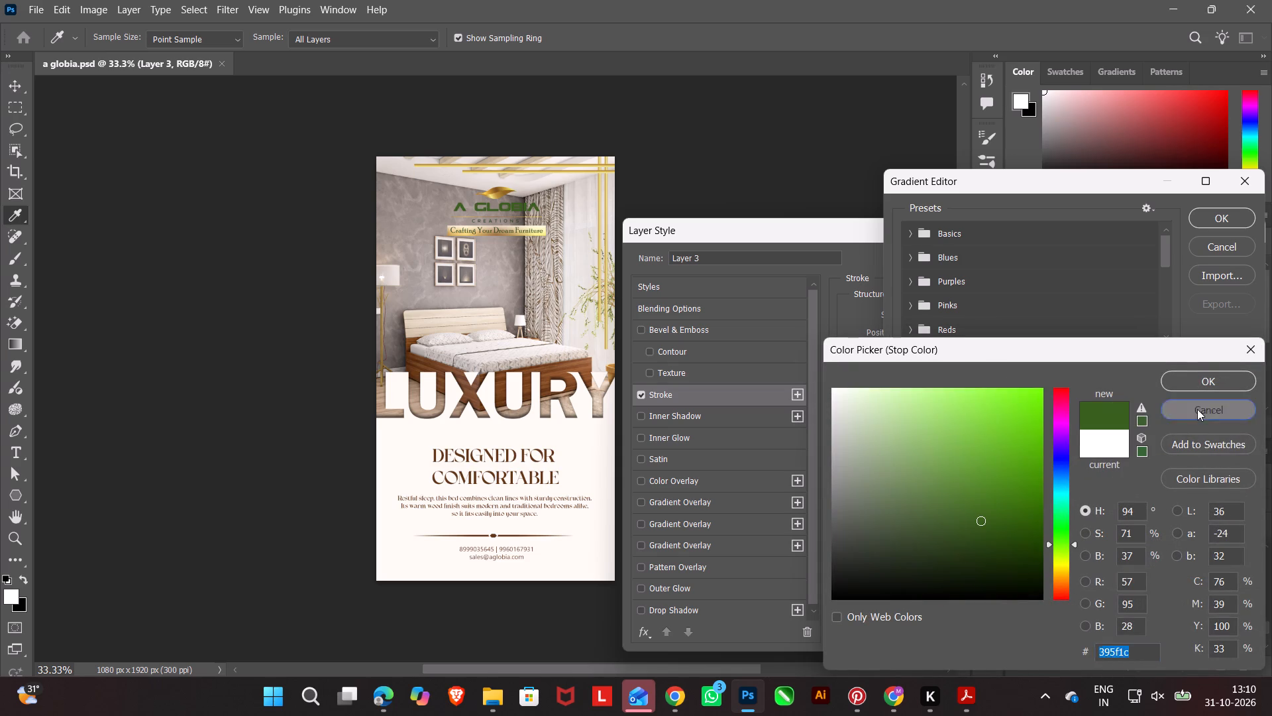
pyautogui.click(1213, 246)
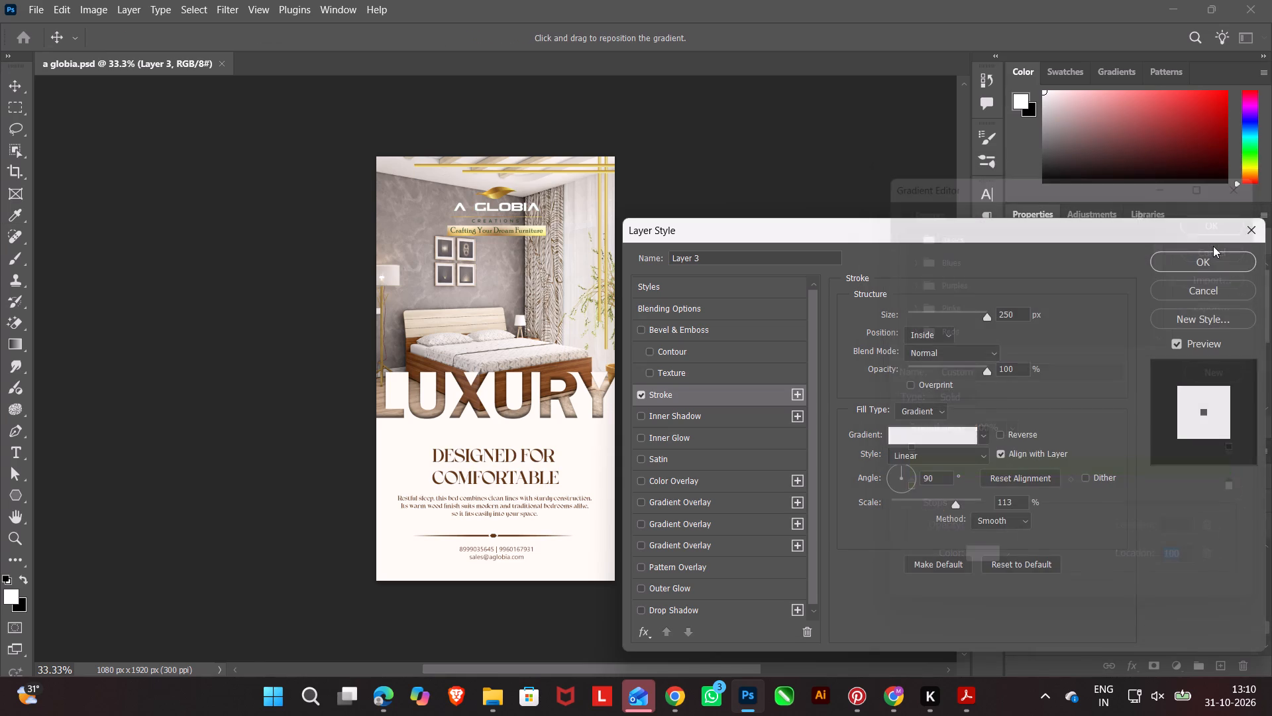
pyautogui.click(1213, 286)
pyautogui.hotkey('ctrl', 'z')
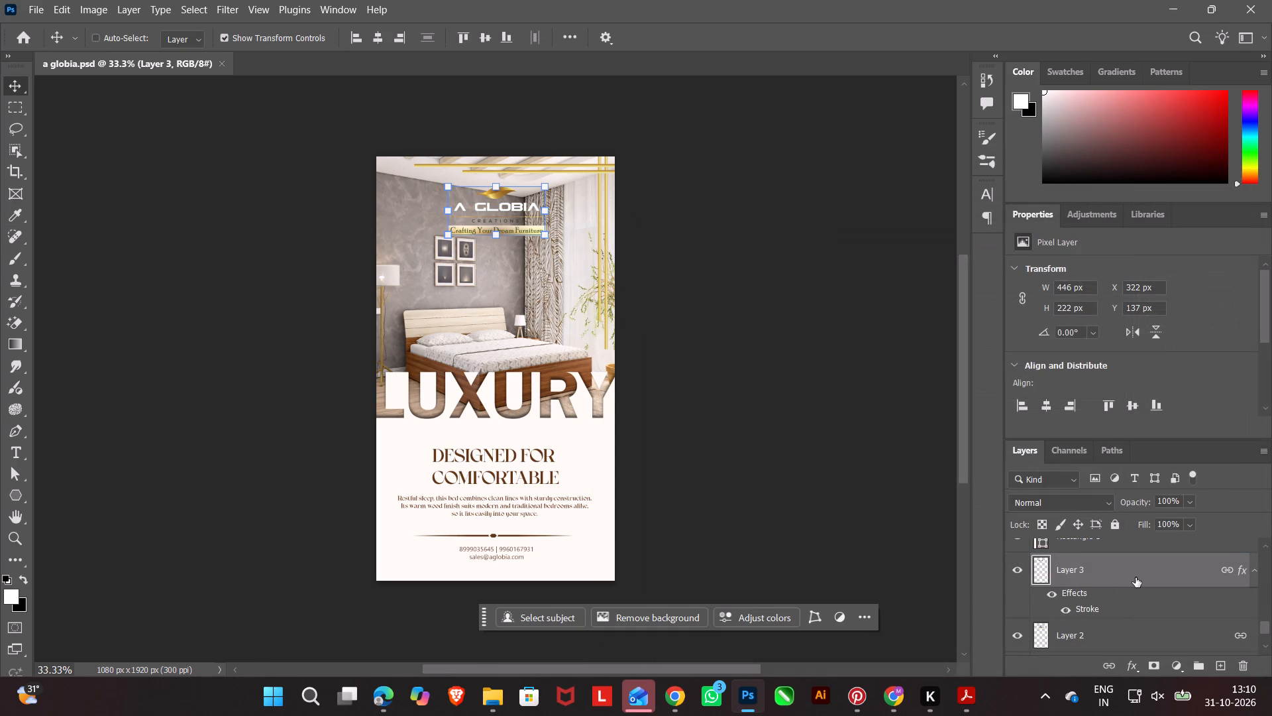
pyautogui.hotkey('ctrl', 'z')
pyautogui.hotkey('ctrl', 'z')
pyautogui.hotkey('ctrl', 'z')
# Select the full-canvas bedroom image layer beneath the logo on the poster.
pyautogui.click(526, 205)
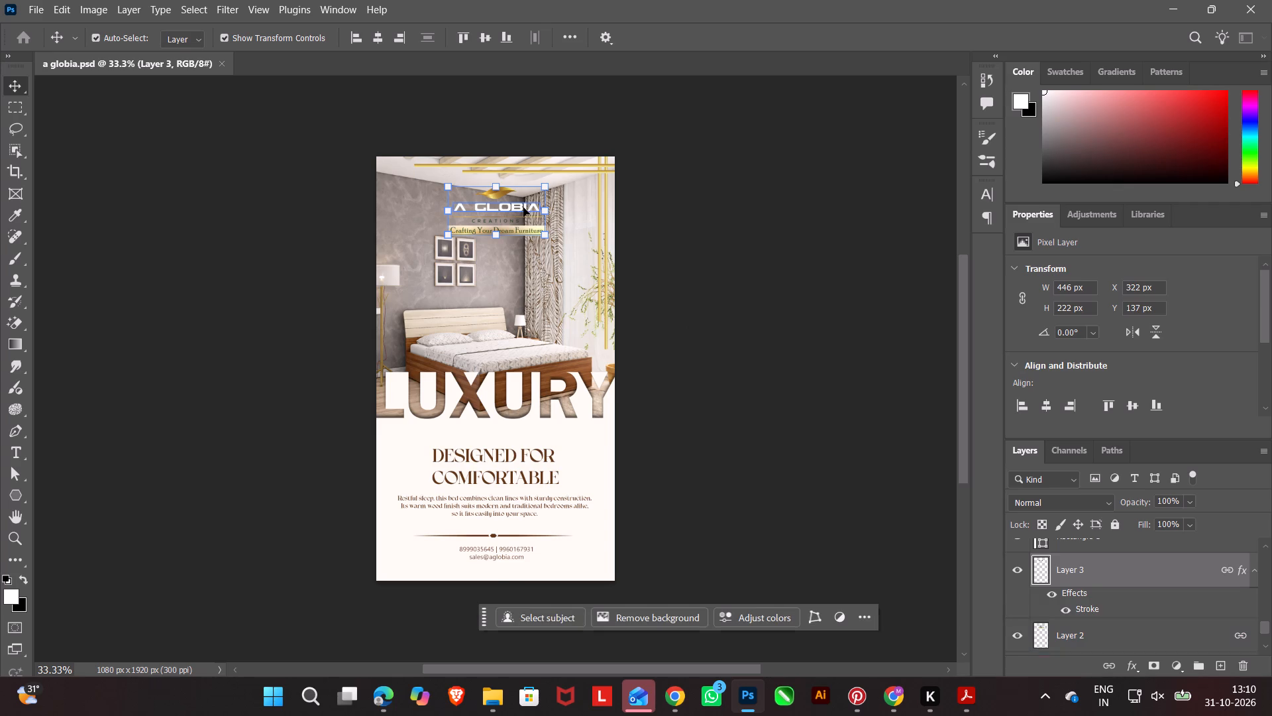
pyautogui.click(523, 208)
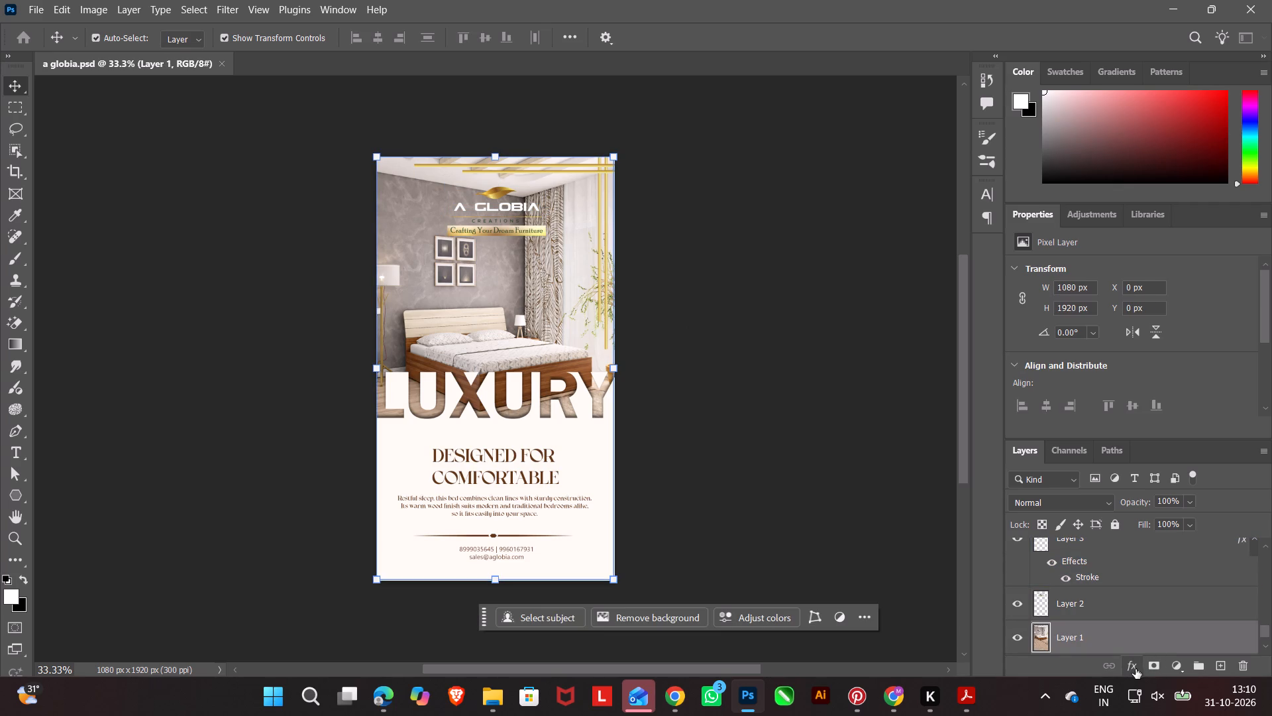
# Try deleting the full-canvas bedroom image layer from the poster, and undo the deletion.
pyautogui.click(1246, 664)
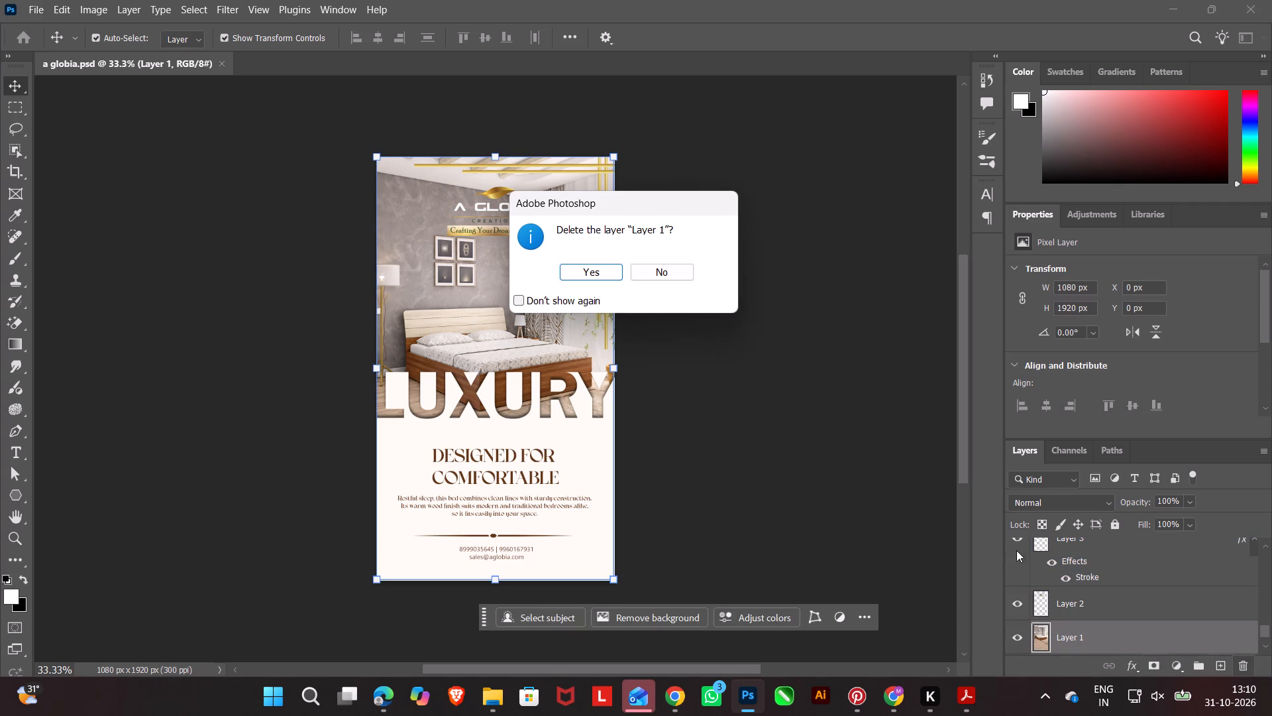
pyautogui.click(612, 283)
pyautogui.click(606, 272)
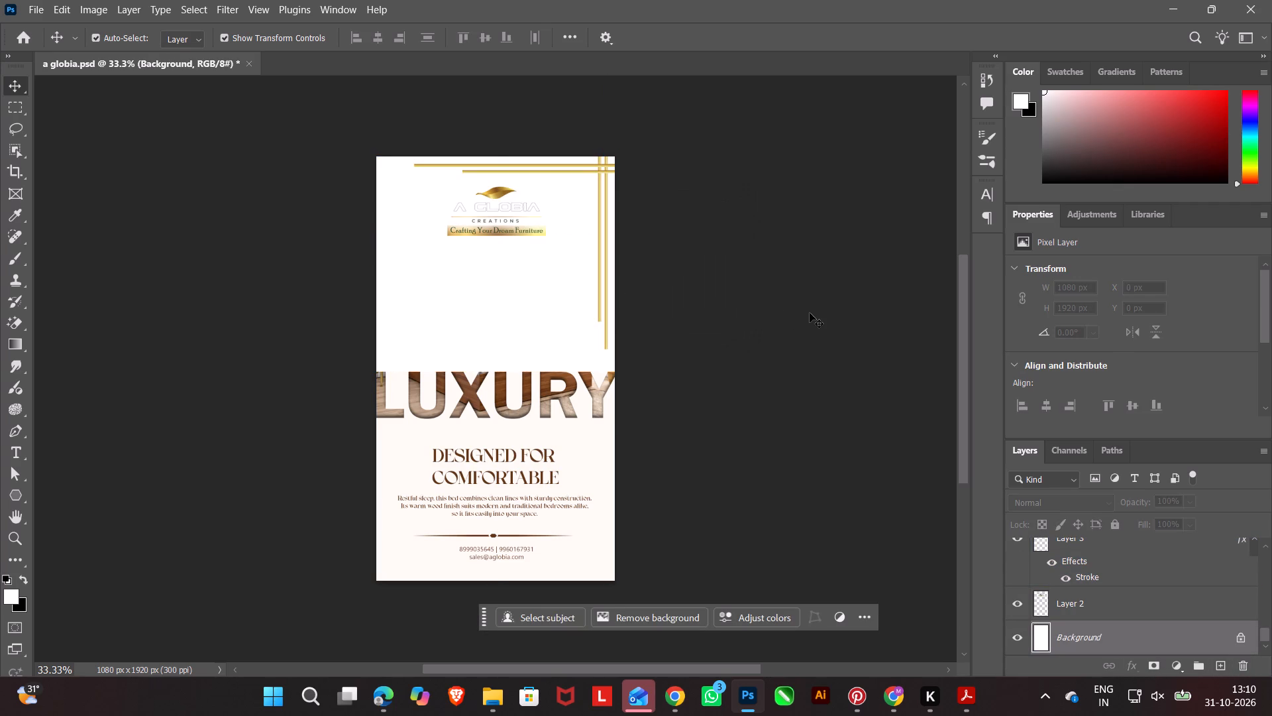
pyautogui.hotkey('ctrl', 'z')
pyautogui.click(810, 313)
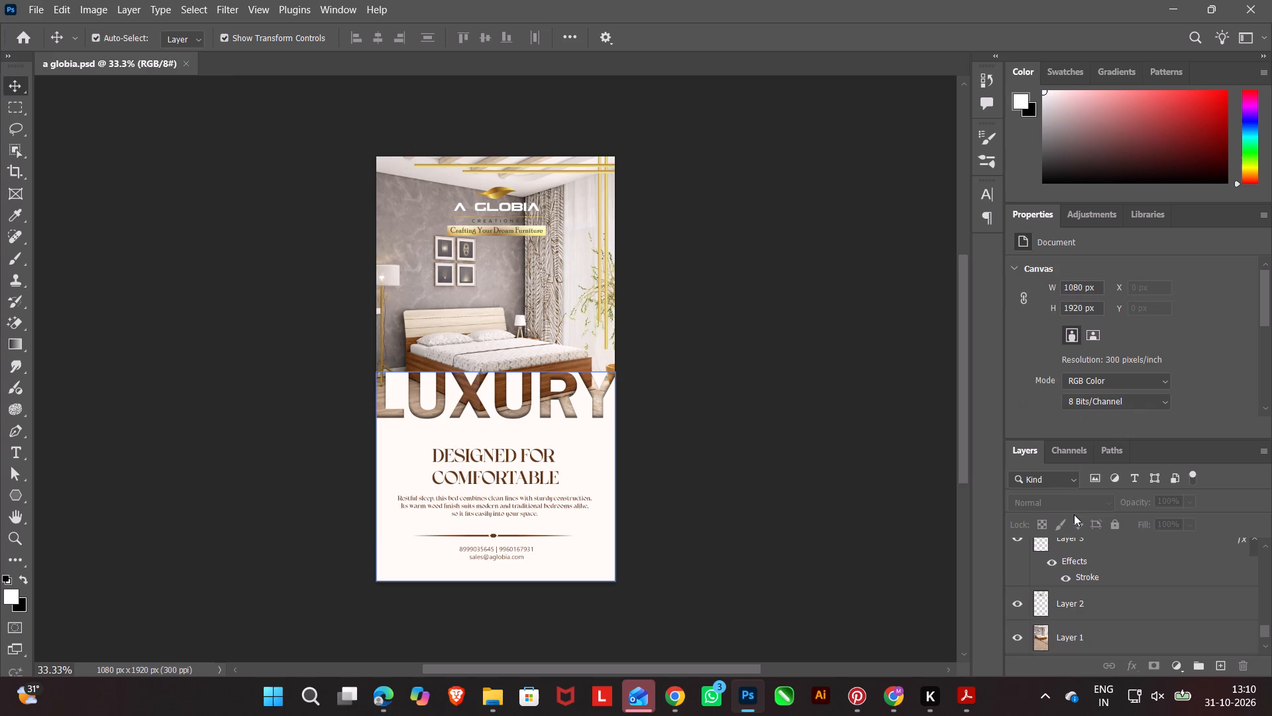
# Delete the white-lettered A GLOBIA logo layer with the stroke effect (Layer 3) from the poster, leaving nothing selected.
pyautogui.click(521, 208)
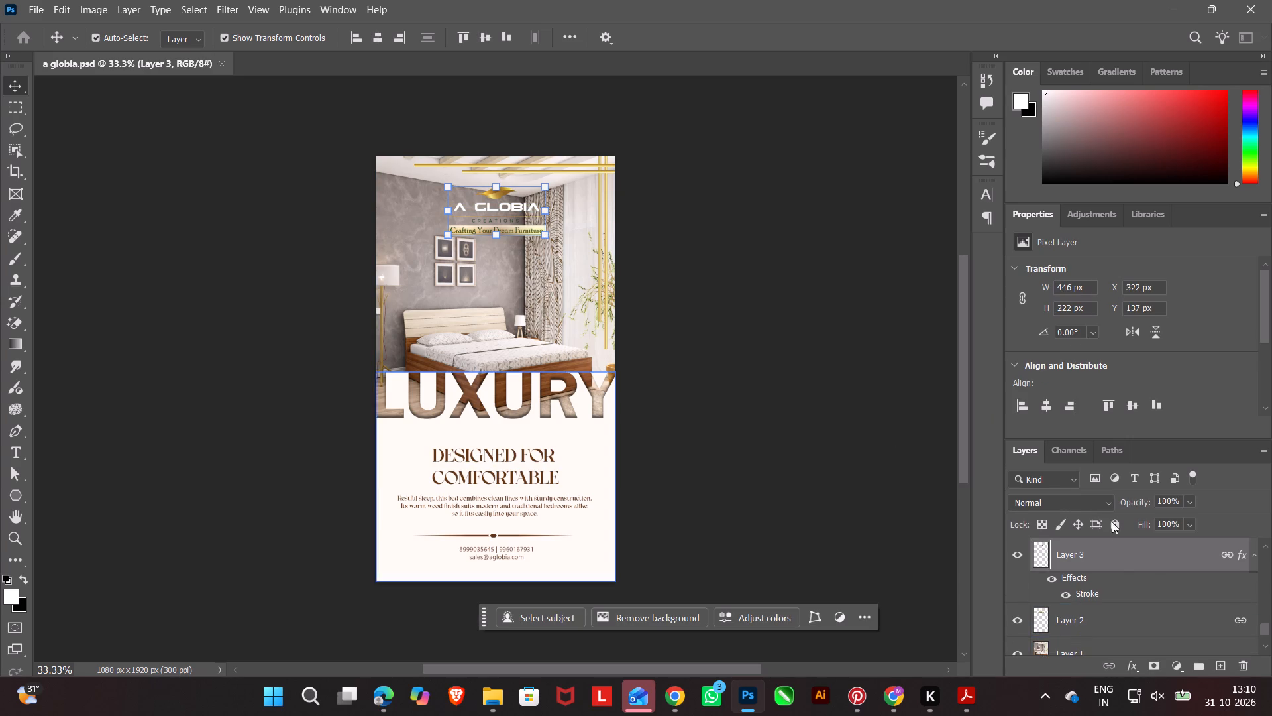
pyautogui.click(1242, 662)
pyautogui.click(587, 272)
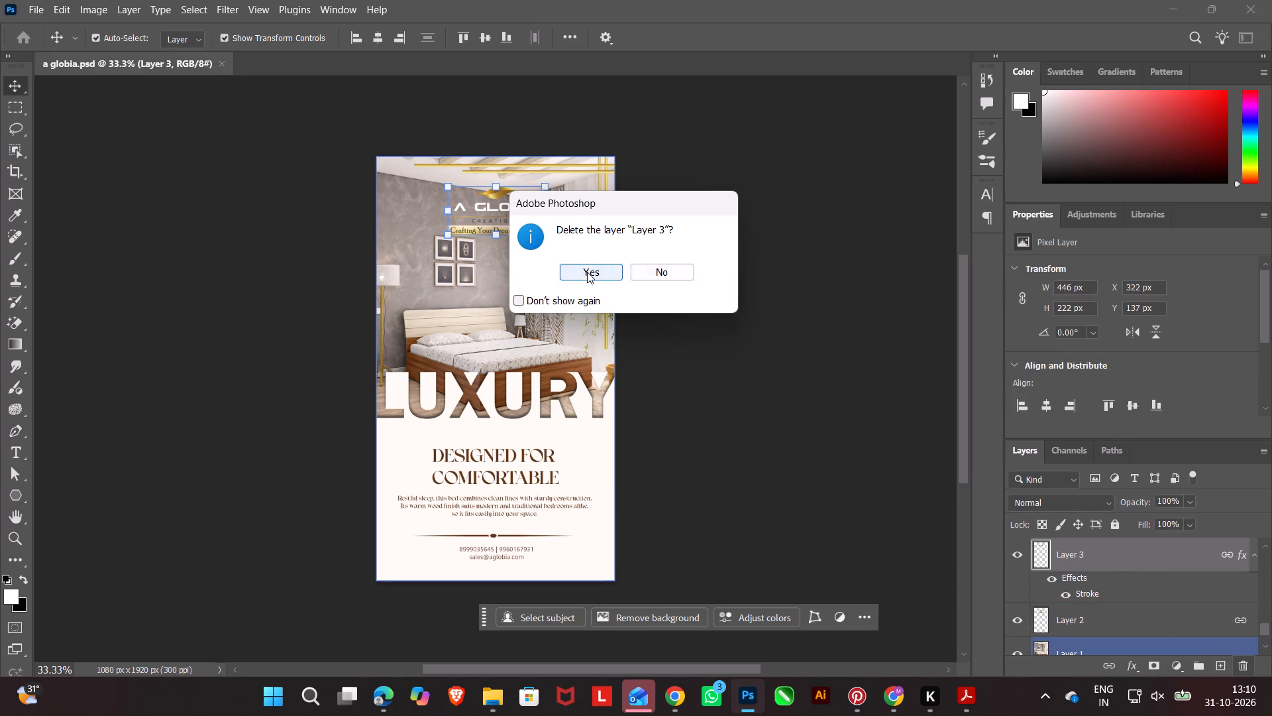
pyautogui.click(786, 290)
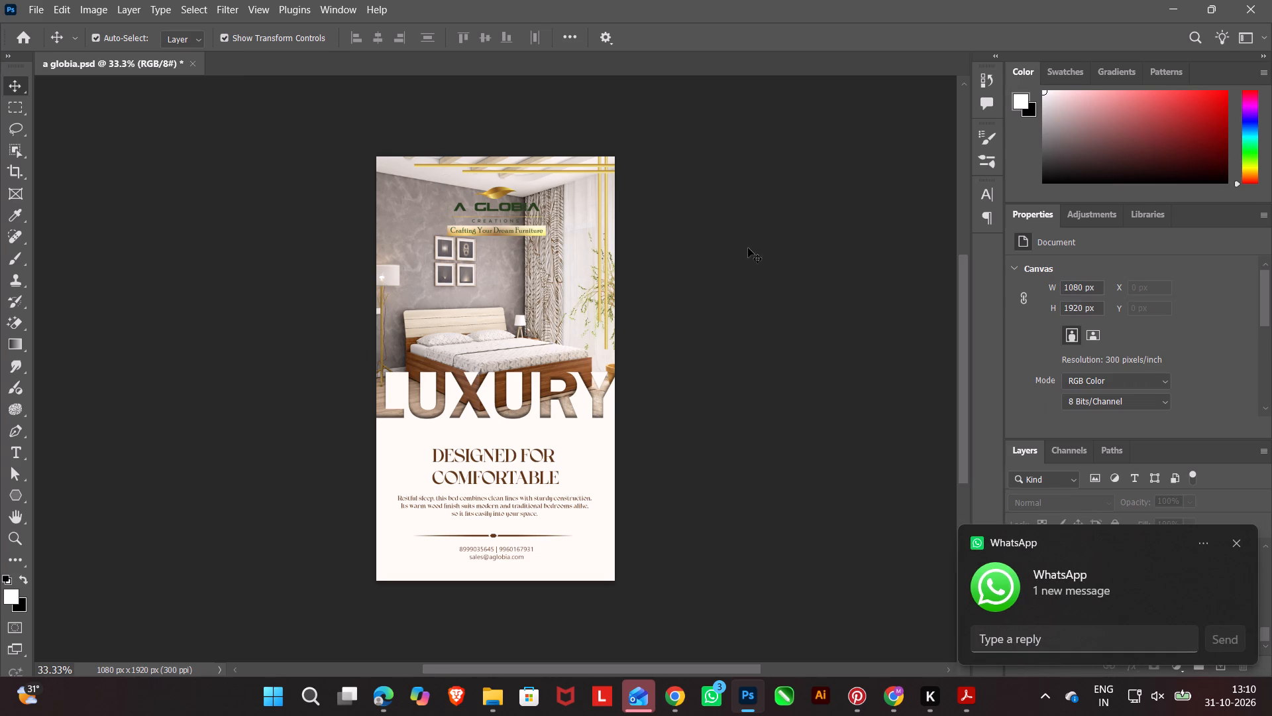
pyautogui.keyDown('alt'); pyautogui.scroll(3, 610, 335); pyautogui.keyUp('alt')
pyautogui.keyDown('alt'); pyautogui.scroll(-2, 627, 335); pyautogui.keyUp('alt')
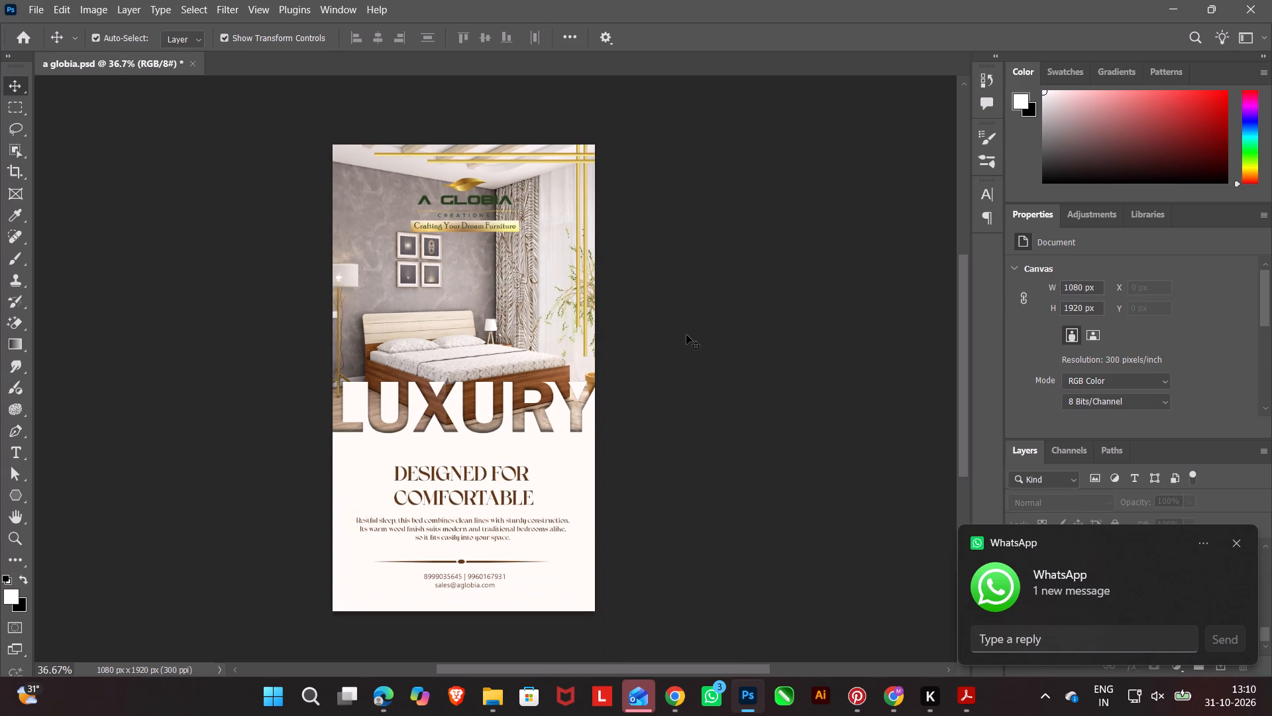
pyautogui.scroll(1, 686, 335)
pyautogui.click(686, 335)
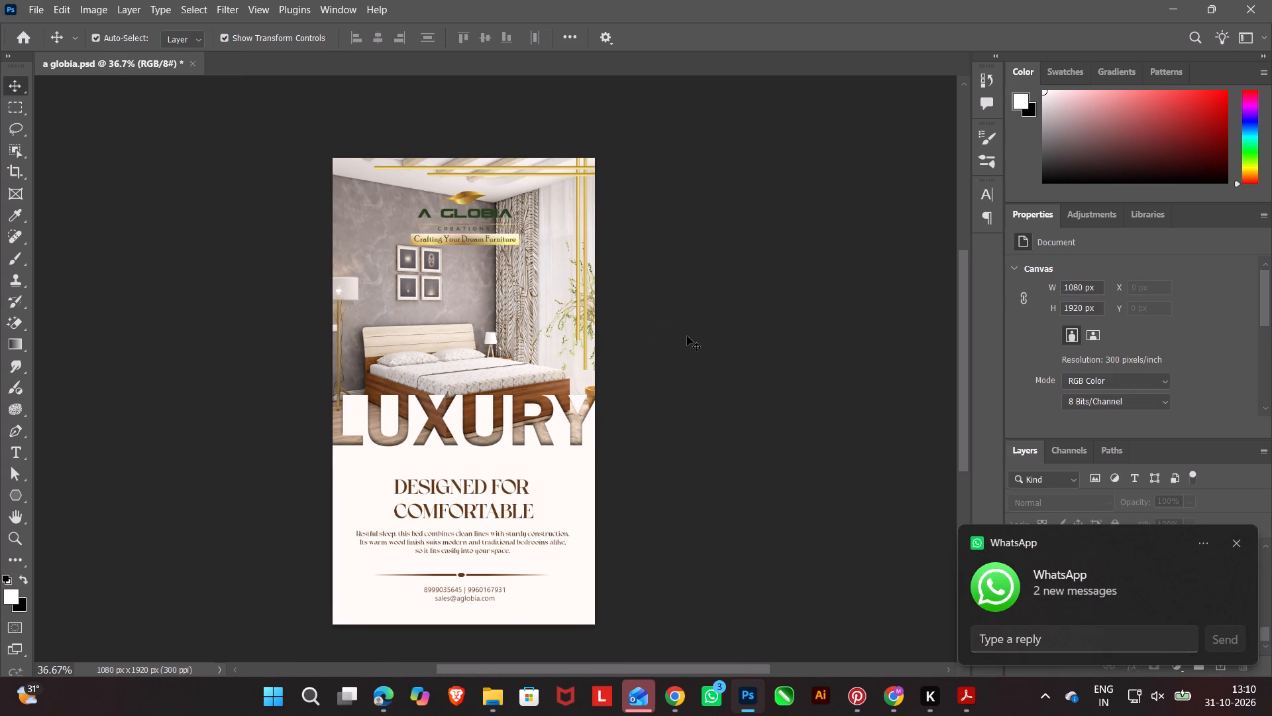
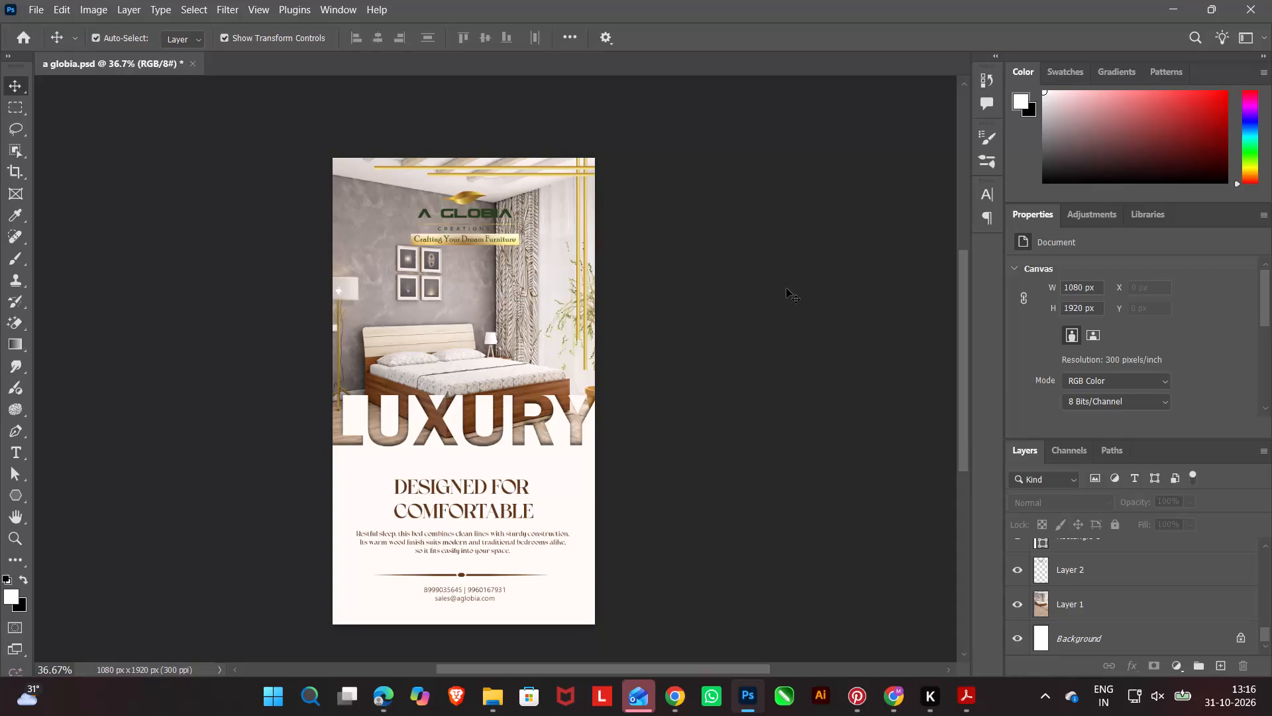
# Nudge the phone and email contact text straight down, closer to the poster's bottom edge.
pyautogui.click(741, 347)
pyautogui.click(474, 593)
pyautogui.press('Down')
pyautogui.press('Down')
pyautogui.press('Down')
pyautogui.press('Down')
pyautogui.press('Down')
pyautogui.press('Down')
pyautogui.press('Down')
pyautogui.press('Down')
pyautogui.press('Down')
pyautogui.press('Down')
pyautogui.press('Down')
pyautogui.press('Down')
pyautogui.press('Down')
pyautogui.press('Down')
pyautogui.press('Down')
pyautogui.press('Down')
pyautogui.press('Down')
pyautogui.press('Down')
pyautogui.press('Down')
pyautogui.press('Down')
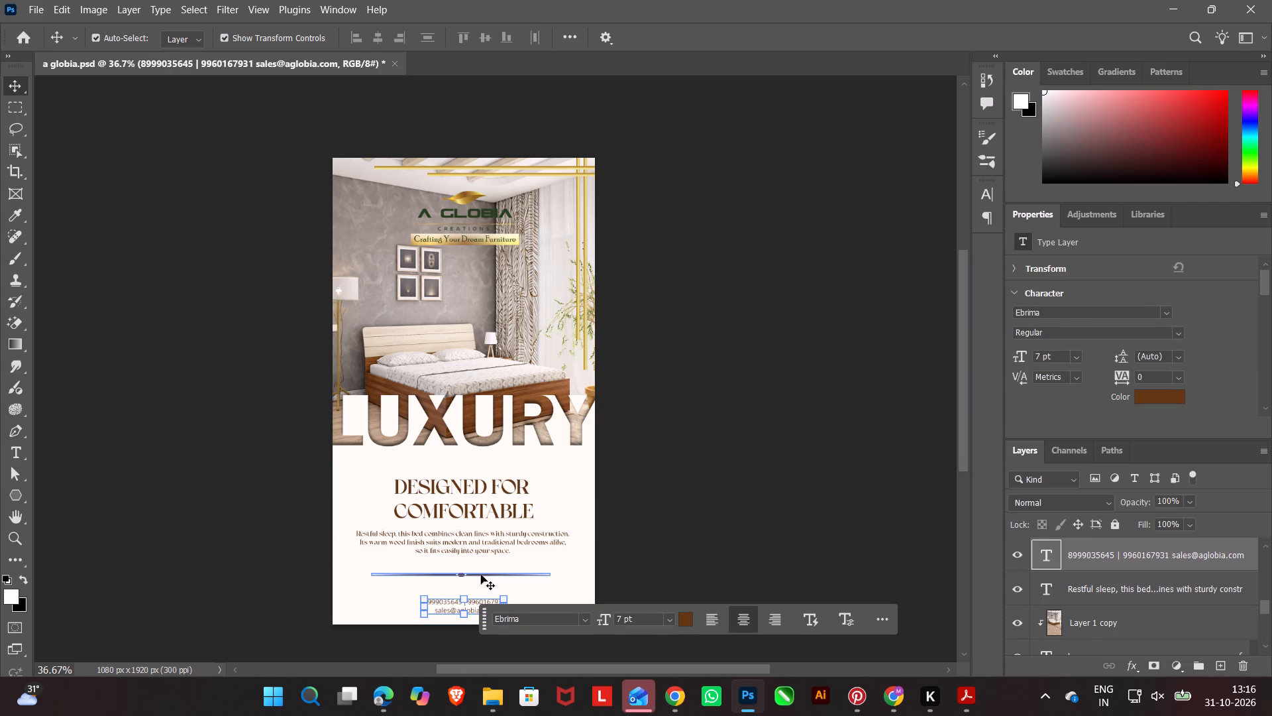
# Nudge the brown divider line above the contact details straight down to a Y position of about 1765 px, and deselect it.
pyautogui.click(481, 575)
pyautogui.press('Down')
pyautogui.press('Down')
pyautogui.press('Down')
pyautogui.press('Down')
pyautogui.press('Down')
pyautogui.press('Down')
pyautogui.press('Down')
pyautogui.press('Down')
pyautogui.press('Down')
pyautogui.press('Down')
pyautogui.press('Down')
pyautogui.press('Down')
pyautogui.press('Down')
pyautogui.press('Down')
pyautogui.press('Down')
pyautogui.press('Down')
pyautogui.press('Down')
pyautogui.press('Down')
pyautogui.press('Down')
pyautogui.press('Down')
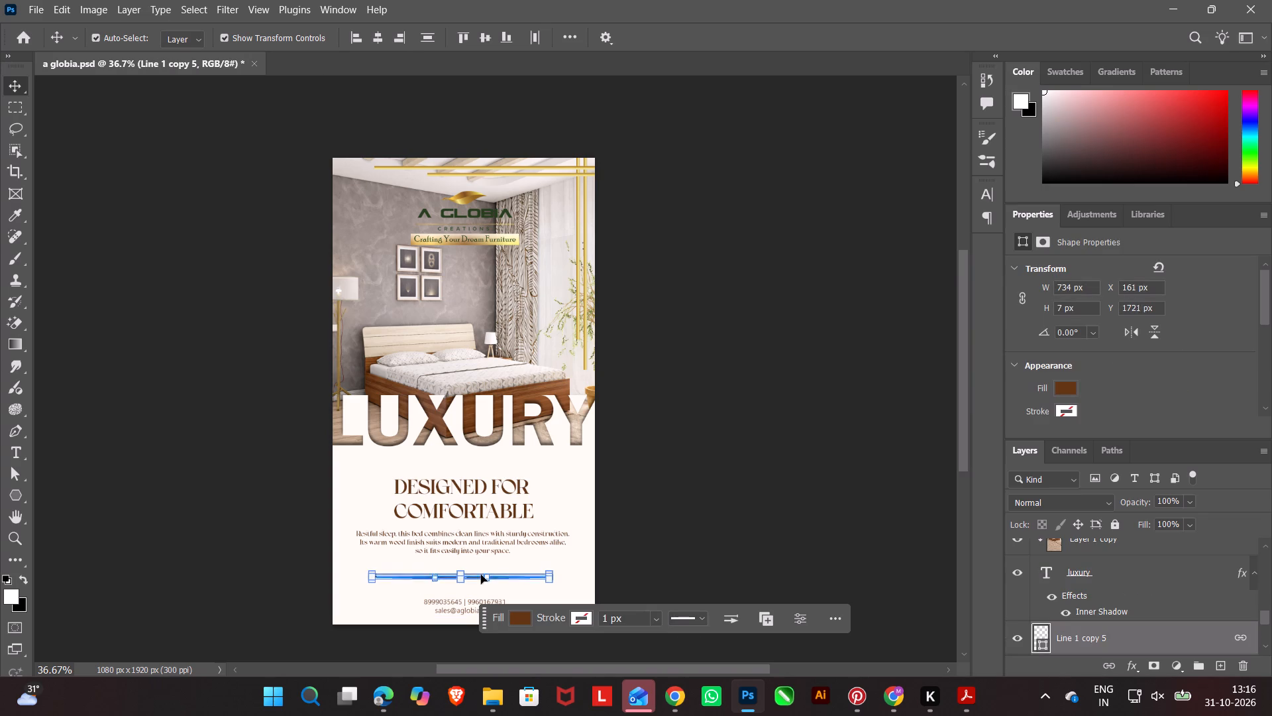
pyautogui.press('Down')
pyautogui.press('Down')
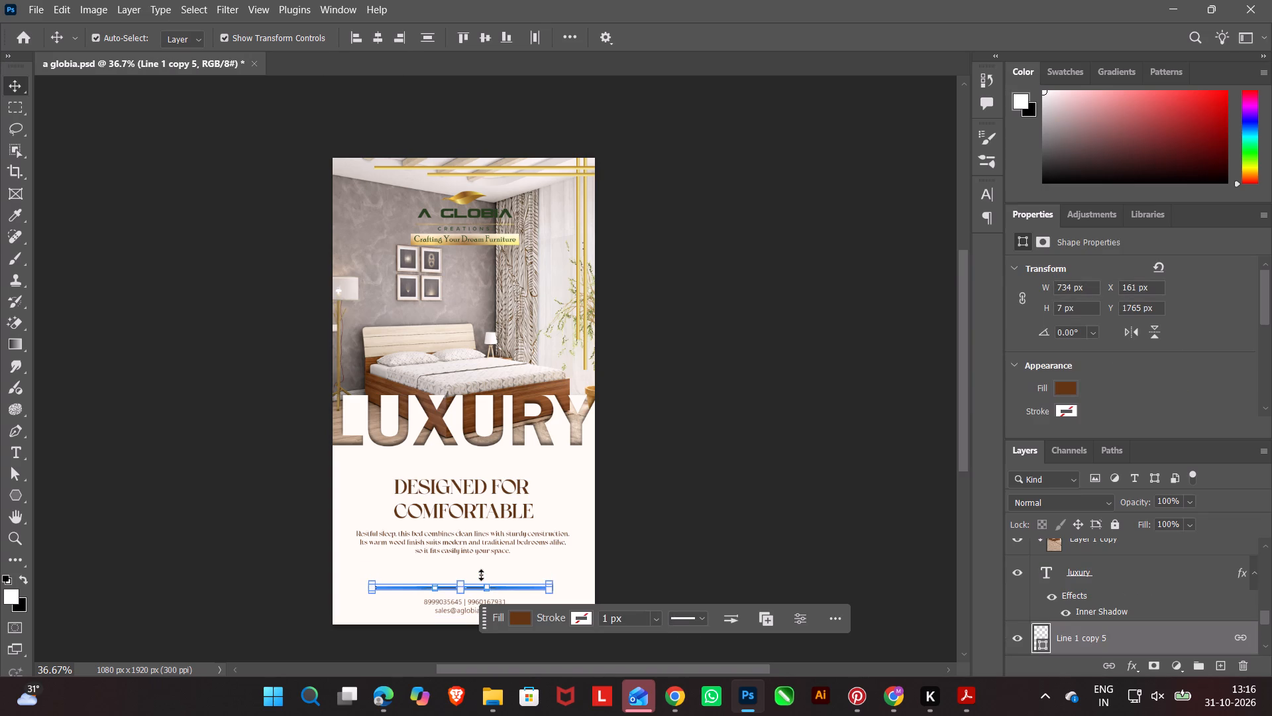
pyautogui.click(773, 508)
pyautogui.click(774, 508)
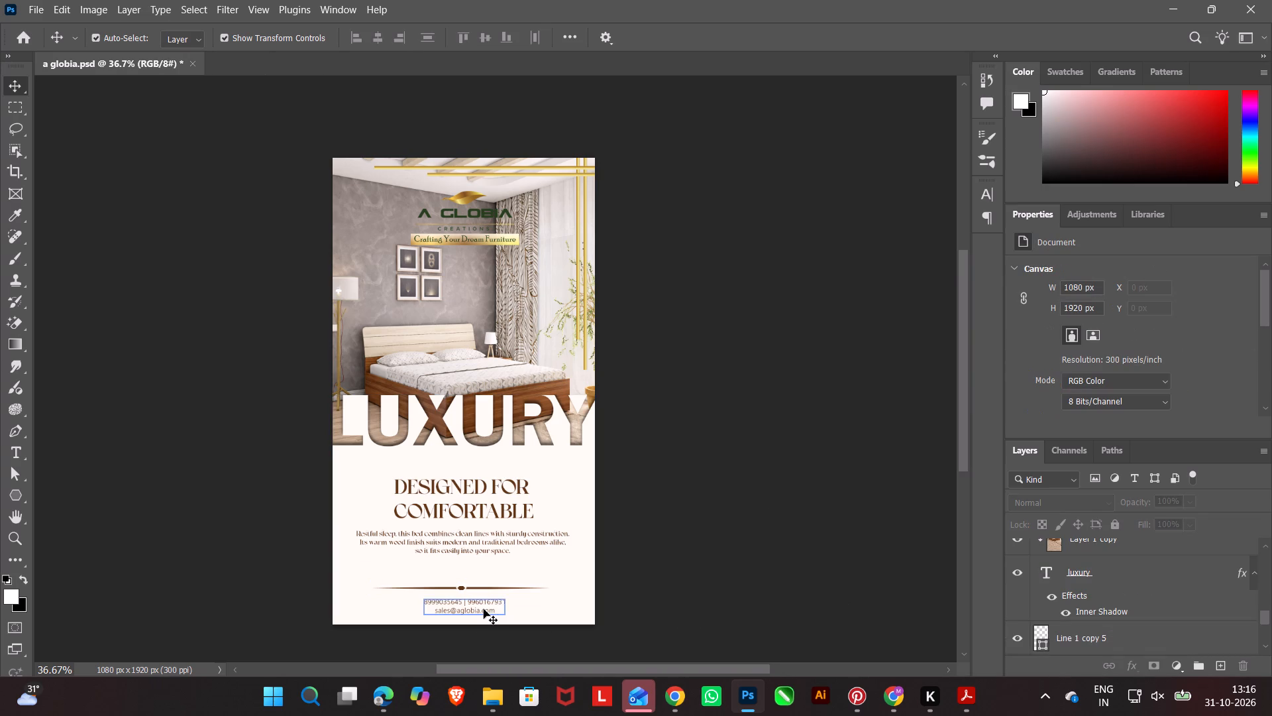
# Nudge the phone and email contact text slightly left so it sits centred beneath the divider ornament.
pyautogui.click(484, 609)
pyautogui.press('Left')
pyautogui.press('Left')
pyautogui.press('Left')
pyautogui.press('Left')
pyautogui.press('Left')
pyautogui.press('Left')
pyautogui.press('Left')
pyautogui.press('Left')
pyautogui.press('Left')
pyautogui.press('Left')
pyautogui.press('Left')
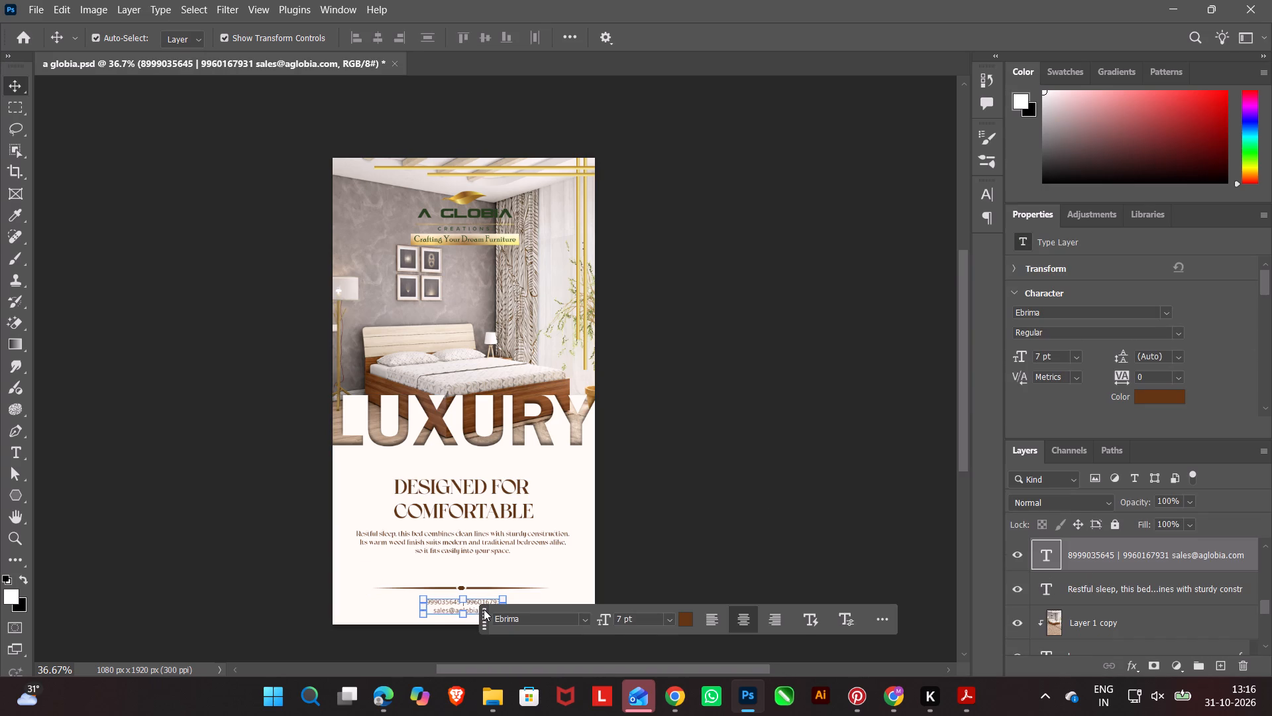
pyautogui.press('Left')
pyautogui.press('Right')
pyautogui.press('Right')
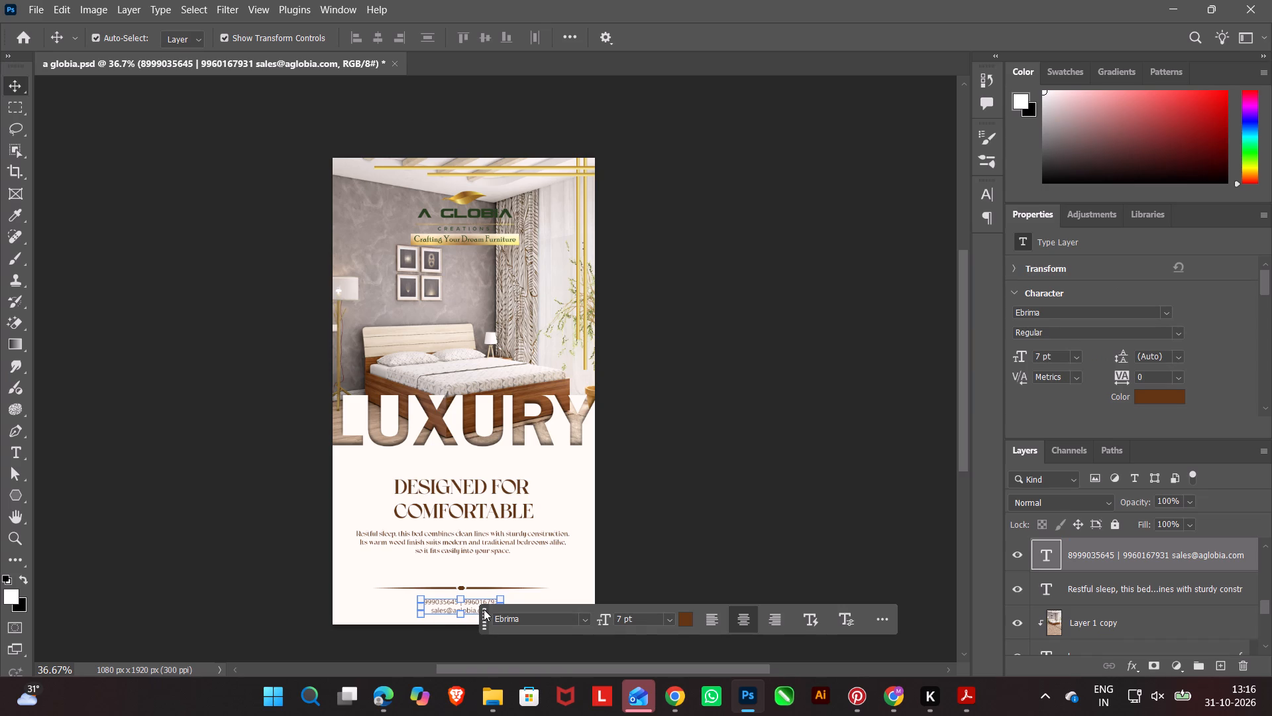
pyautogui.click(810, 544)
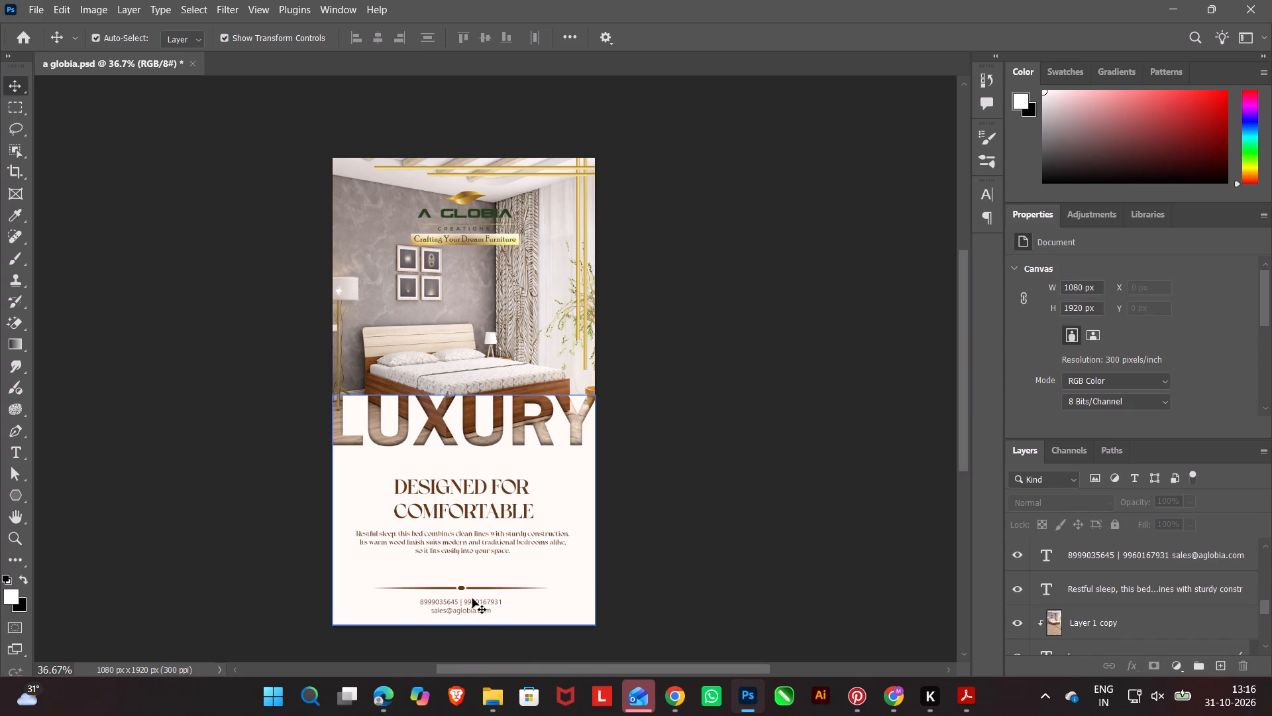
pyautogui.click(472, 599)
pyautogui.click(477, 605)
pyautogui.press('Right')
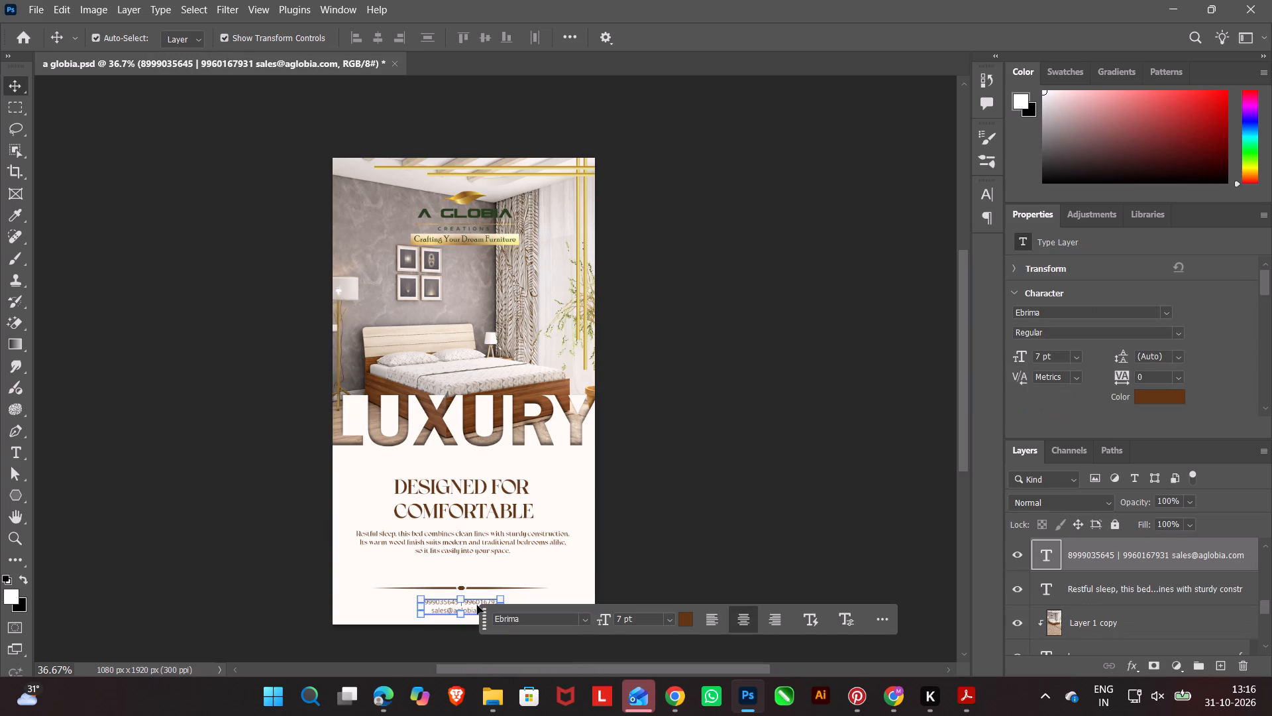
pyautogui.click(857, 455)
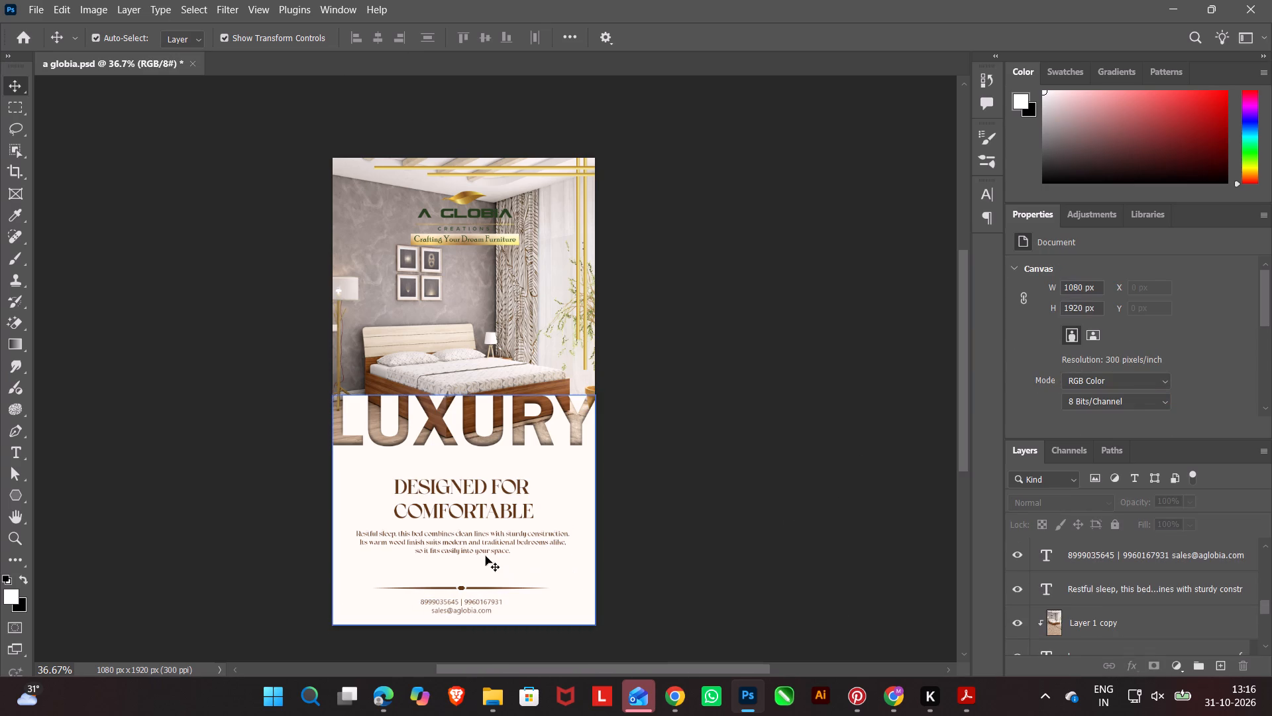
# Move the bed description paragraph down until it sits just above the divider line.
pyautogui.click(481, 544)
pyautogui.press('Down')
pyautogui.press('Down')
pyautogui.press('Down')
pyautogui.press('Down')
pyautogui.press('Down')
pyautogui.press('Down')
pyautogui.press('Down')
pyautogui.press('Down')
pyautogui.press('Down')
pyautogui.press('Down')
pyautogui.press('Down')
pyautogui.press('Down')
pyautogui.press('Down')
pyautogui.press('Down')
pyautogui.press('Down')
pyautogui.press('Down')
pyautogui.press('Down')
pyautogui.press('Down')
pyautogui.press('Down')
pyautogui.press('Down')
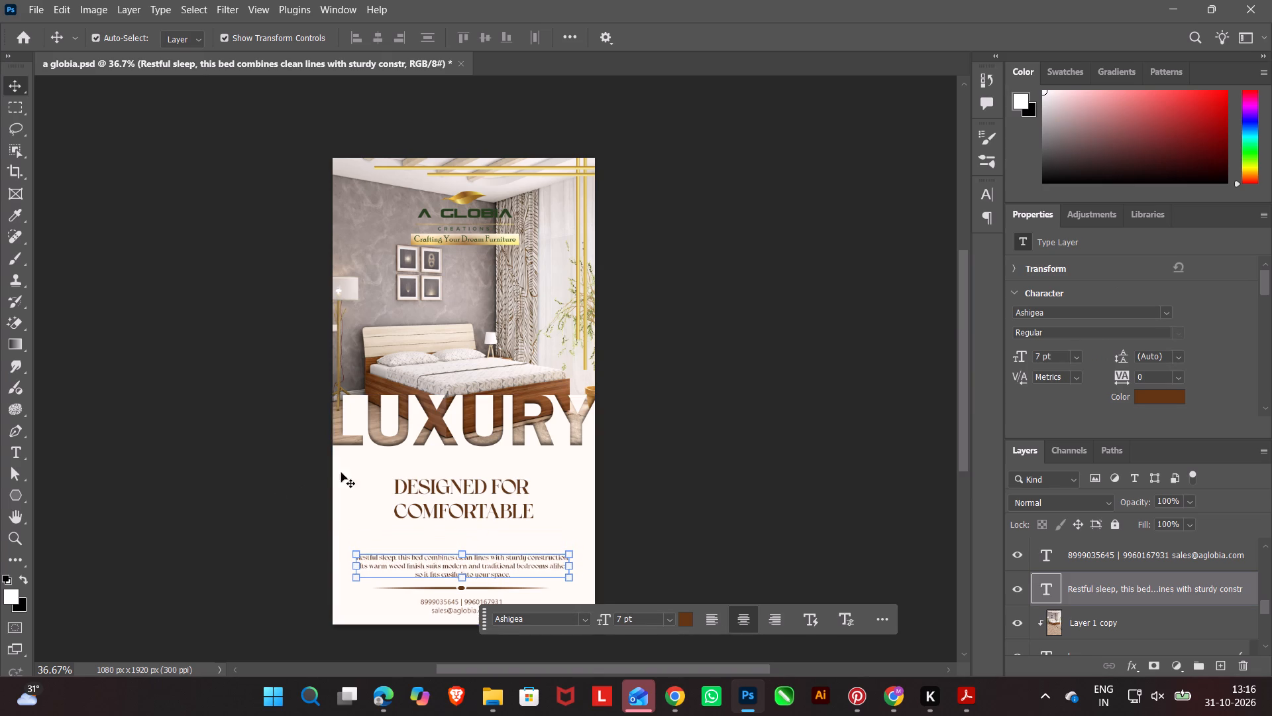
# Move the DESIGNED FOR COMFORTABLE heading down to sit close above the description paragraph.
pyautogui.click(456, 501)
pyautogui.press('Down')
pyautogui.press('Down')
pyautogui.press('Down')
pyautogui.press('Down')
pyautogui.press('Down')
pyautogui.press('Down')
pyautogui.press('Down')
pyautogui.press('Down')
pyautogui.press('Down')
pyautogui.press('Down')
pyautogui.press('Down')
pyautogui.press('Down')
pyautogui.press('Down')
pyautogui.press('Down')
pyautogui.press('Down')
pyautogui.press('Down')
pyautogui.press('Down')
pyautogui.press('Down')
pyautogui.press('Down')
pyautogui.press('Down')
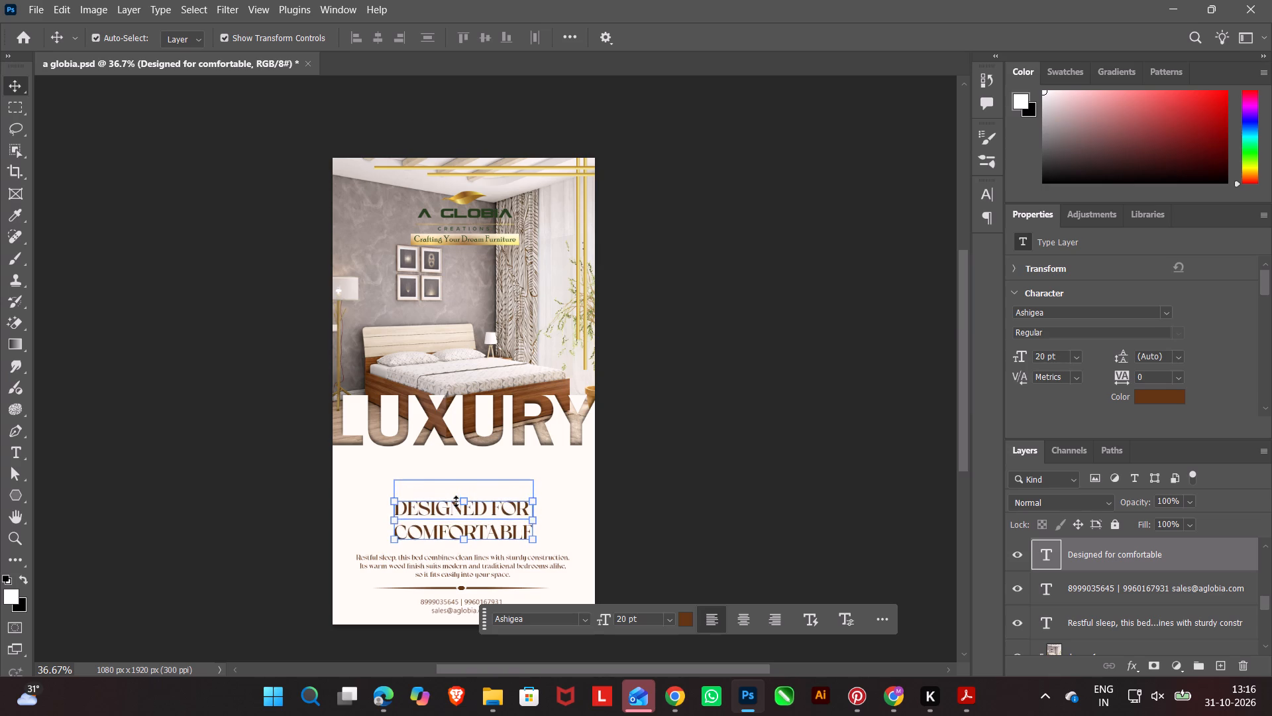
pyautogui.press('Up')
pyautogui.press('Up')
pyautogui.press('Up')
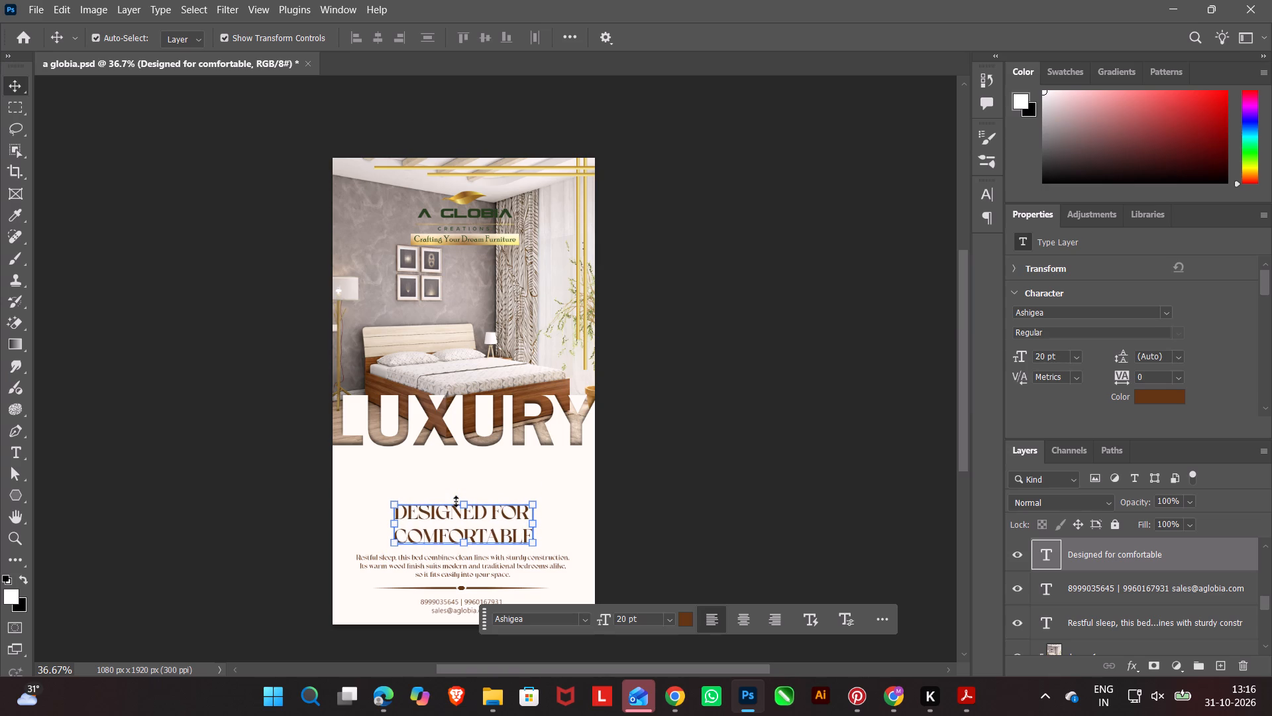
pyautogui.press('Up')
pyautogui.press('Up')
pyautogui.press('Up')
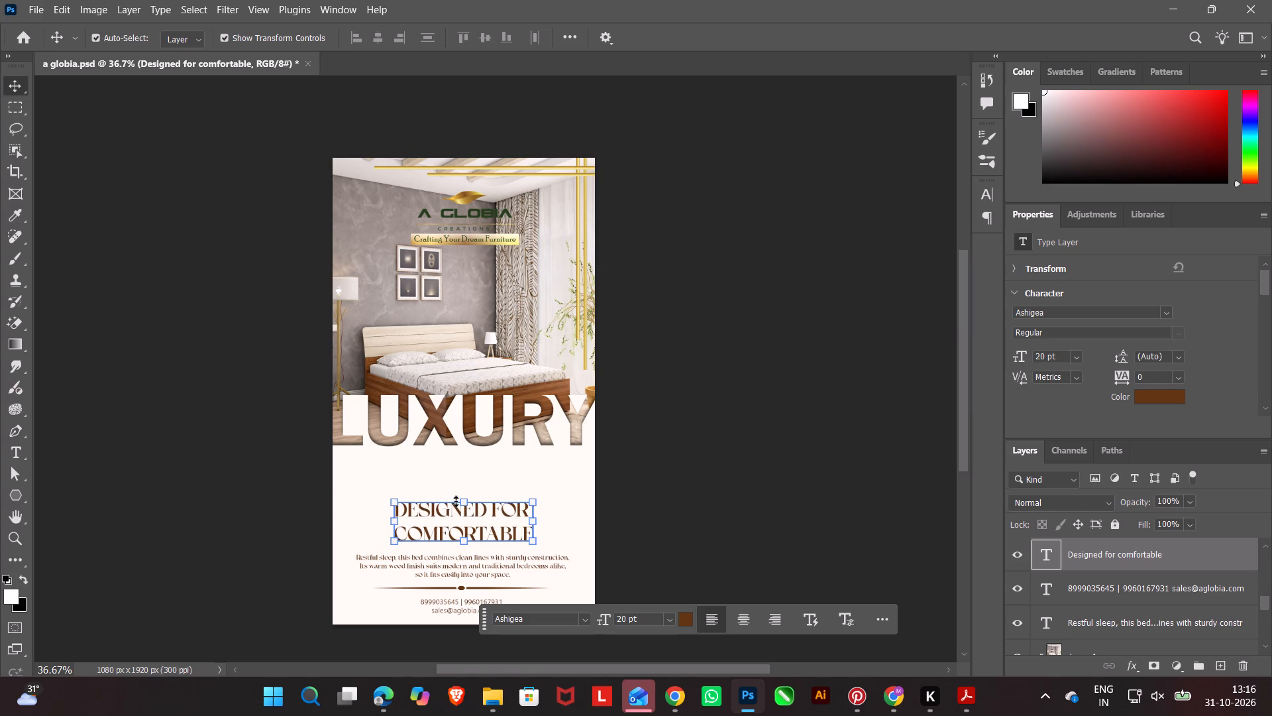
# Nudge the description paragraph slightly up, closer to the heading and clear of the divider line.
pyautogui.click(458, 568)
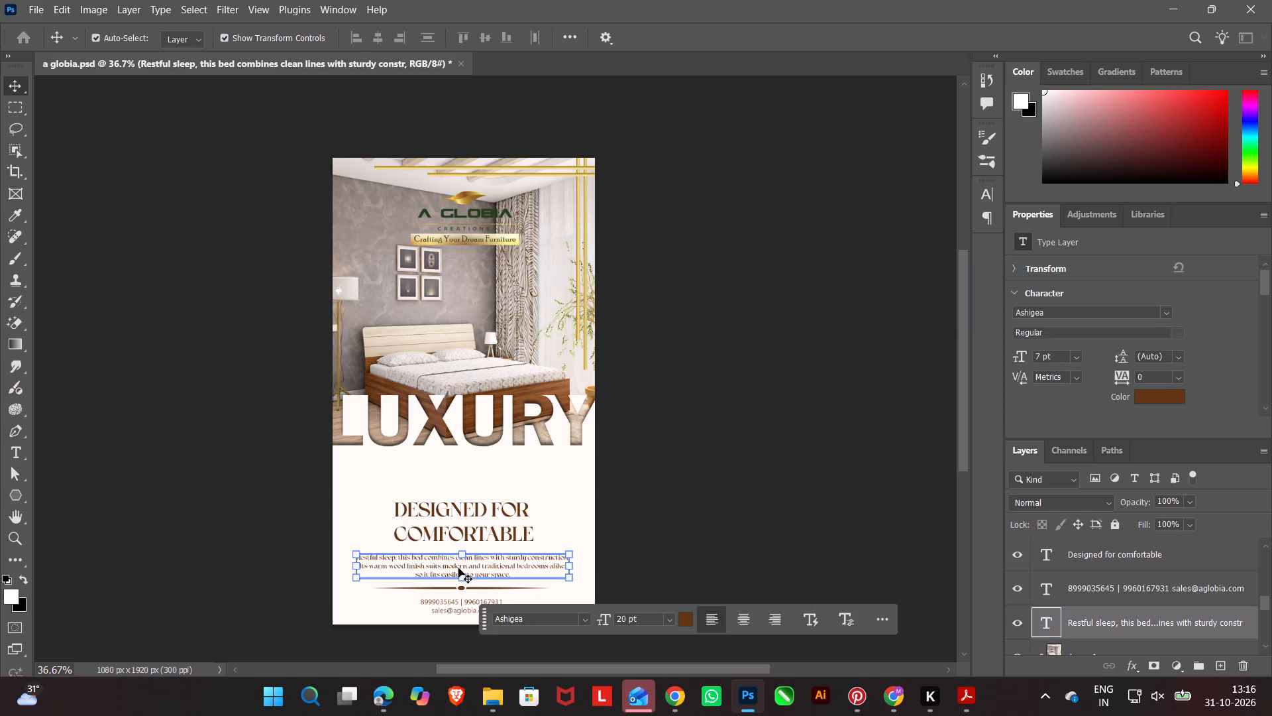
pyautogui.press('Up')
pyautogui.press('Up')
pyautogui.press('Up')
pyautogui.press('Up')
pyautogui.press('Up')
pyautogui.press('Up')
pyautogui.press('Up')
pyautogui.press('Up')
pyautogui.press('Up')
pyautogui.press('Up')
pyautogui.press('Up')
pyautogui.press('Up')
pyautogui.press('Up')
pyautogui.press('Up')
pyautogui.press('Up')
pyautogui.press('Up')
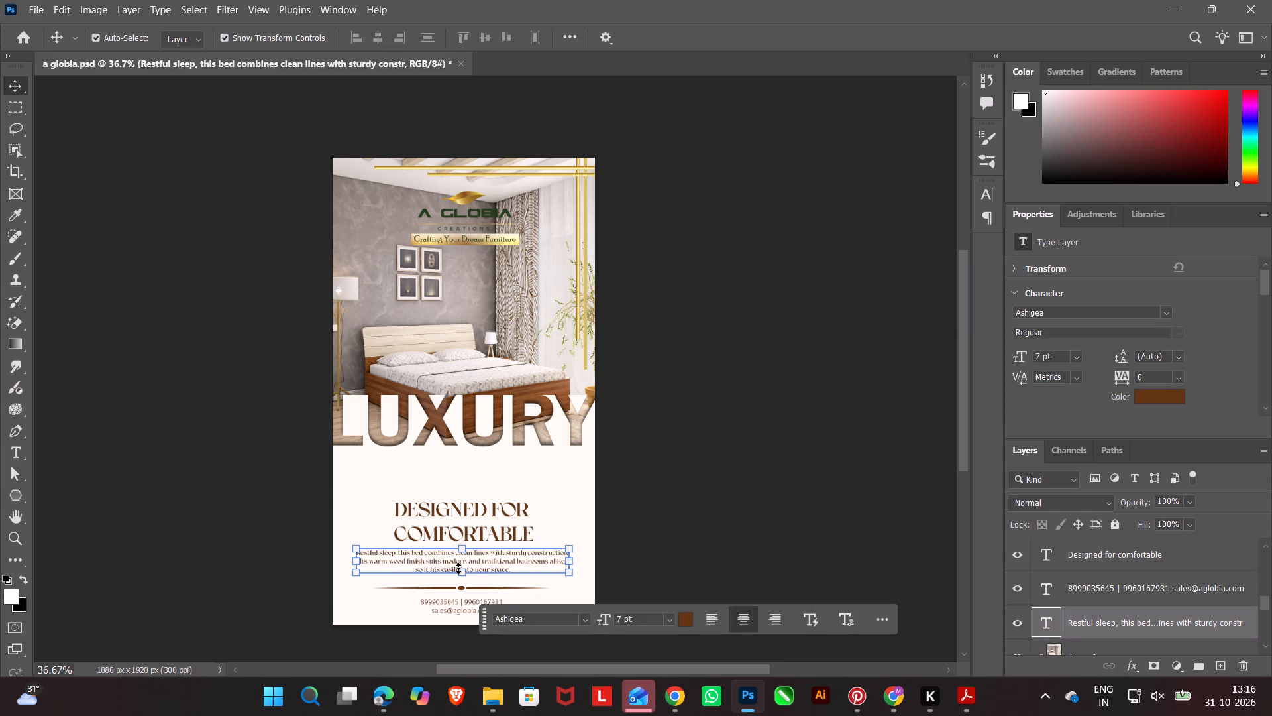
pyautogui.doubleClick(816, 569)
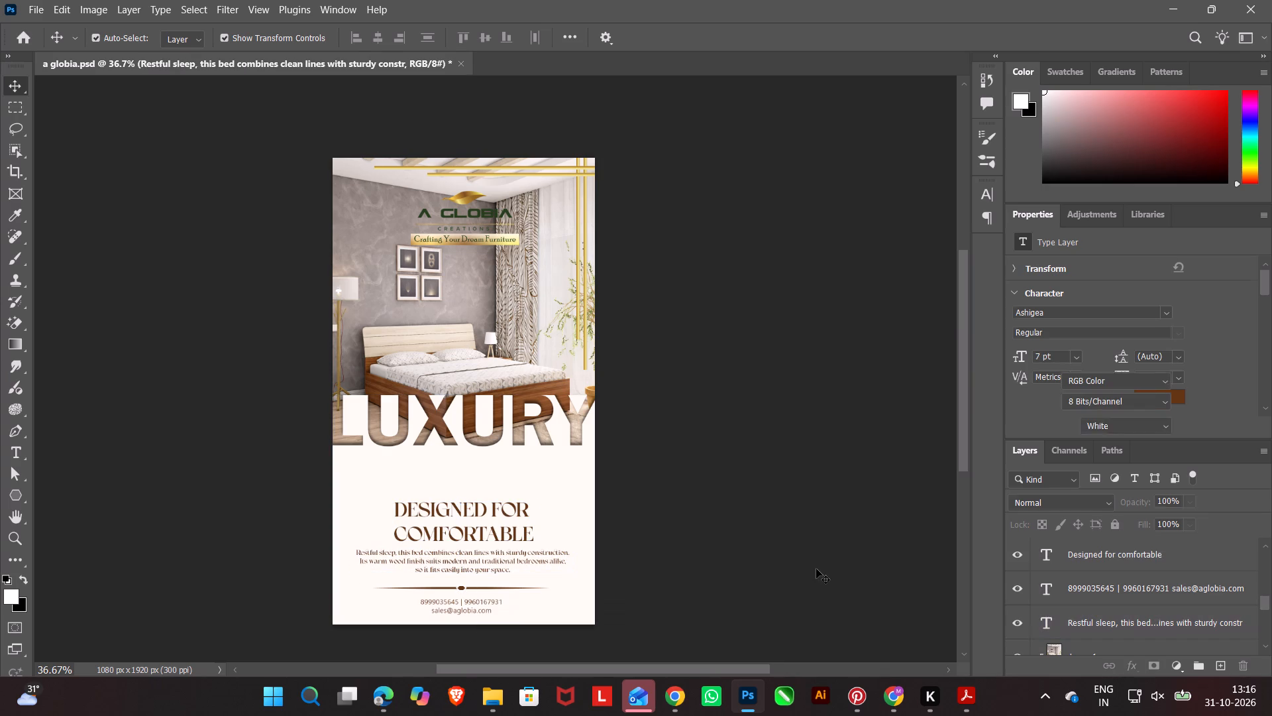
# Nudge the brown divider line up slightly, to about Y 1753 px, between the description and contact text.
pyautogui.click(477, 586)
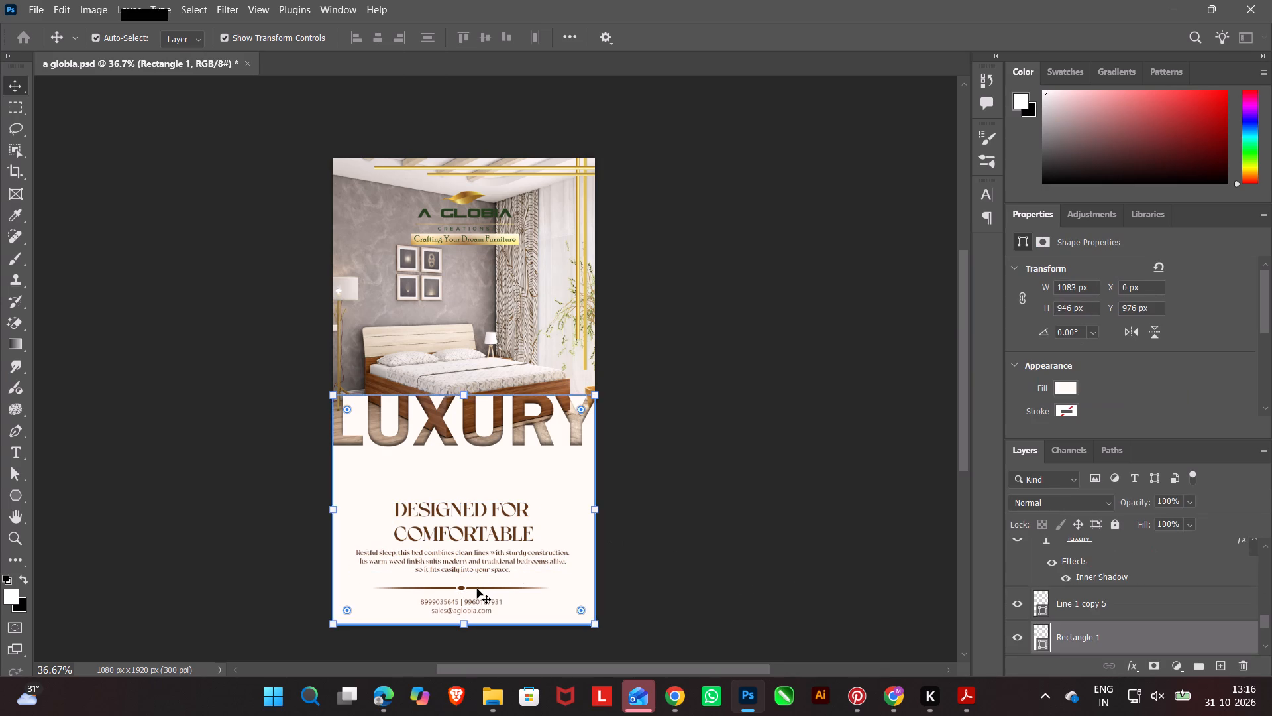
pyautogui.click(477, 589)
pyautogui.press('Up')
pyautogui.press('Up')
pyautogui.press('Up')
pyautogui.press('Up')
pyautogui.press('Up')
pyautogui.press('Up')
pyautogui.press('Up')
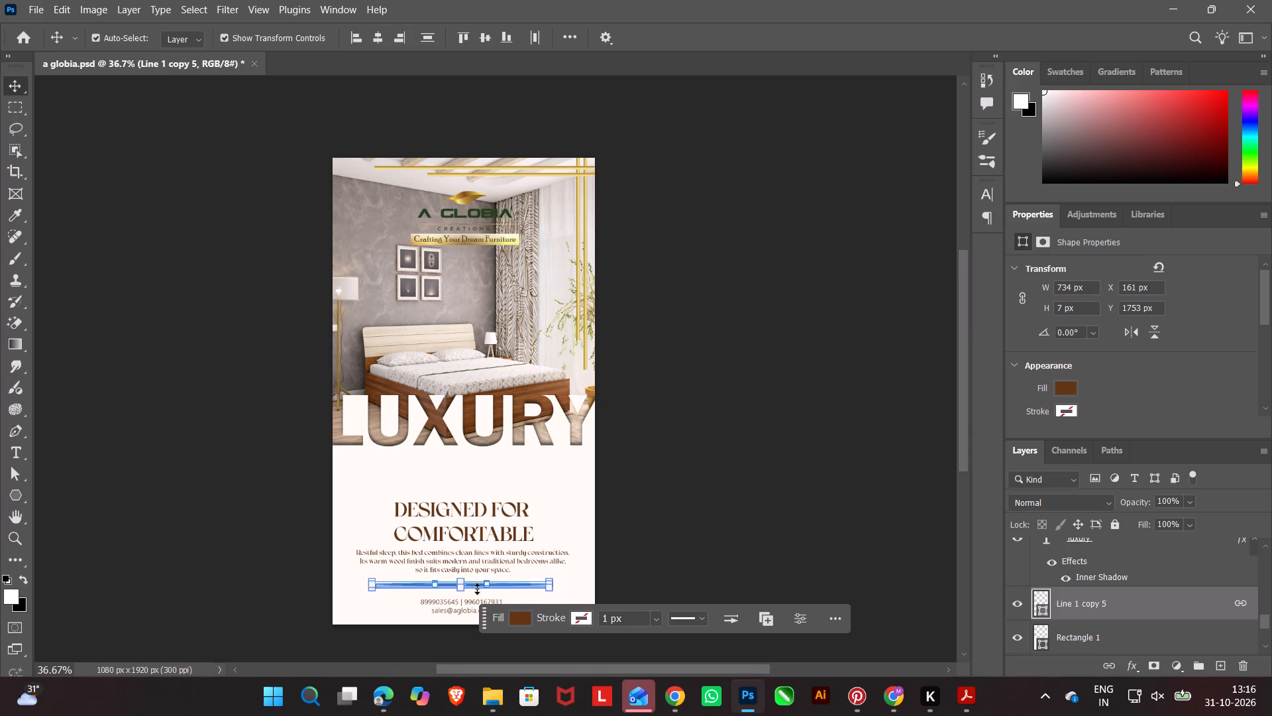
# Move the LUXURY lettering and the off-white rectangle behind it up together, further over the bed photo.
pyautogui.click(425, 429)
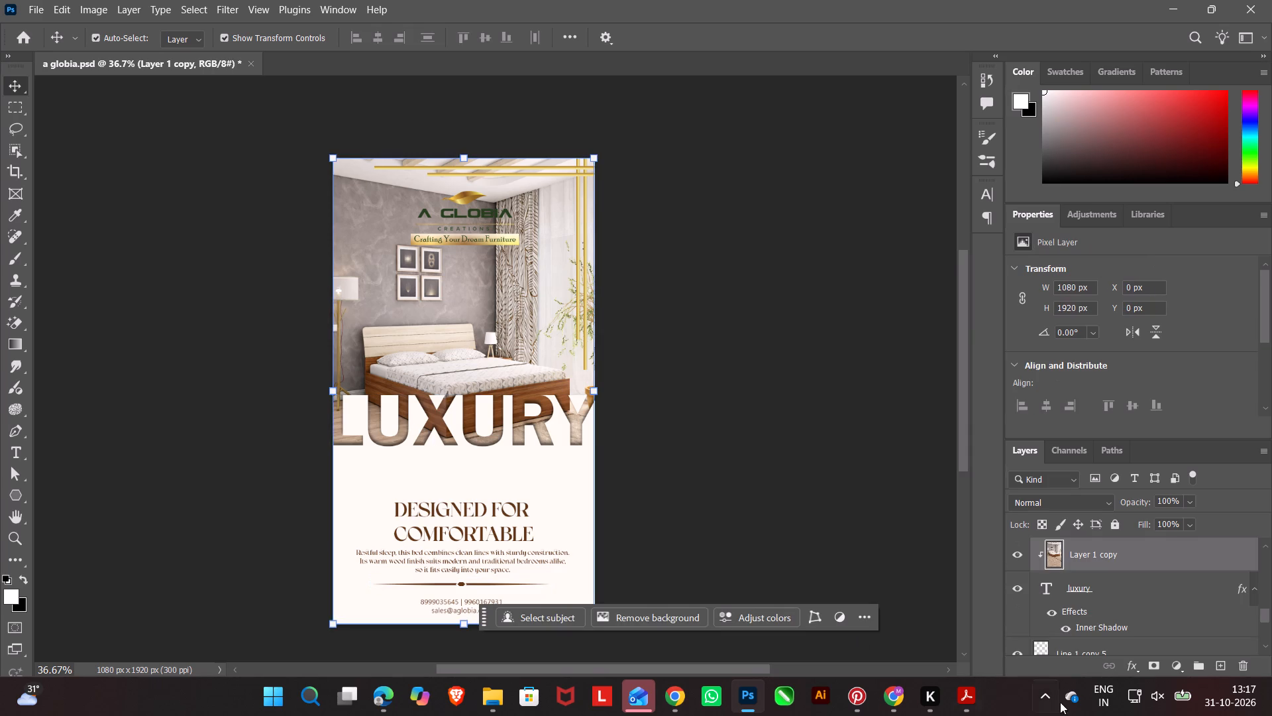
pyautogui.click(1094, 601)
pyautogui.press('Up')
pyautogui.press('Up')
pyautogui.press('Up')
pyautogui.press('Up')
pyautogui.press('Up')
pyautogui.press('Up')
pyautogui.press('Up')
pyautogui.press('Up')
pyautogui.press('Up')
pyautogui.press('Up')
pyautogui.press('Up')
pyautogui.press('Up')
pyautogui.press('Up')
pyautogui.press('Up')
pyautogui.press('Up')
pyautogui.press('Up')
# Nudge the LUXURY lettering up so it sits higher over the bed photo, overlapping the base of the bed.
pyautogui.press('Up')
pyautogui.press('Up')
pyautogui.press('Up')
pyautogui.press('Up')
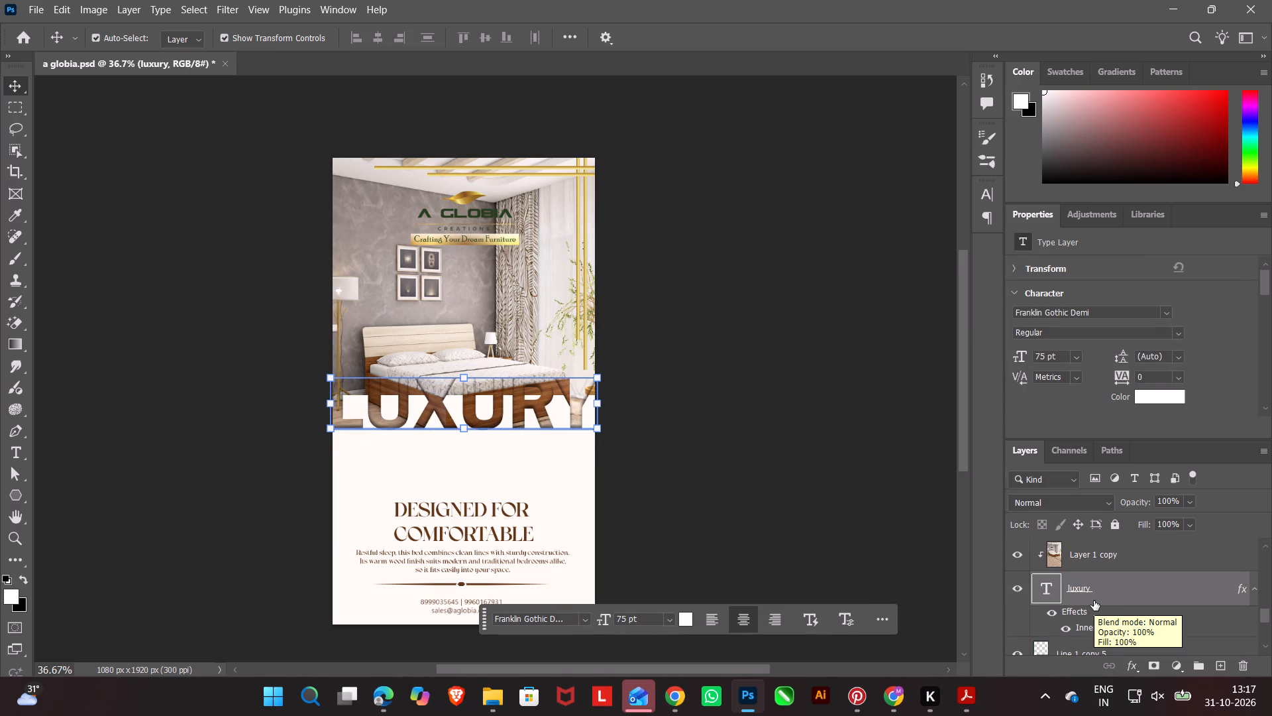
pyautogui.press('Up')
pyautogui.press('Up')
pyautogui.press('Up')
pyautogui.press('Up')
pyautogui.press('Up')
pyautogui.press('Up')
pyautogui.press('Up')
pyautogui.press('Up')
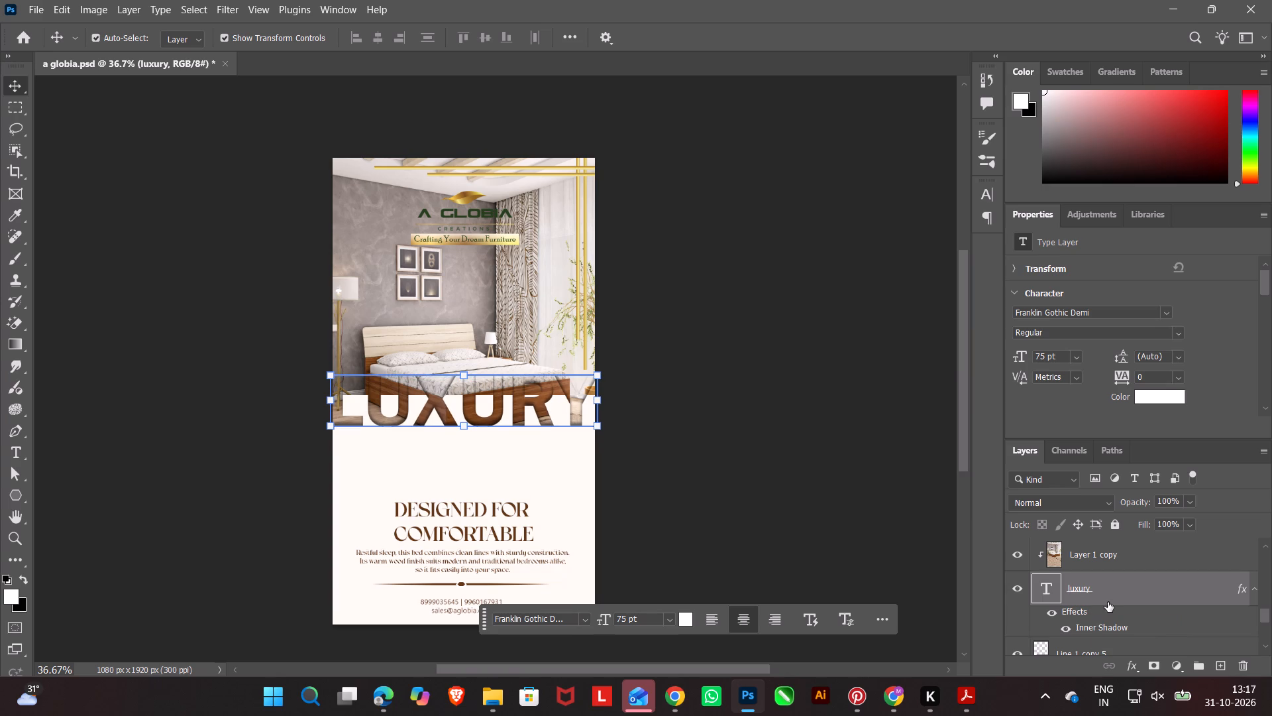
# Stretch the off-white rectangle's top edge upward to line up with the top of the LUXURY lettering.
pyautogui.click(487, 469)
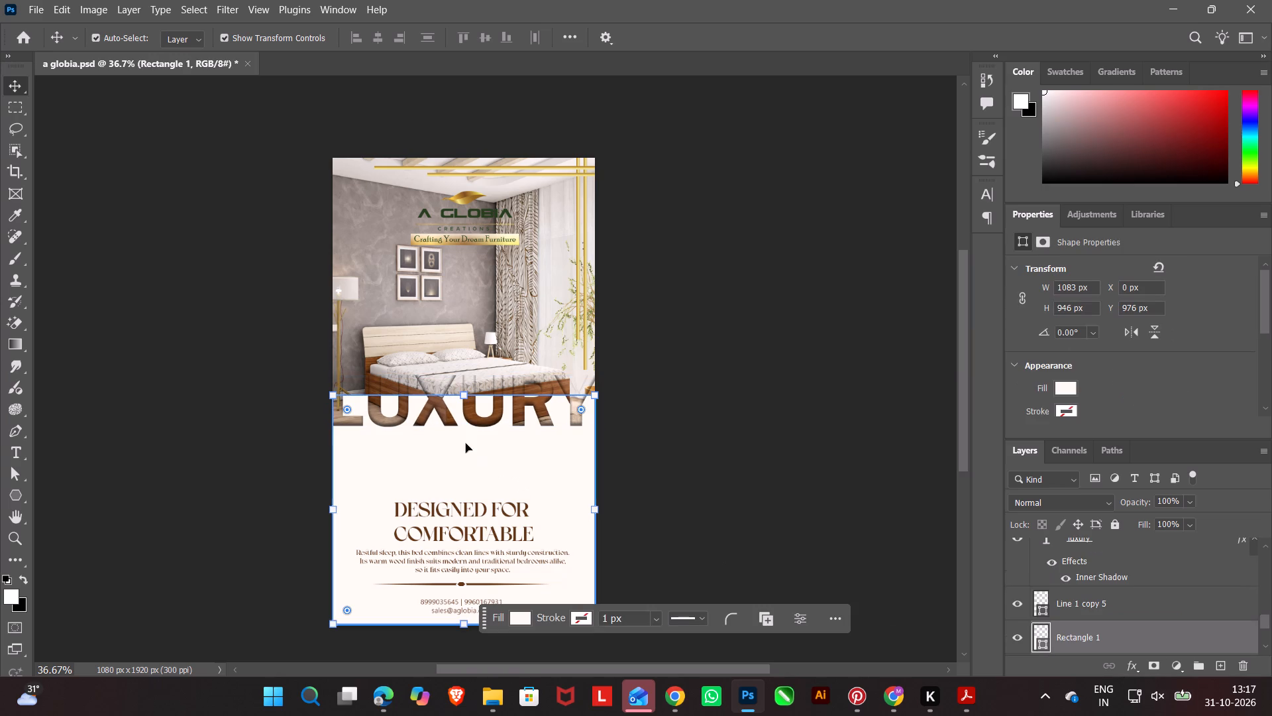
pyautogui.moveTo(463, 394); pyautogui.dragTo(465, 383)
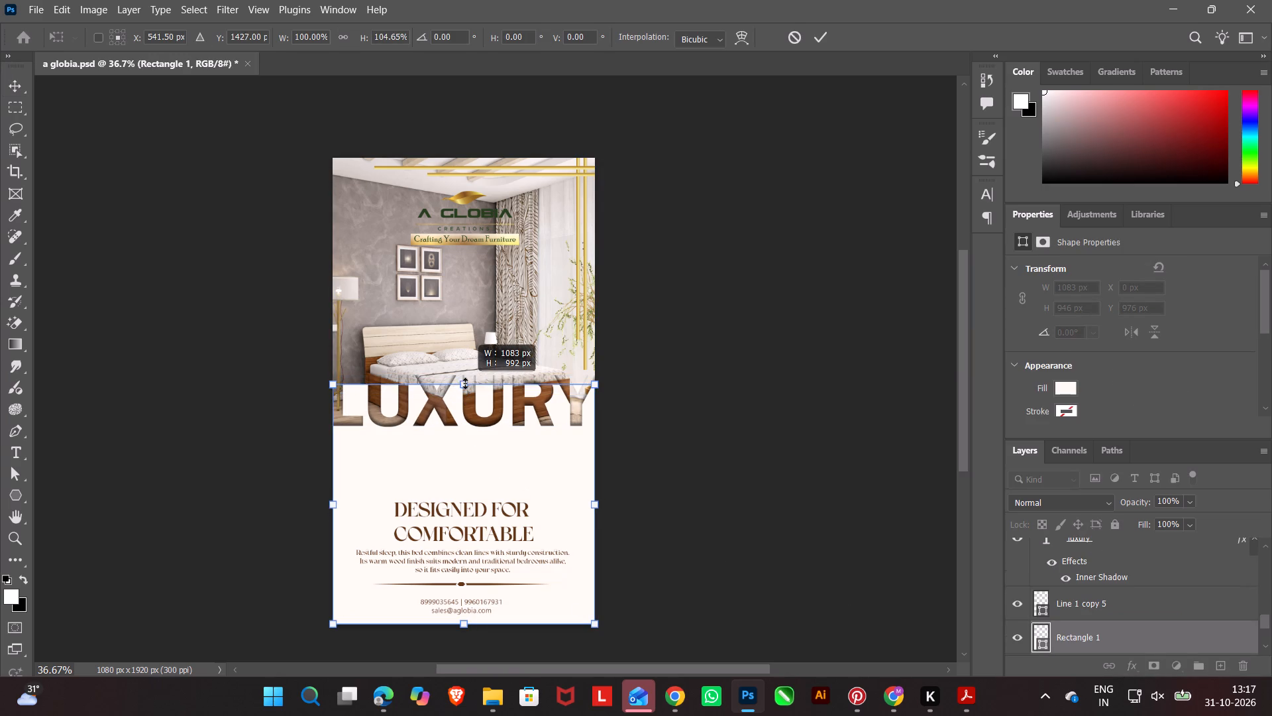
pyautogui.moveTo(465, 383); pyautogui.dragTo(466, 380)
pyautogui.click(770, 396)
pyautogui.click(769, 483)
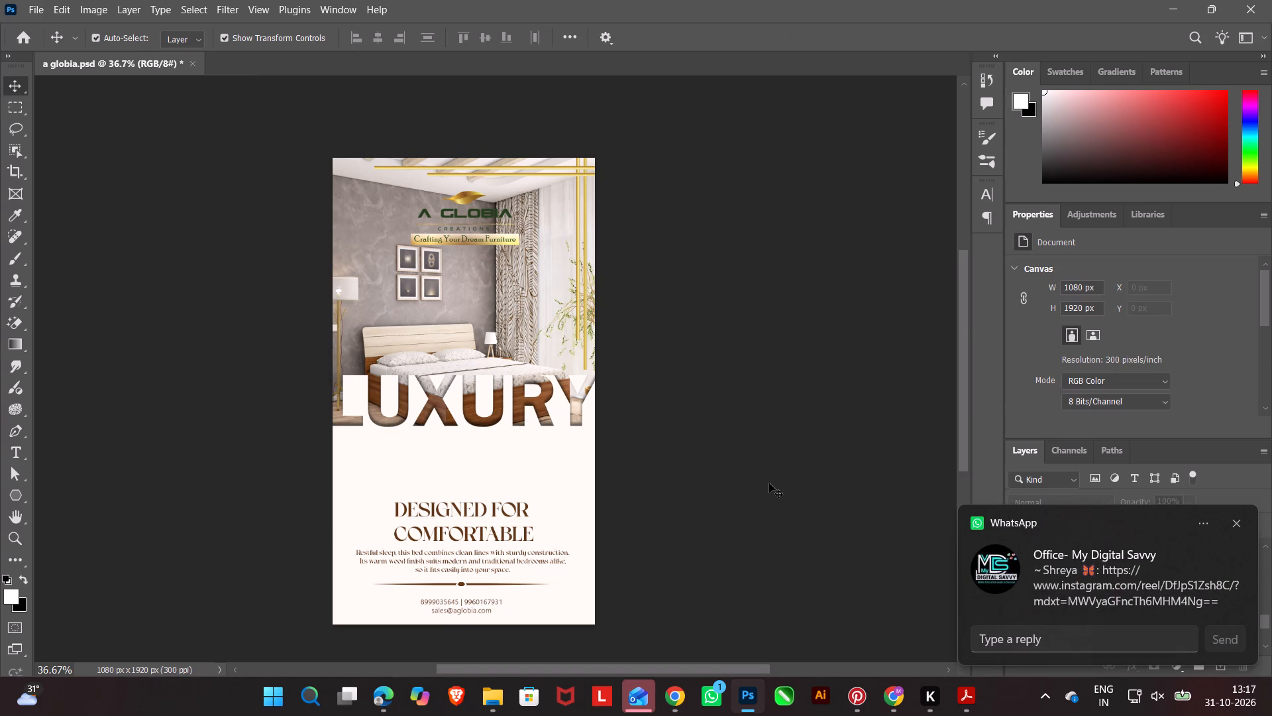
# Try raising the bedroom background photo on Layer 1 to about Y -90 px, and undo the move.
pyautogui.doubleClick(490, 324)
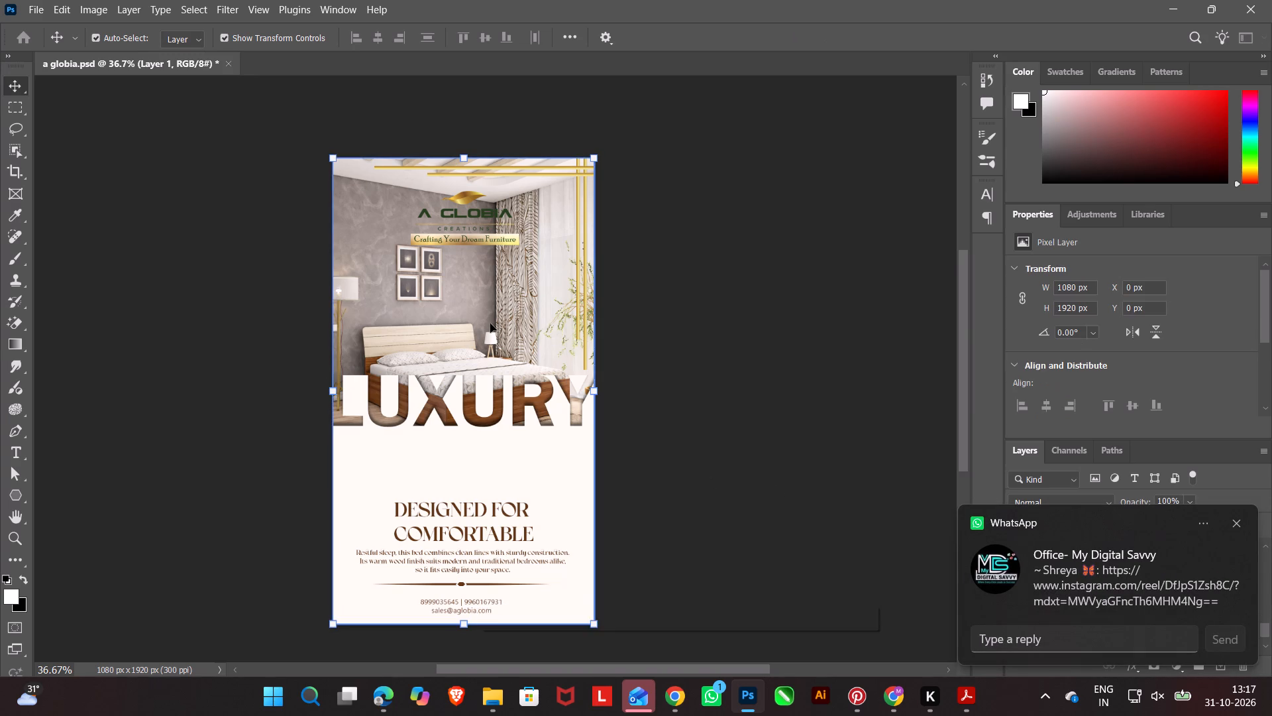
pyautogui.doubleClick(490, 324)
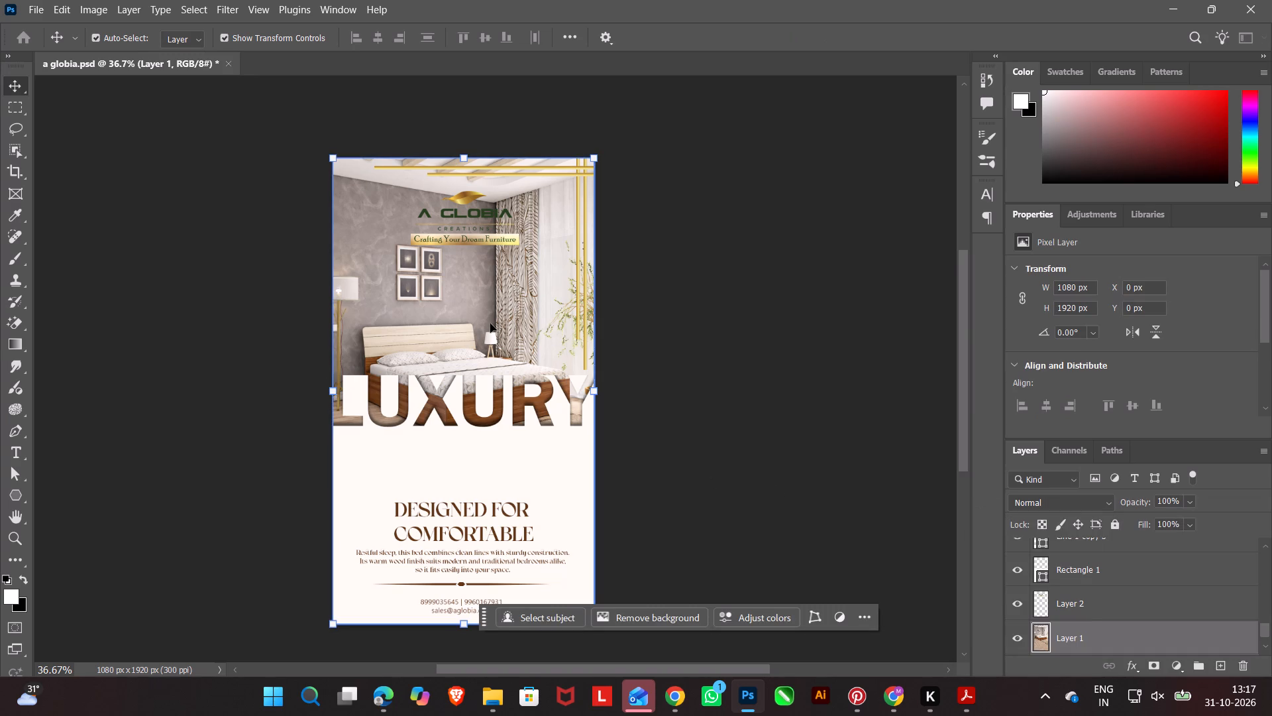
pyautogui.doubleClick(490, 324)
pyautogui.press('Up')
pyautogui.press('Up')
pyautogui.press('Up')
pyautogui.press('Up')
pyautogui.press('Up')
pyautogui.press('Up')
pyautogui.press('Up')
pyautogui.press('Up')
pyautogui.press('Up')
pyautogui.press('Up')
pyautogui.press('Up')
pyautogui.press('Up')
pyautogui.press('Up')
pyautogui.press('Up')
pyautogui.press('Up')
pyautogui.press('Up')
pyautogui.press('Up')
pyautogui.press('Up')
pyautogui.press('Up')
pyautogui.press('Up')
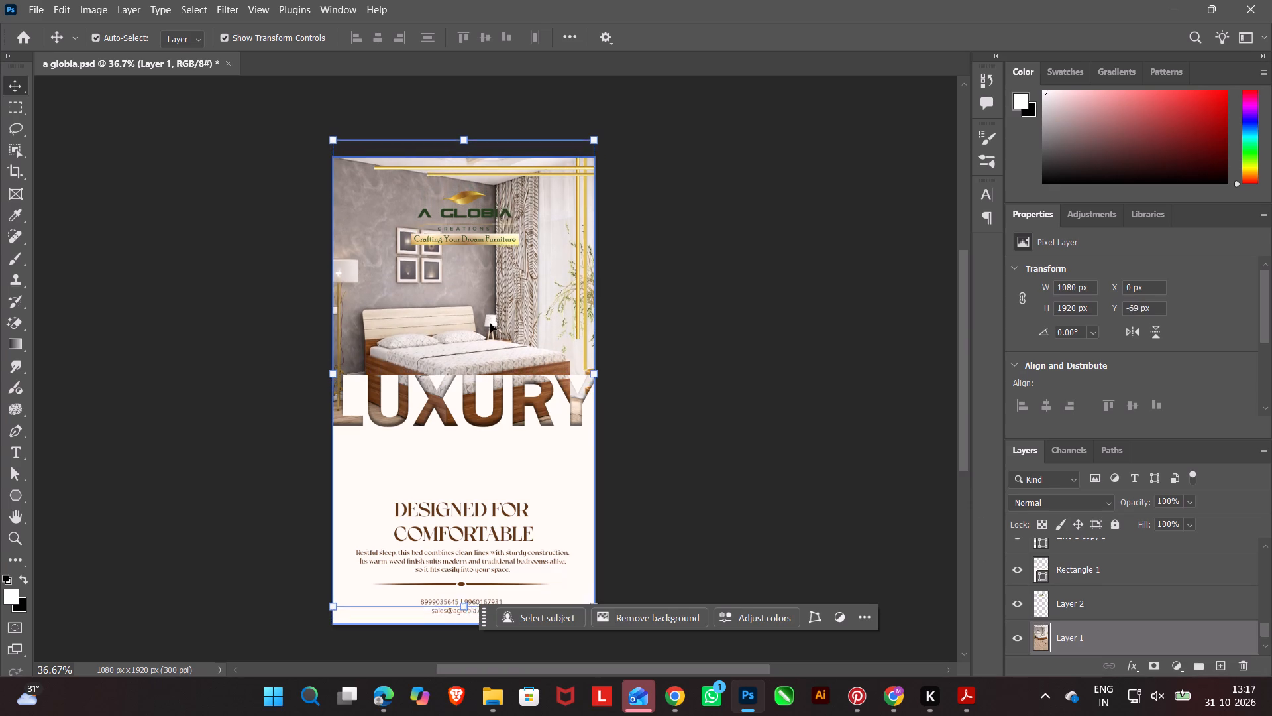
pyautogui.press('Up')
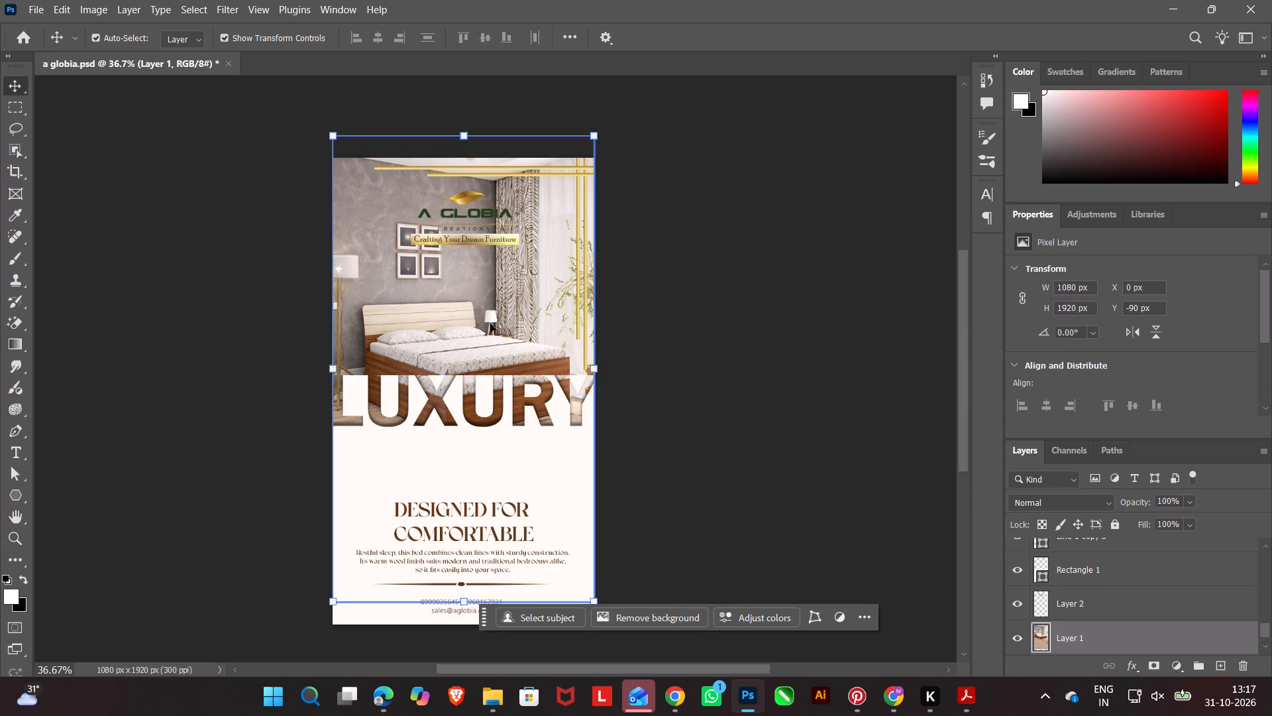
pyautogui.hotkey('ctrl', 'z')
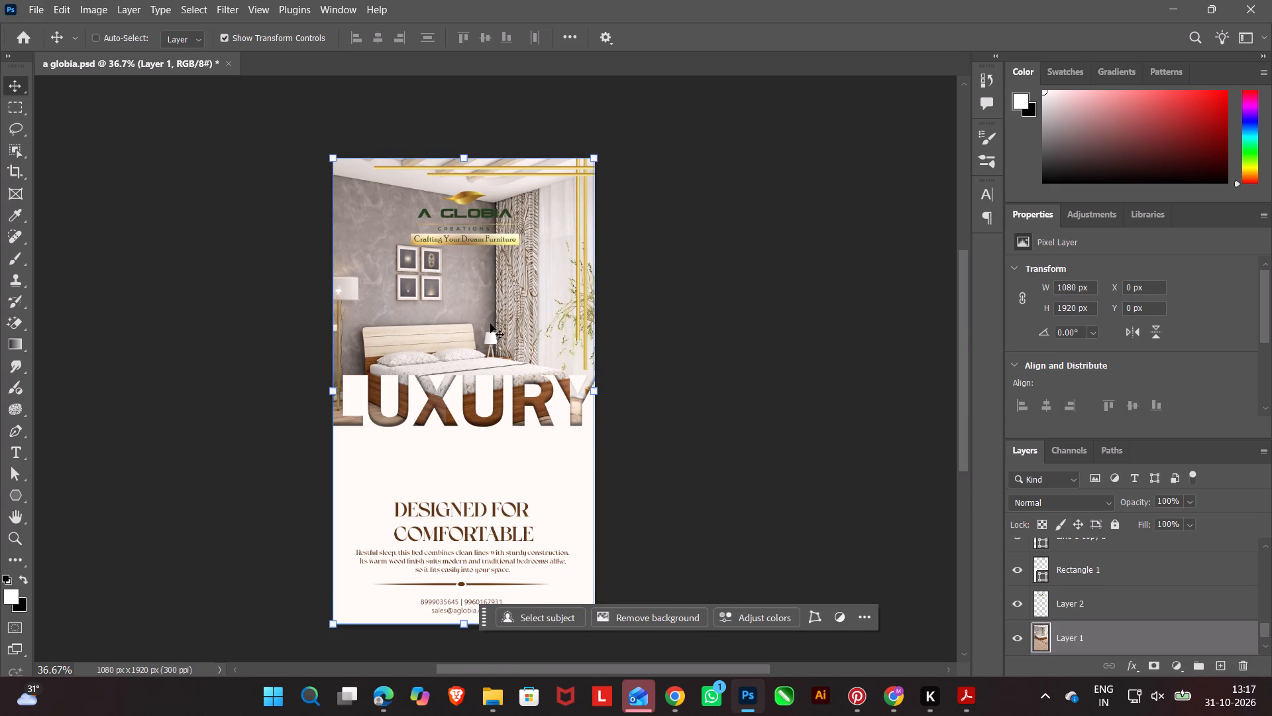
# Nudge the bedroom background photo on Layer 1 up to Y -120 px so more of the bed shows above LUXURY.
pyautogui.press('Up')
pyautogui.press('Up')
pyautogui.press('Up')
pyautogui.press('Up')
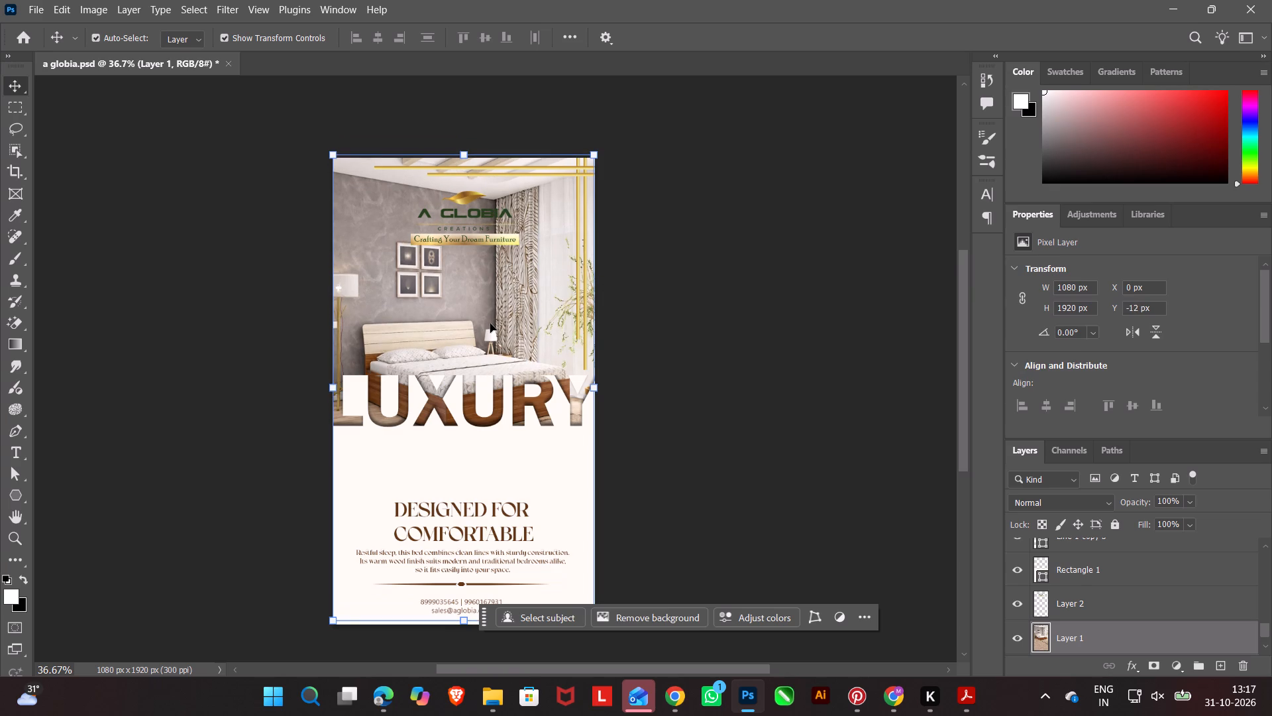
pyautogui.press('Up')
pyautogui.press('Up')
pyautogui.press('Up')
pyautogui.press('Up')
pyautogui.press('Up')
pyautogui.press('Up')
pyautogui.press('Up')
pyautogui.press('Up')
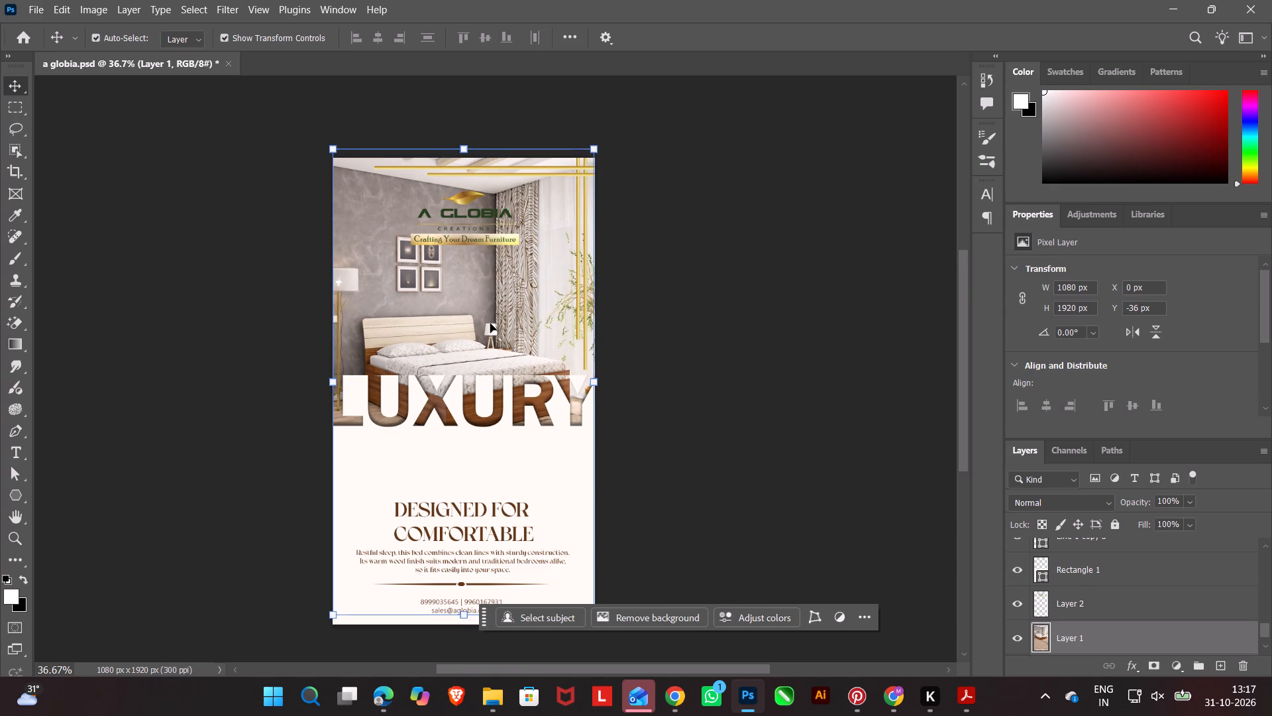
pyautogui.press('Up')
pyautogui.press('Up')
pyautogui.press('Up')
pyautogui.press('Up')
pyautogui.press('Up')
pyautogui.press('Up')
pyautogui.press('Up')
pyautogui.press('Up')
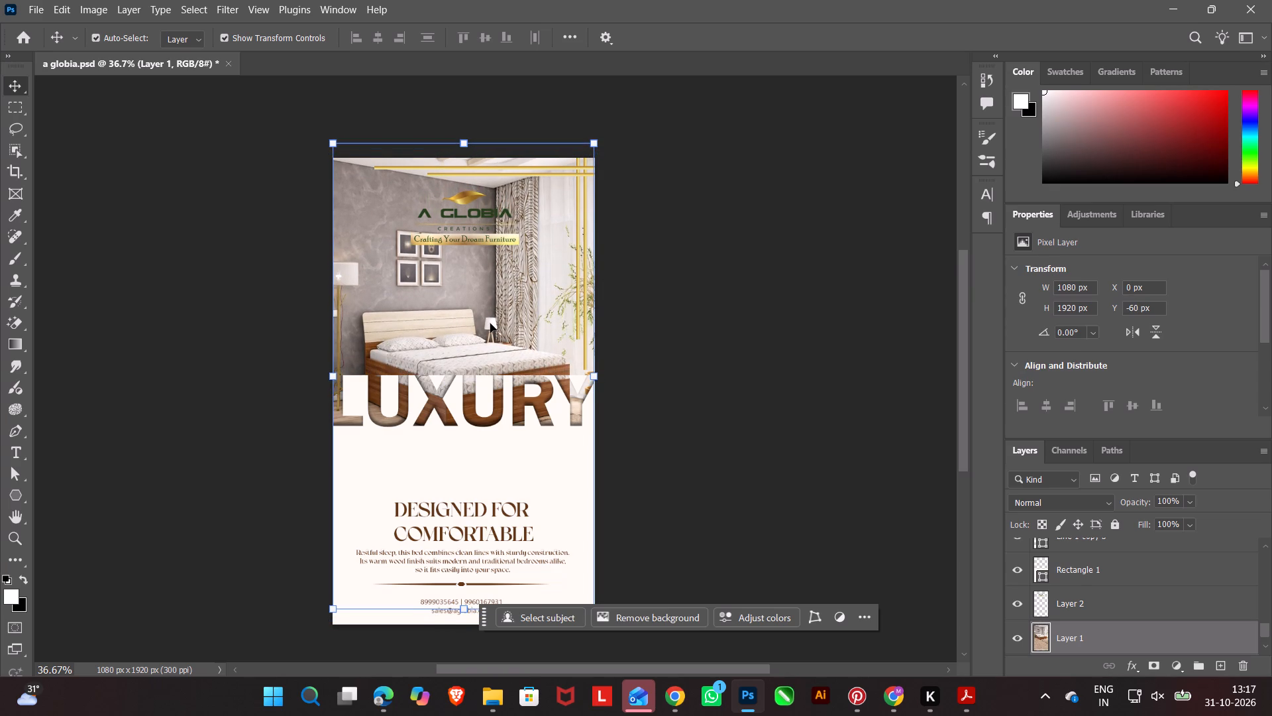
pyautogui.press('Up')
pyautogui.press('Up')
pyautogui.press('Up')
pyautogui.press('Up')
pyautogui.press('Up')
pyautogui.press('Up')
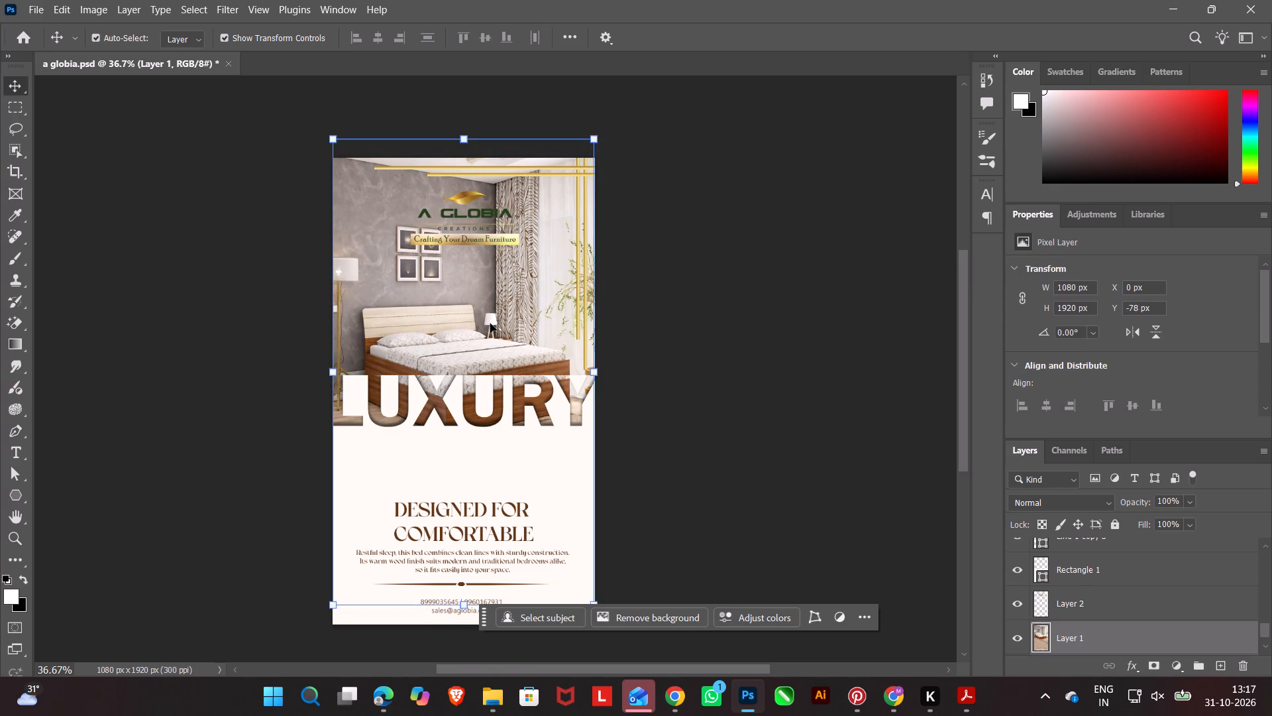
pyautogui.press('Up')
pyautogui.press('Up')
pyautogui.press('Up')
pyautogui.press('Up')
pyautogui.press('Up')
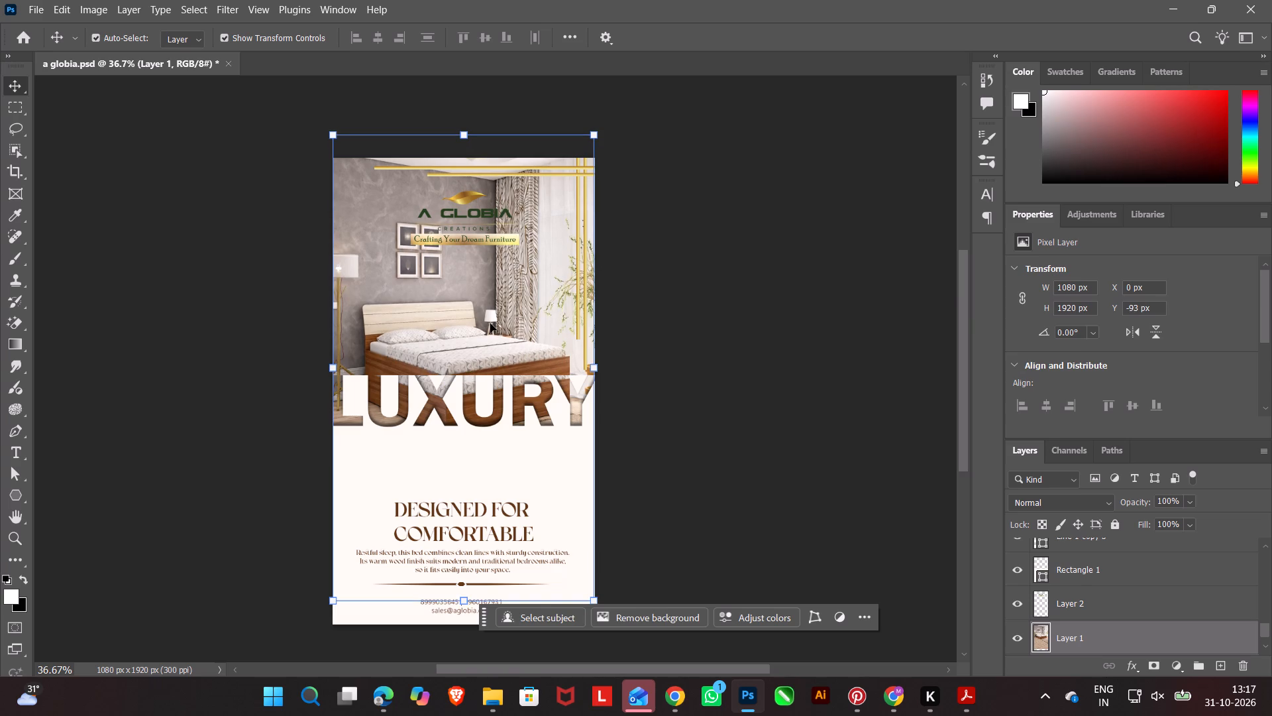
pyautogui.press('Up')
pyautogui.press('Up')
pyautogui.press('Up')
pyautogui.press('Up')
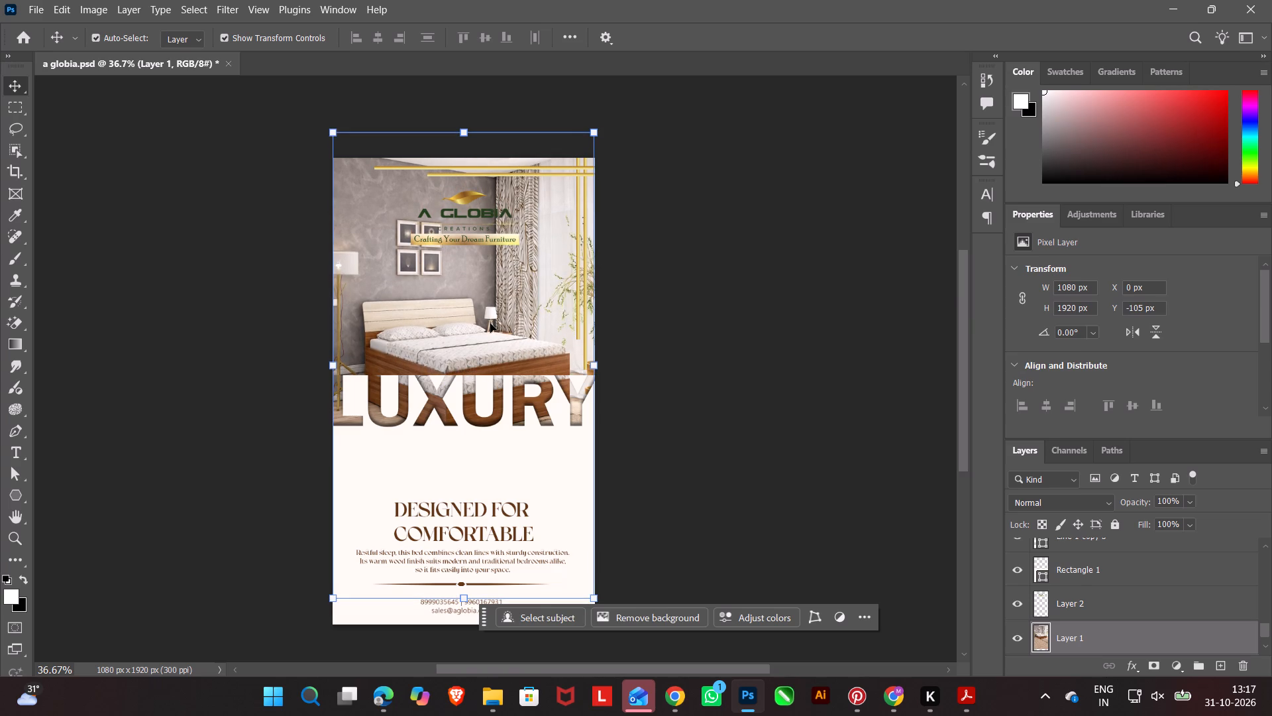
pyautogui.press('Up')
pyautogui.press('Up')
pyautogui.press('Up')
pyautogui.press('Up')
pyautogui.press('Up')
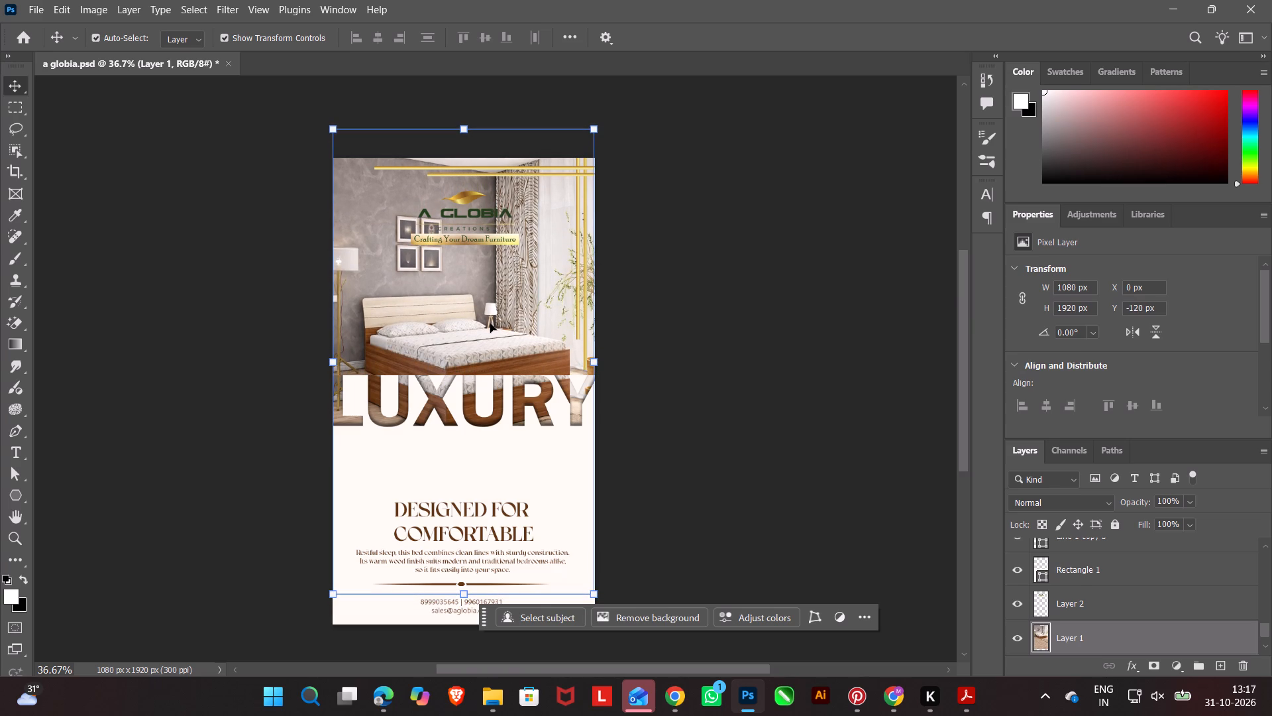
# Shift Layer 1 copy, the image clipped into the LUXURY lettering, straight up to a Y position of -121 px.
pyautogui.scroll(-2, 1103, 623)
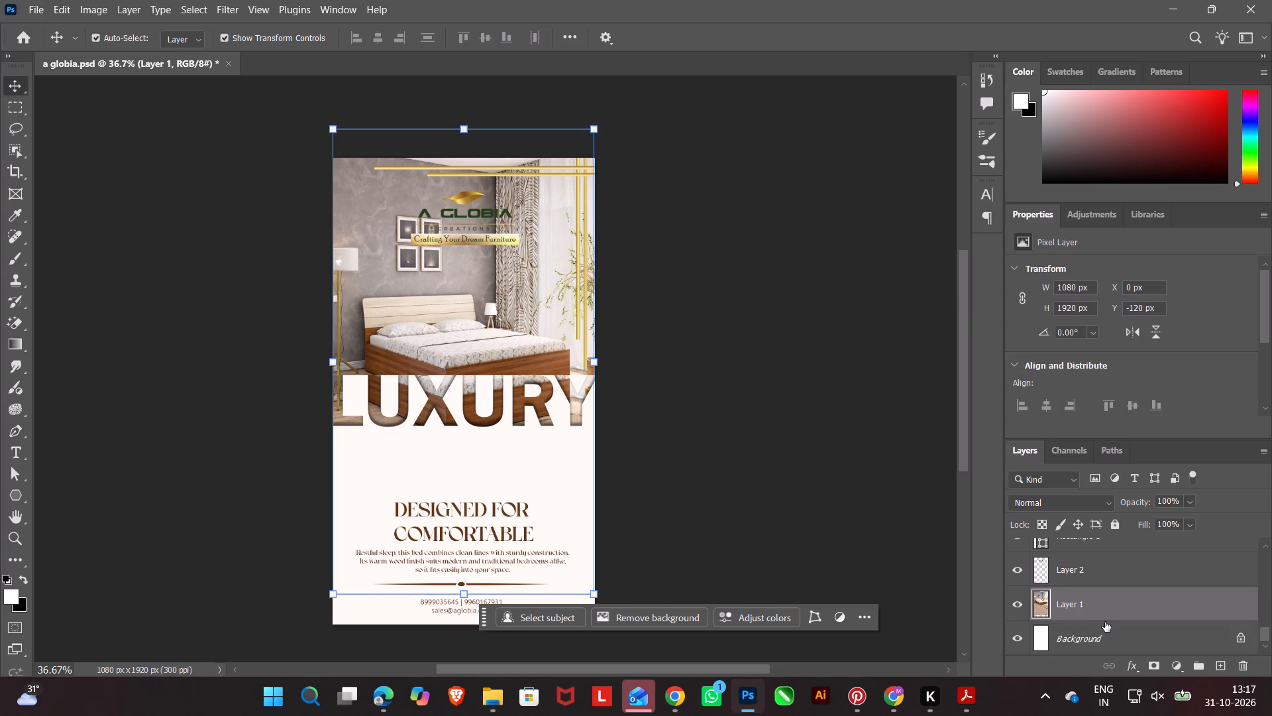
pyautogui.scroll(5, 1105, 622)
pyautogui.click(1095, 574)
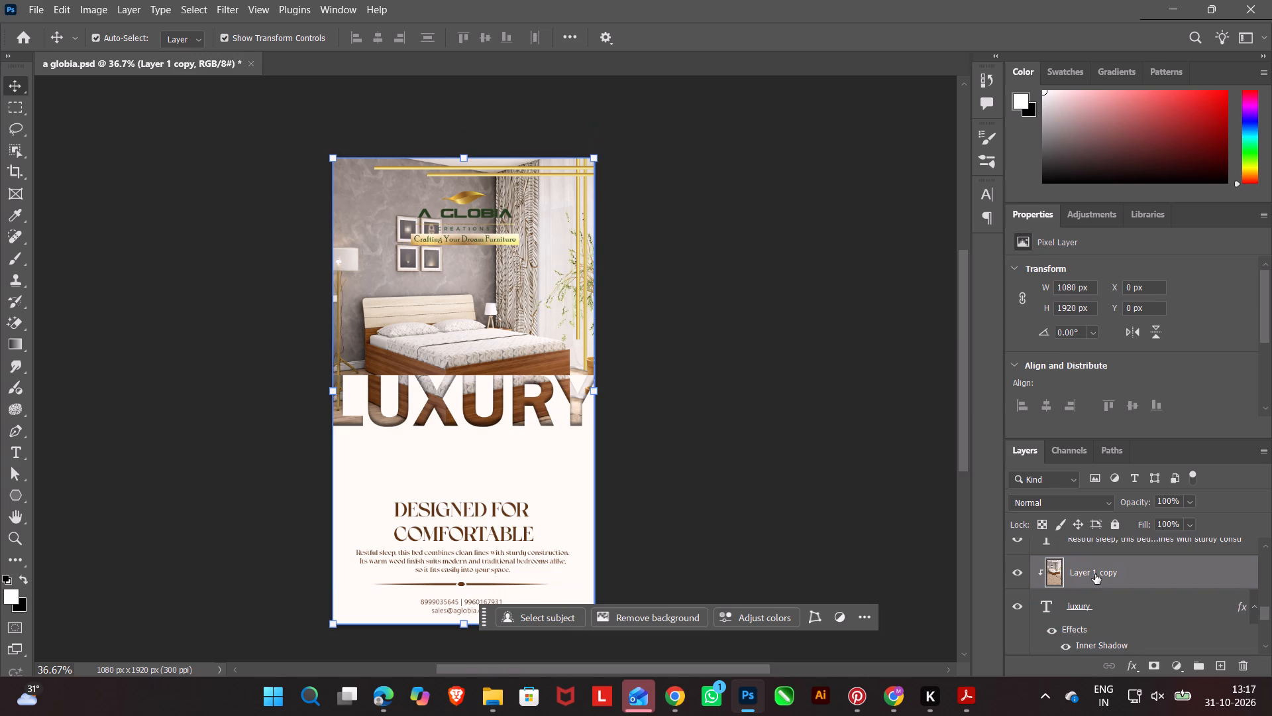
pyautogui.press('Up')
pyautogui.press('Up')
pyautogui.press('Up')
pyautogui.press('Up')
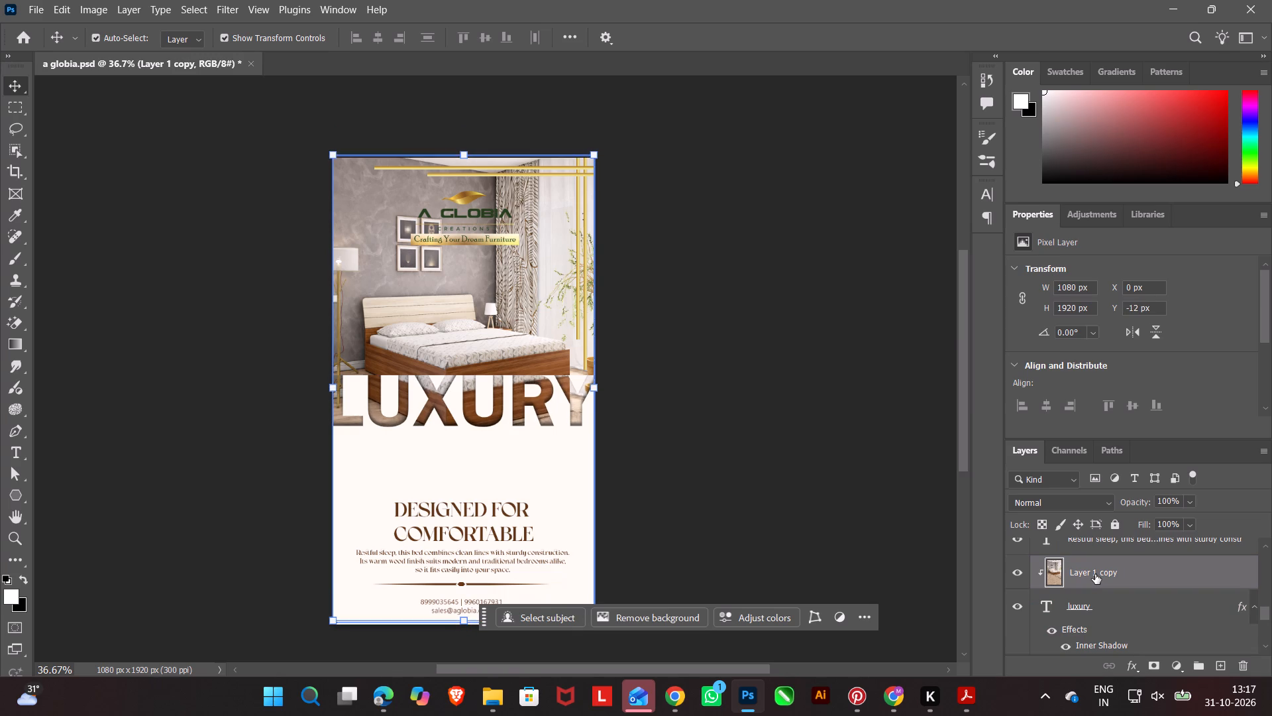
pyautogui.press('Up')
pyautogui.press('Up')
pyautogui.press('Up')
pyautogui.press('Up')
pyautogui.press('Up')
pyautogui.press('Up')
pyautogui.press('Up')
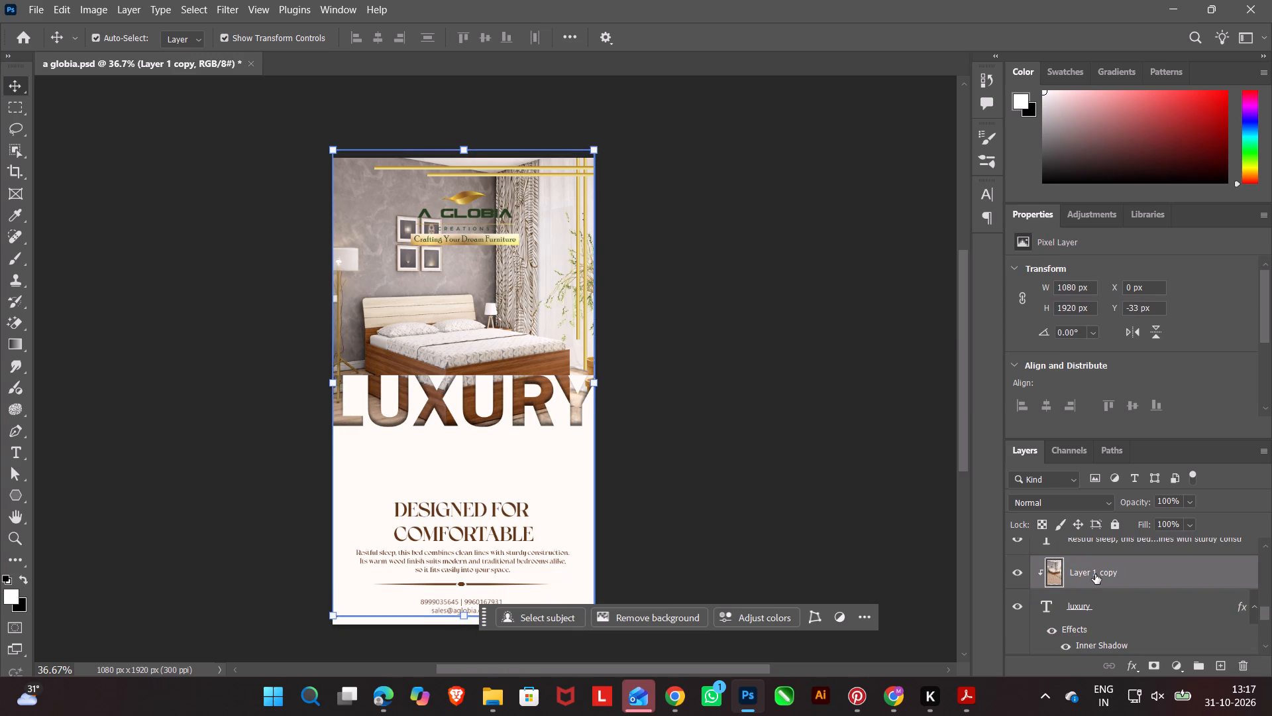
pyautogui.press('Up')
pyautogui.press('Up')
pyautogui.press('Up')
pyautogui.press('Up')
pyautogui.press('Up')
pyautogui.press('Up')
pyautogui.press('Up')
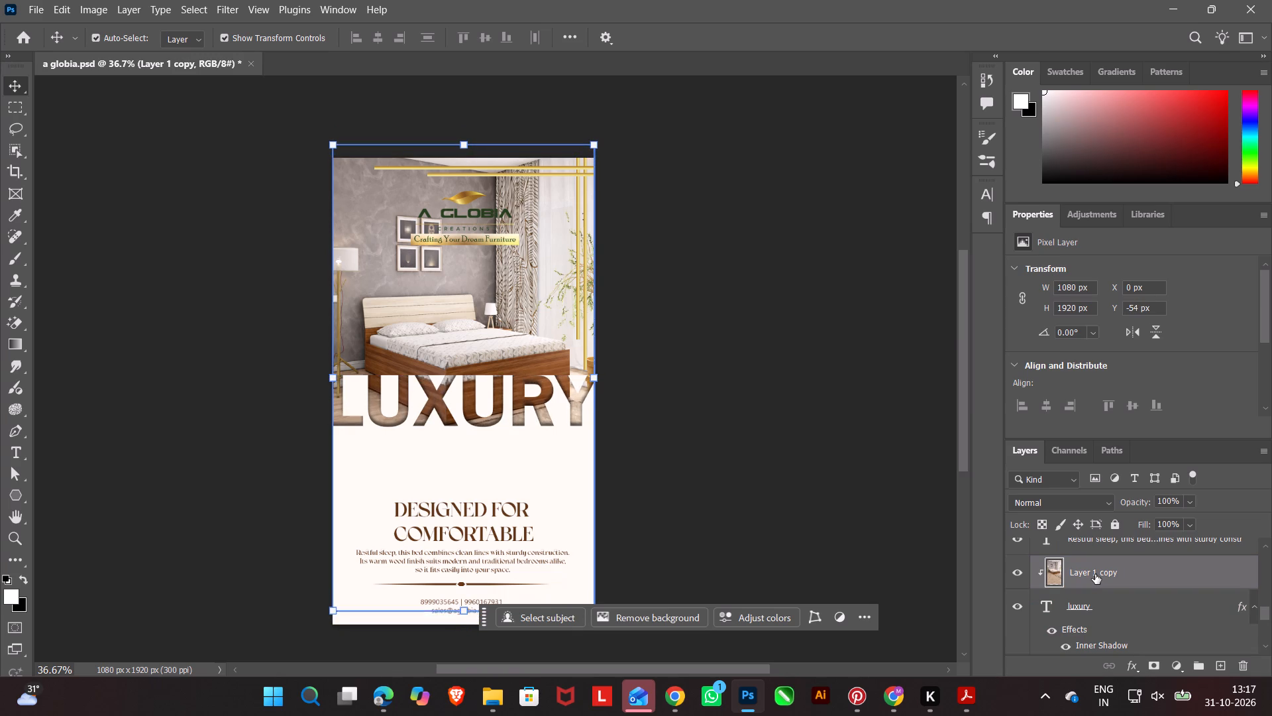
pyautogui.press('Up')
pyautogui.press('Up')
pyautogui.press('Up')
pyautogui.press('Up')
pyautogui.press('Up')
pyautogui.press('Up')
pyautogui.press('Up')
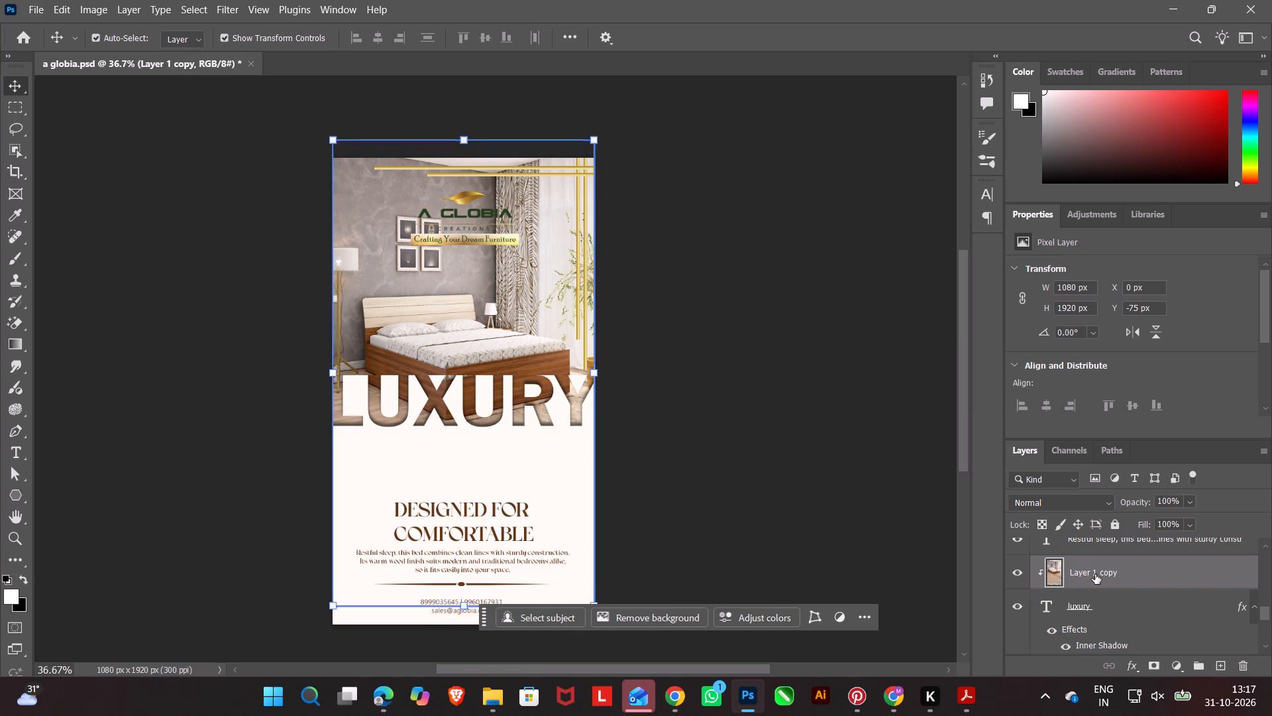
pyautogui.press('Up')
pyautogui.press('Up')
pyautogui.press('Up')
pyautogui.press('Up')
pyautogui.press('Up')
pyautogui.press('Up')
pyautogui.press('Up')
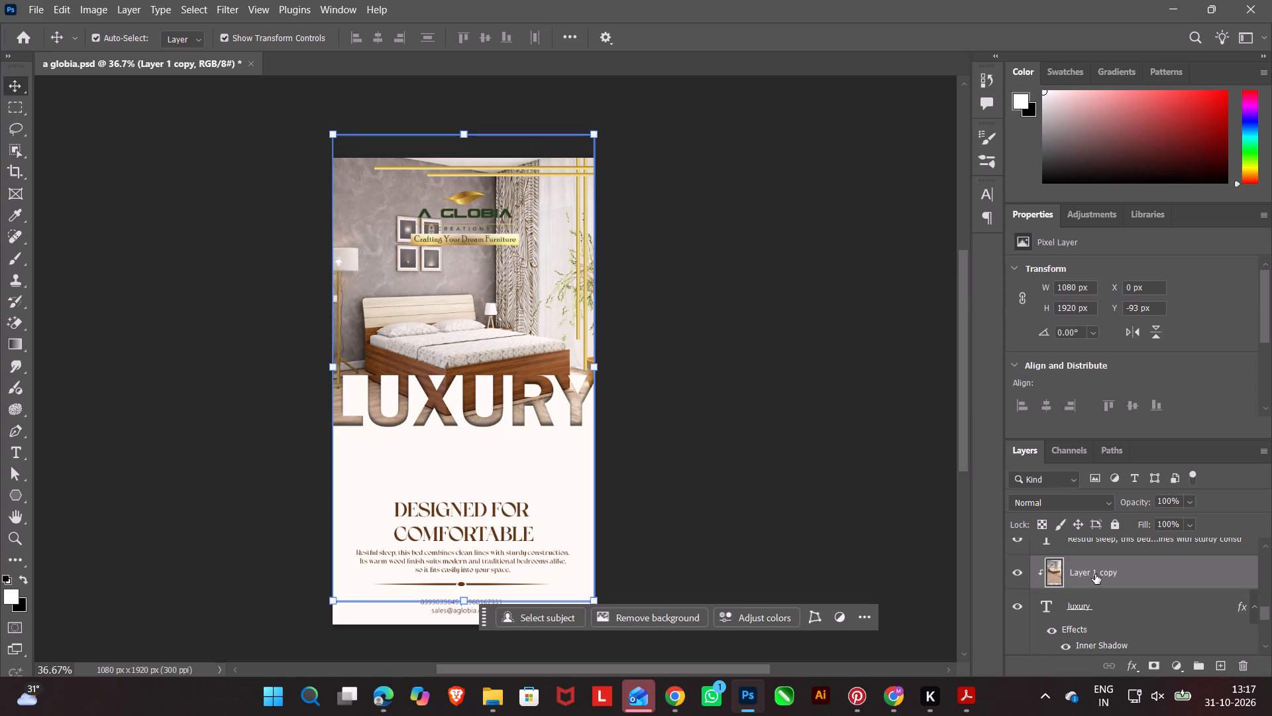
pyautogui.press('Up')
pyautogui.press('Up')
pyautogui.press('Up')
pyautogui.press('Up')
pyautogui.press('Up')
pyautogui.press('Up')
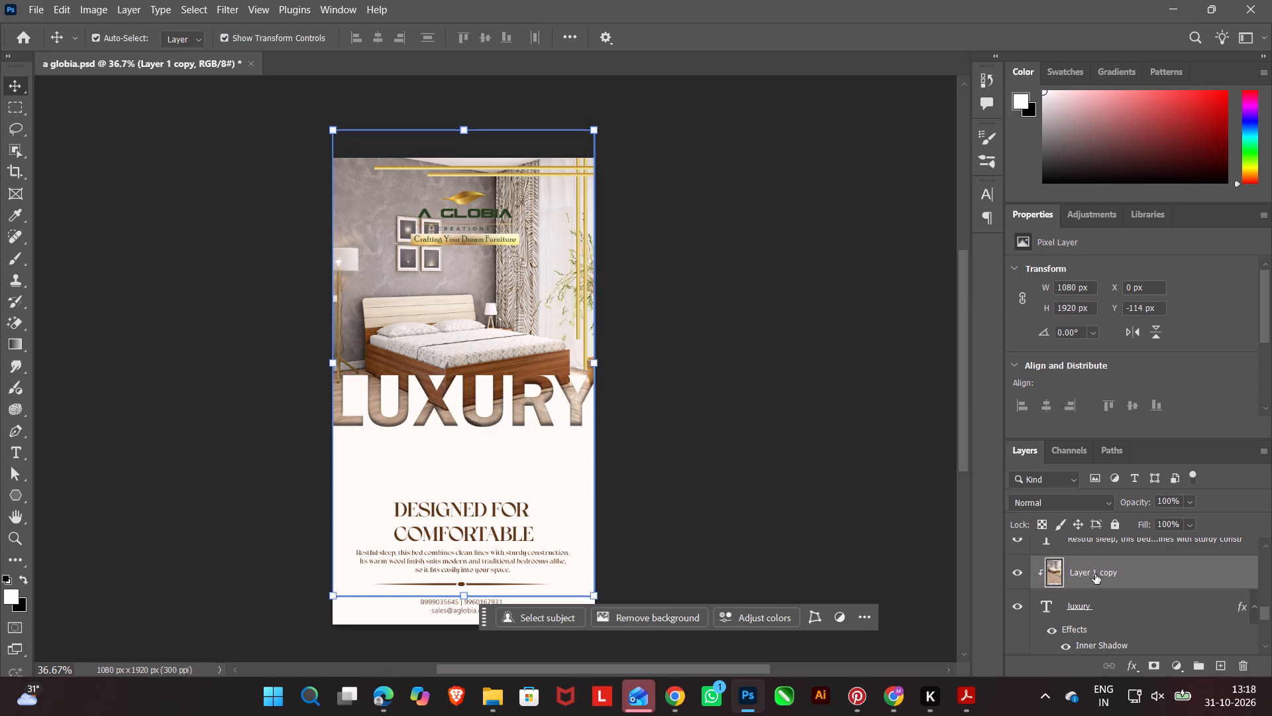
pyautogui.press('Up')
pyautogui.press('Up')
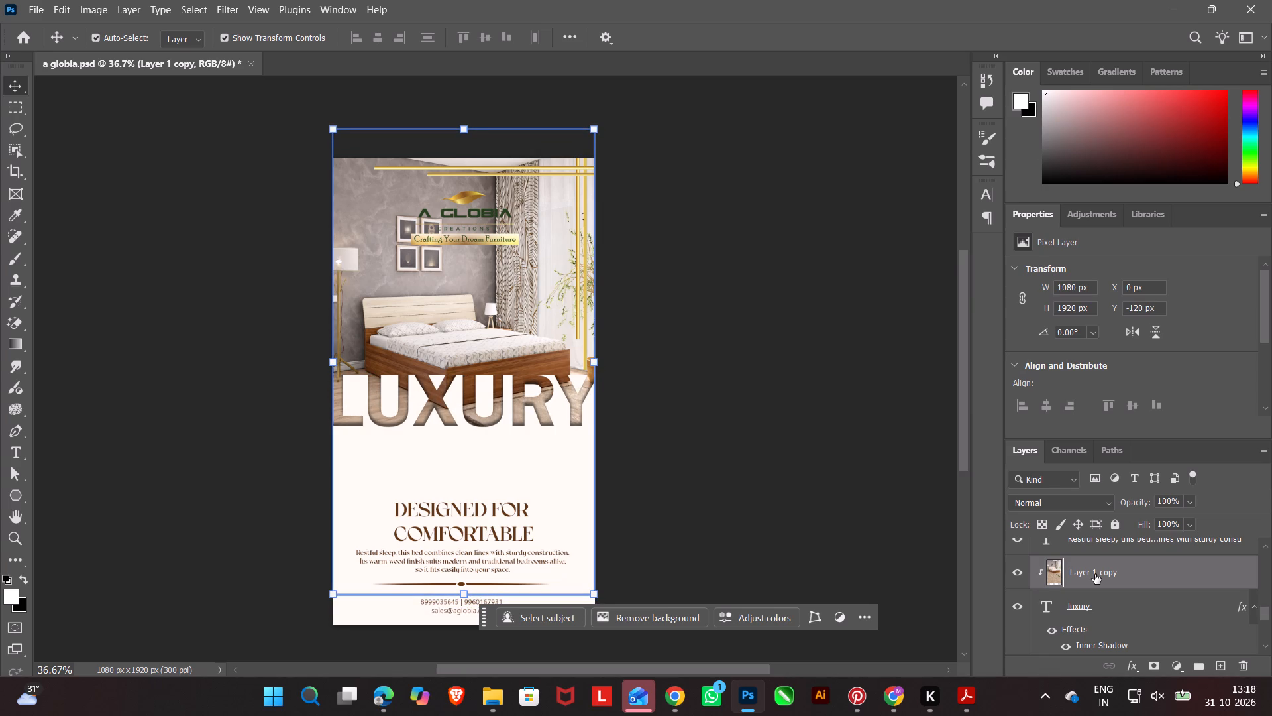
pyautogui.press('Up')
pyautogui.press('Up')
pyautogui.press('Up')
pyautogui.press('Up')
pyautogui.press('Up')
pyautogui.press('Up')
pyautogui.press('Up')
pyautogui.press('Up')
pyautogui.press('Up')
pyautogui.press('Up')
pyautogui.press('Up')
pyautogui.press('Up')
pyautogui.press('Up')
pyautogui.press('Up')
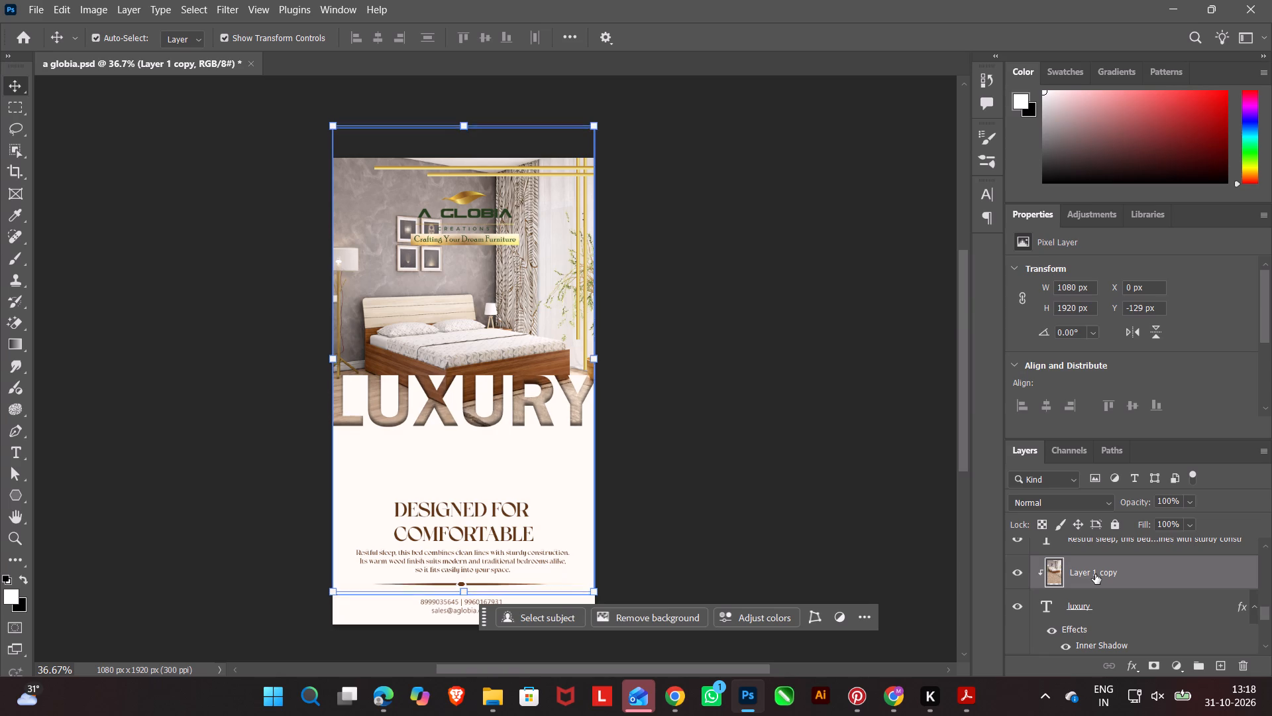
pyautogui.press('Up')
pyautogui.press('Up')
pyautogui.press('Up')
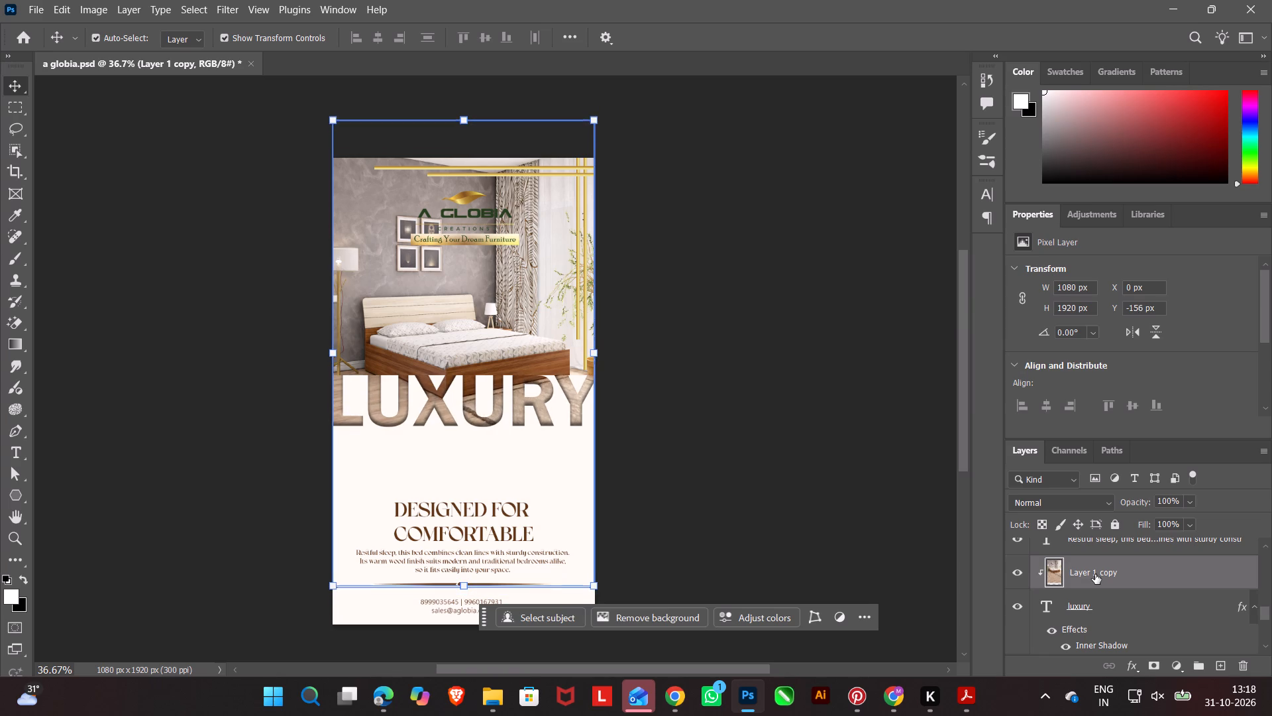
pyautogui.press('Up')
pyautogui.press('Up')
pyautogui.press('Up')
pyautogui.press('Up')
pyautogui.press('Up')
pyautogui.press('Up')
pyautogui.press('Up')
pyautogui.press('Up')
pyautogui.press('Up')
pyautogui.press('Up')
pyautogui.press('Up')
pyautogui.press('Up')
pyautogui.press('Up')
pyautogui.press('Up')
pyautogui.press('Up')
pyautogui.press('Up')
pyautogui.press('Up')
pyautogui.press('Up')
pyautogui.press('Up')
pyautogui.press('Up')
pyautogui.press('Up')
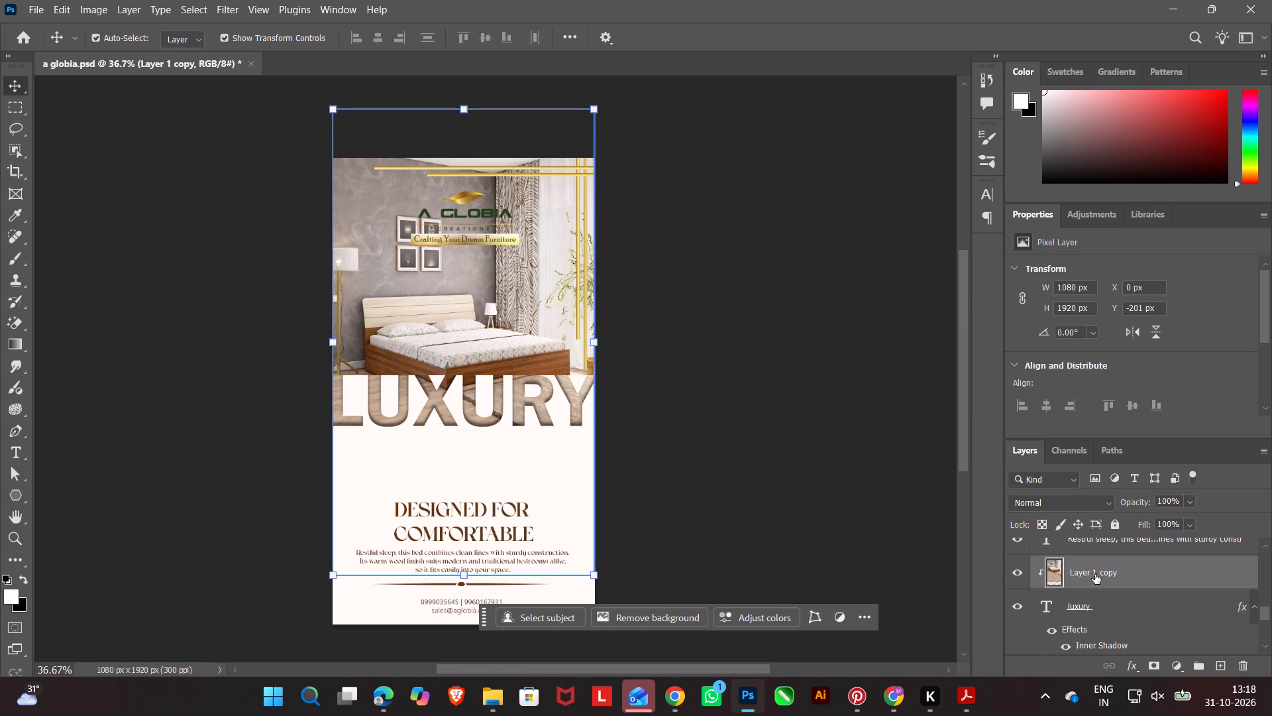
pyautogui.press('Down')
pyautogui.press('Down')
pyautogui.press('Down')
pyautogui.press('Down')
pyautogui.press('Down')
pyautogui.press('Down')
pyautogui.press('Down')
pyautogui.press('Down')
pyautogui.press('Down')
pyautogui.press('Down')
pyautogui.press('Down')
pyautogui.press('Down')
pyautogui.press('Down')
pyautogui.press('Down')
pyautogui.press('Down')
pyautogui.press('Down')
pyautogui.press('Down')
pyautogui.press('Down')
pyautogui.press('Down')
pyautogui.press('Down')
pyautogui.press('Down')
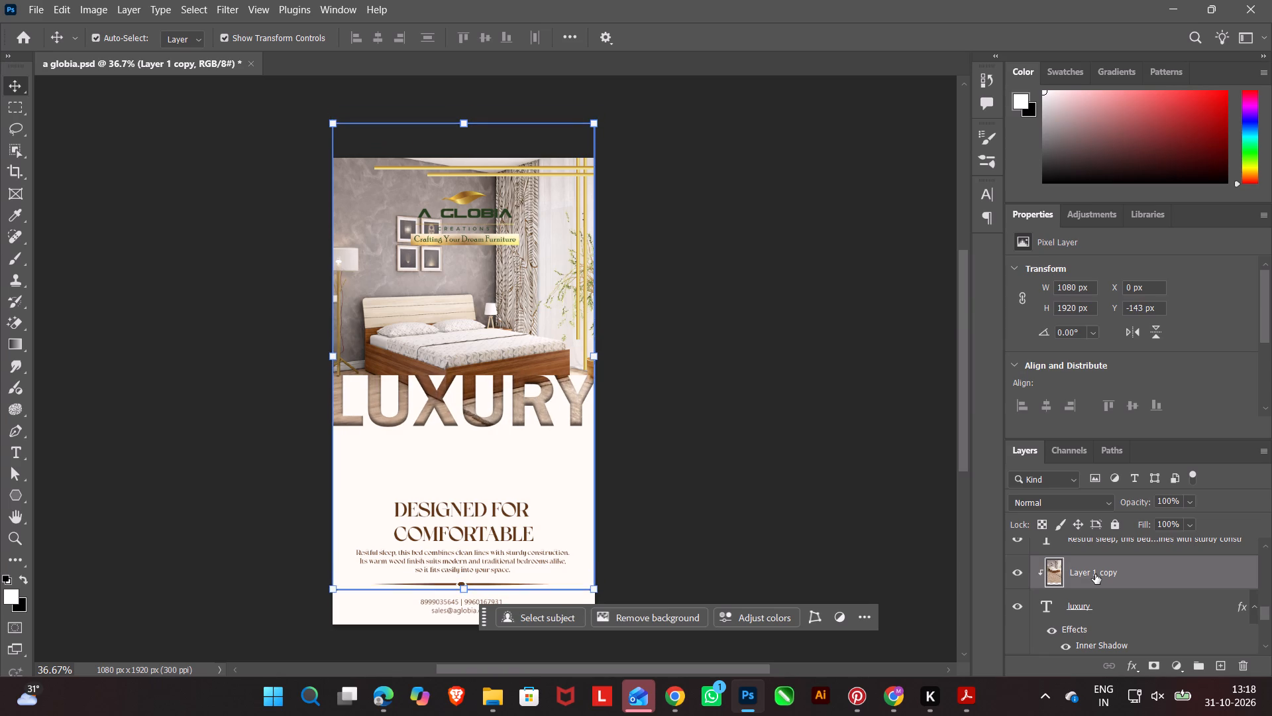
pyautogui.press('Down')
pyautogui.press('Down')
pyautogui.press('Down')
pyautogui.press('Down')
pyautogui.press('Down')
pyautogui.press('Down')
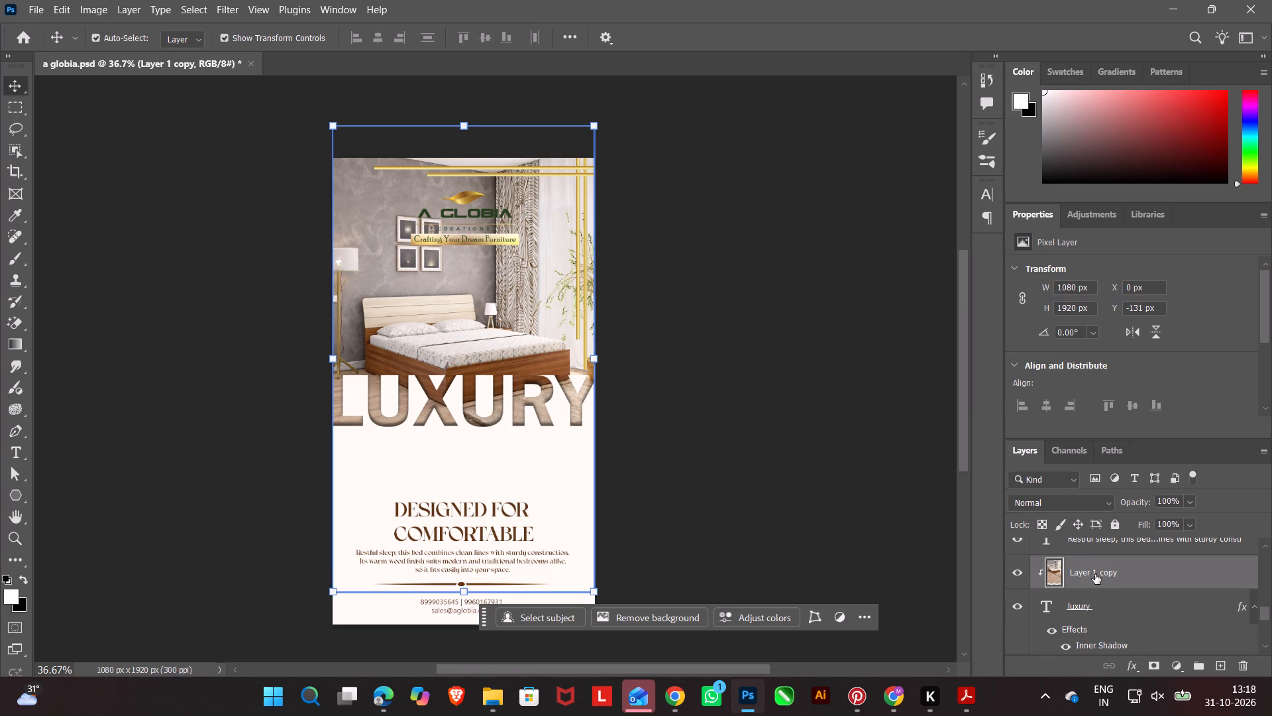
pyautogui.press('Down')
pyautogui.press('Down')
pyautogui.press('Down')
pyautogui.press('Down')
pyautogui.press('Down')
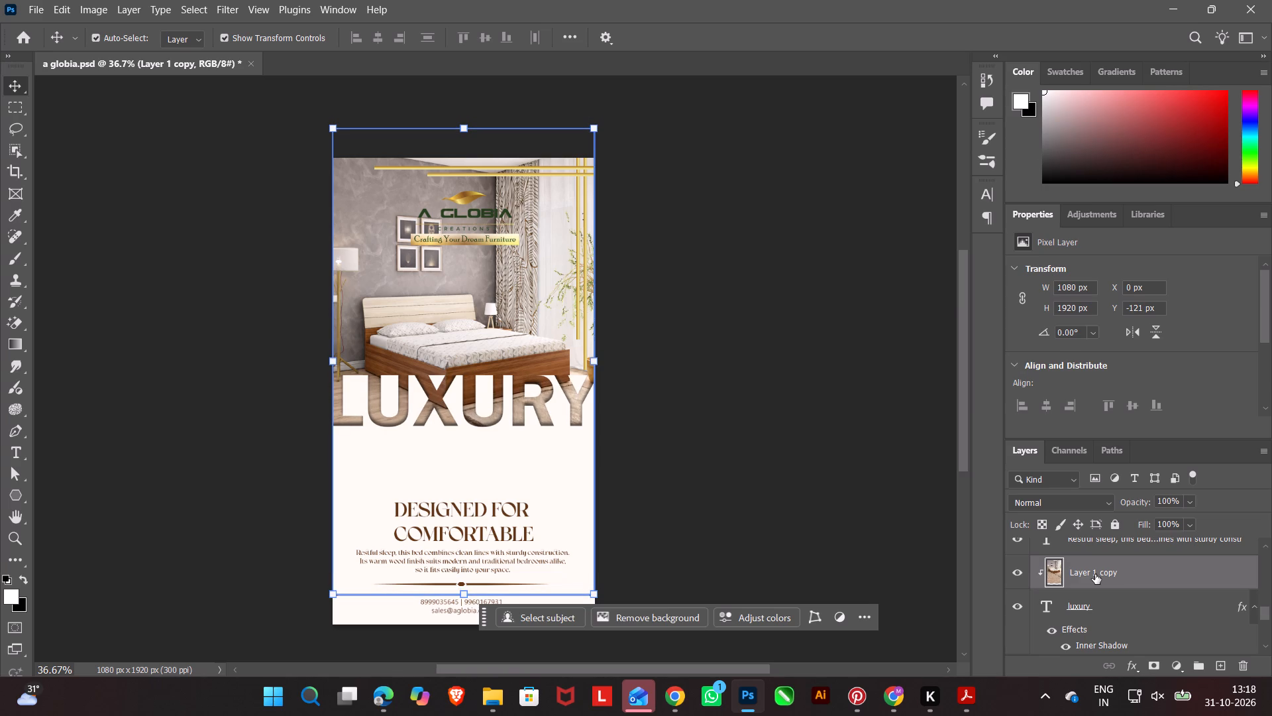
pyautogui.click(806, 396)
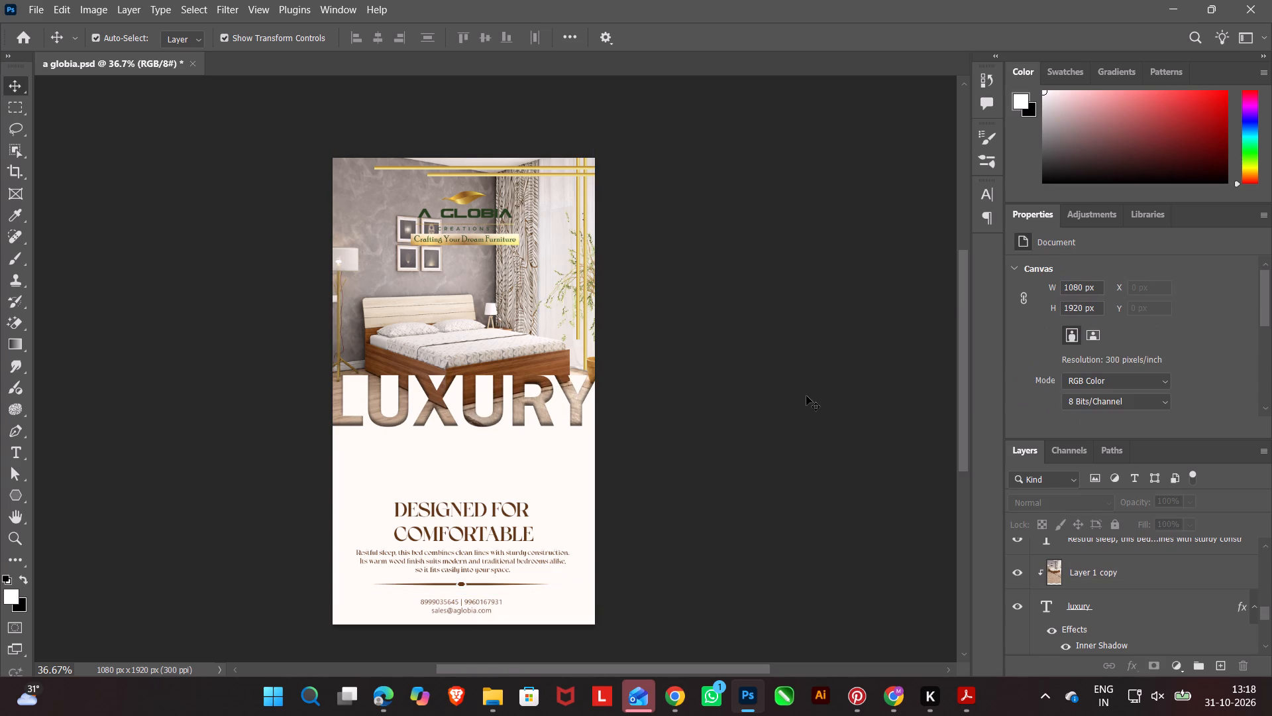
pyautogui.click(804, 395)
# Move the A Globia logo, Layer 2, straight down to Y 1161 px, into the blank space between LUXURY and the heading.
pyautogui.click(470, 223)
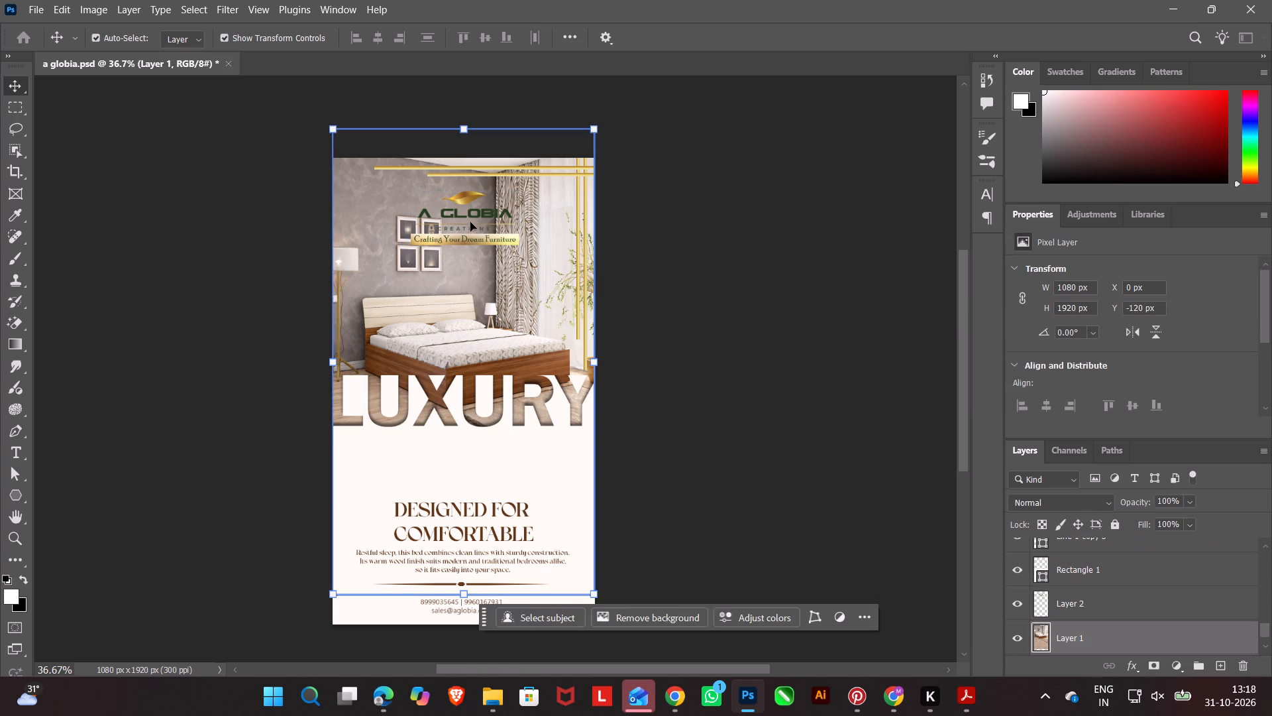
pyautogui.click(474, 214)
pyautogui.click(478, 238)
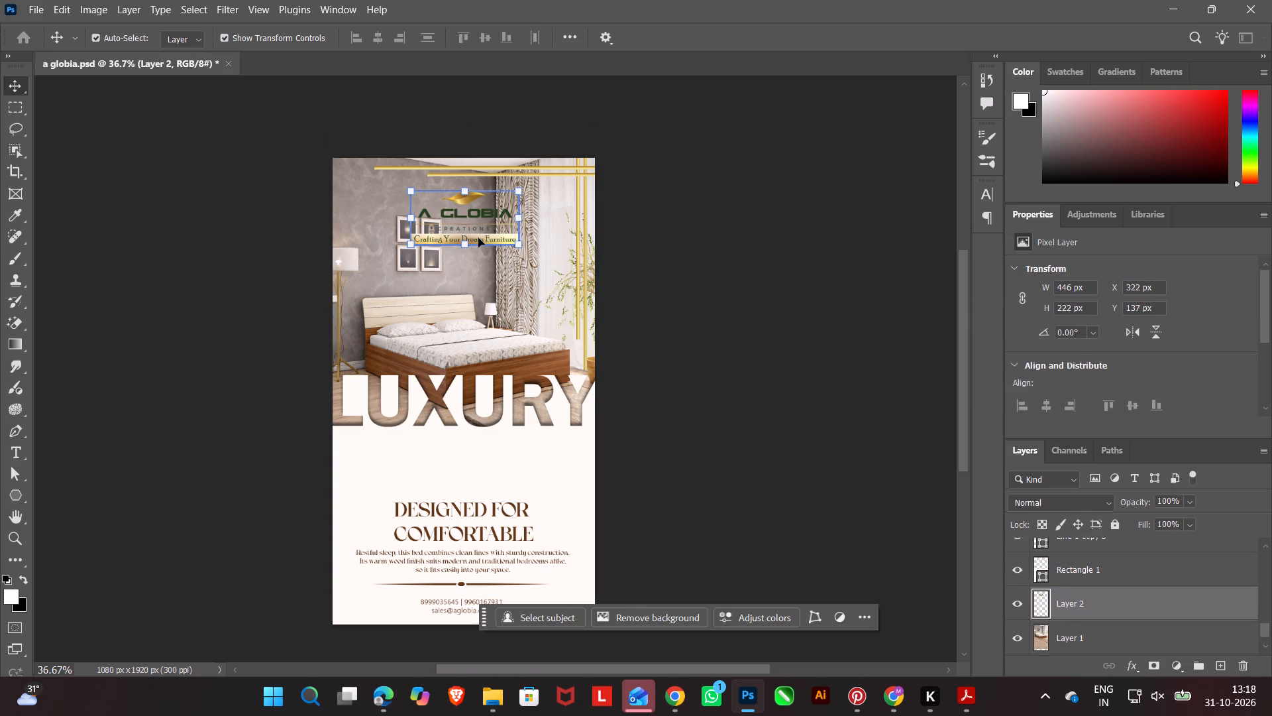
pyautogui.press('Down')
pyautogui.press('Down')
pyautogui.press('Down')
pyautogui.press('Down')
pyautogui.press('Down')
pyautogui.press('Down')
pyautogui.press('Down')
pyautogui.press('Down')
pyautogui.press('Down')
pyautogui.press('Down')
pyautogui.press('Down')
pyautogui.press('Down')
pyautogui.press('Down')
pyautogui.press('Down')
pyautogui.press('Down')
pyautogui.press('Down')
pyautogui.press('Down')
pyautogui.press('Down')
pyautogui.press('Down')
pyautogui.press('Down')
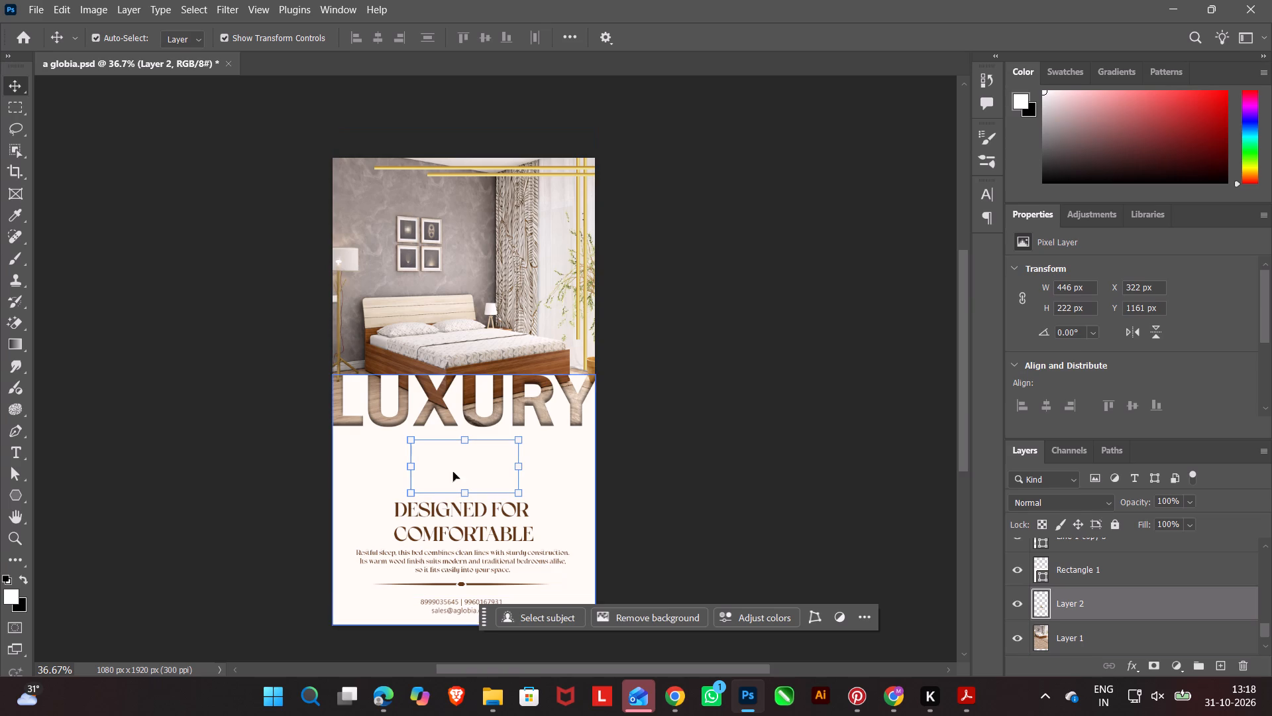
# Shrink the logo layer non-proportionally to 337 px wide and 173 px high, keeping its top edge in place.
pyautogui.moveTo(466, 494); pyautogui.dragTo(466, 482)
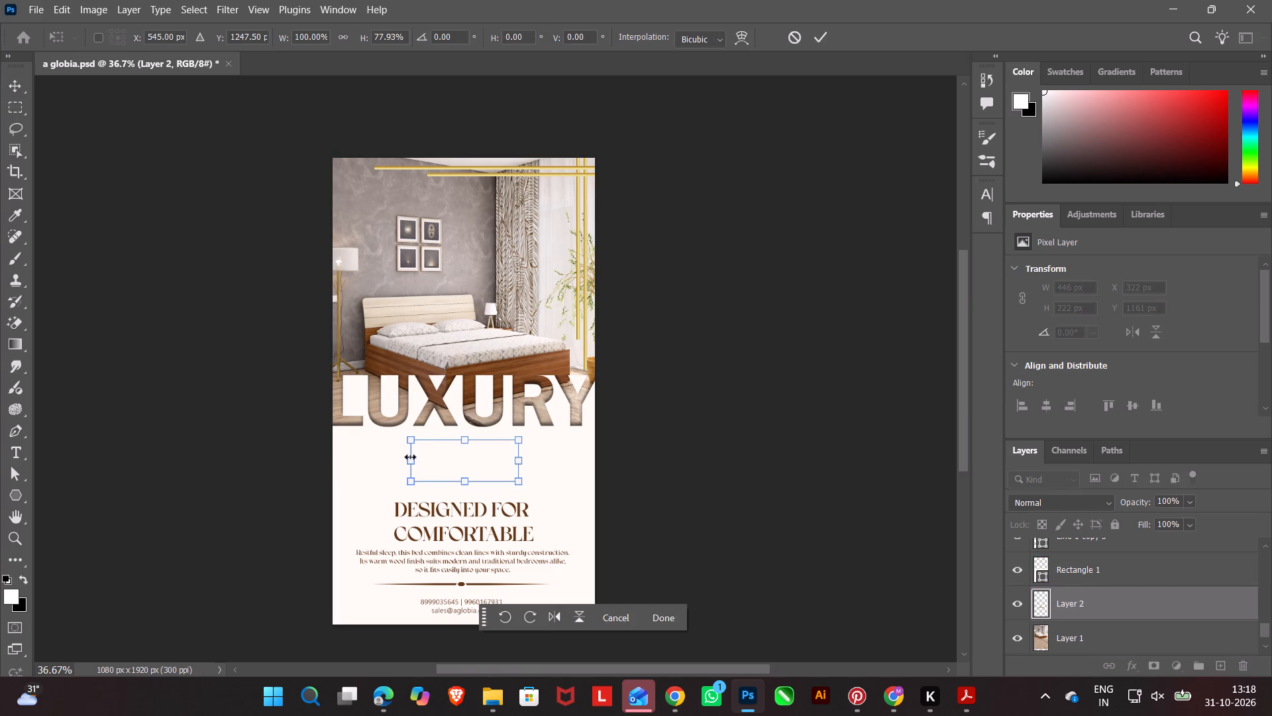
pyautogui.moveTo(410, 457); pyautogui.dragTo(420, 459)
pyautogui.moveTo(525, 461); pyautogui.dragTo(515, 464)
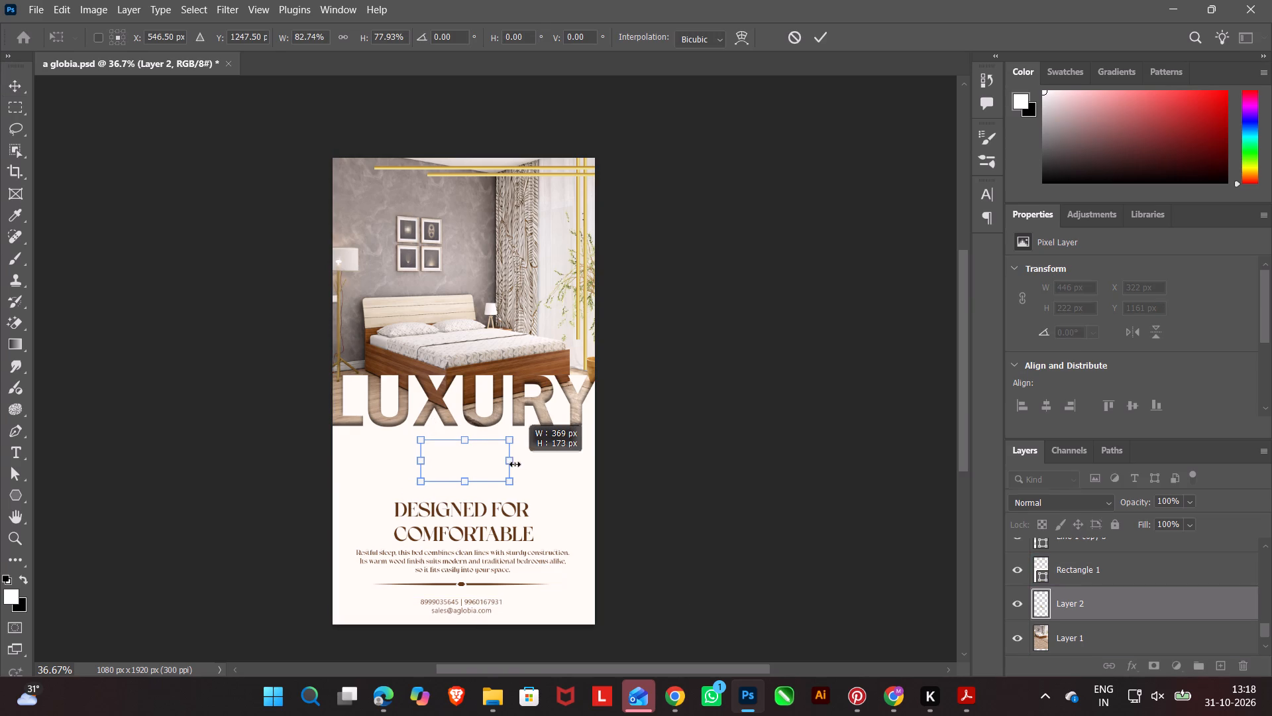
pyautogui.moveTo(515, 464); pyautogui.dragTo(510, 465)
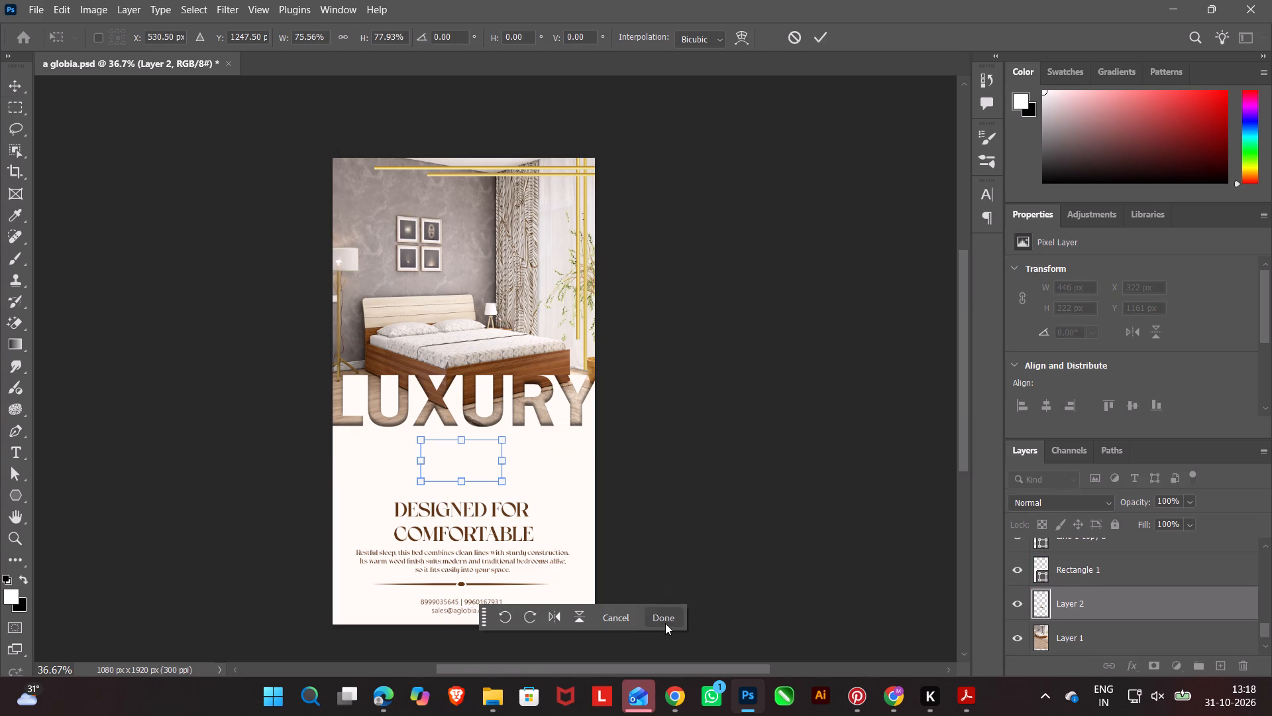
pyautogui.click(668, 621)
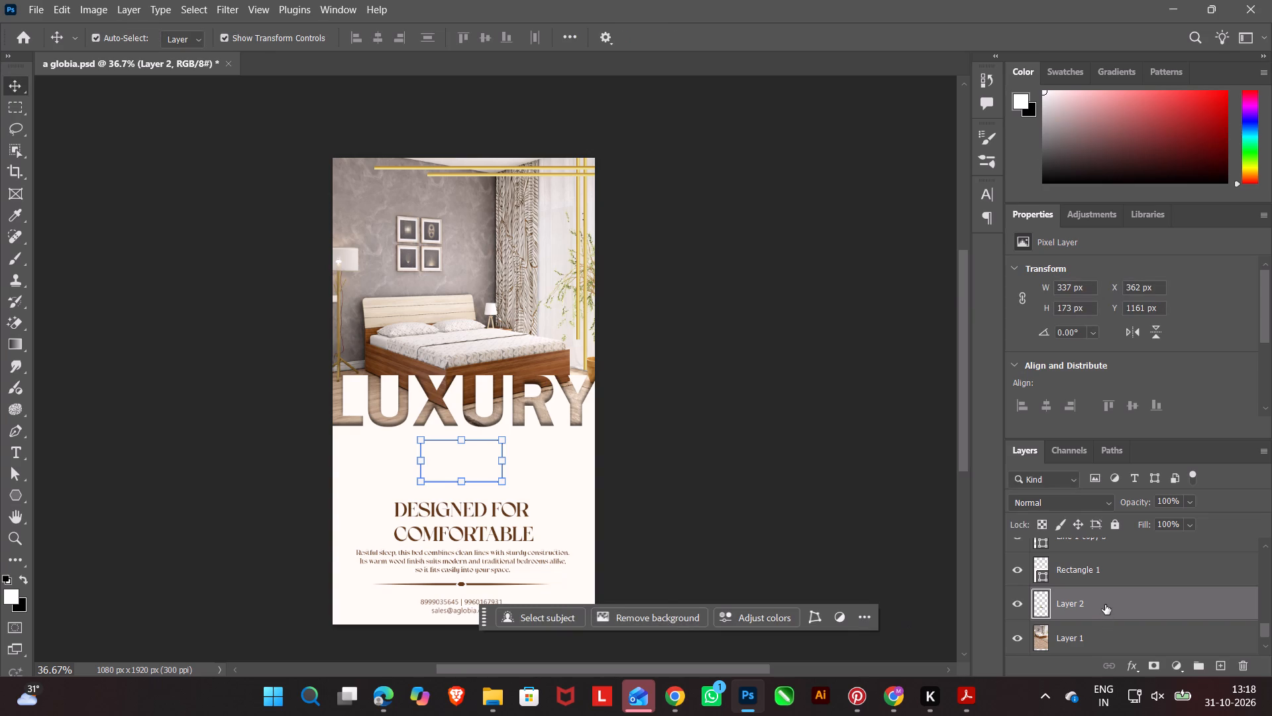
# Bring the logo layer, Layer 2, to the top of the layer stack, above Polygon 1.
pyautogui.moveTo(1105, 603); pyautogui.dragTo(1090, 530)
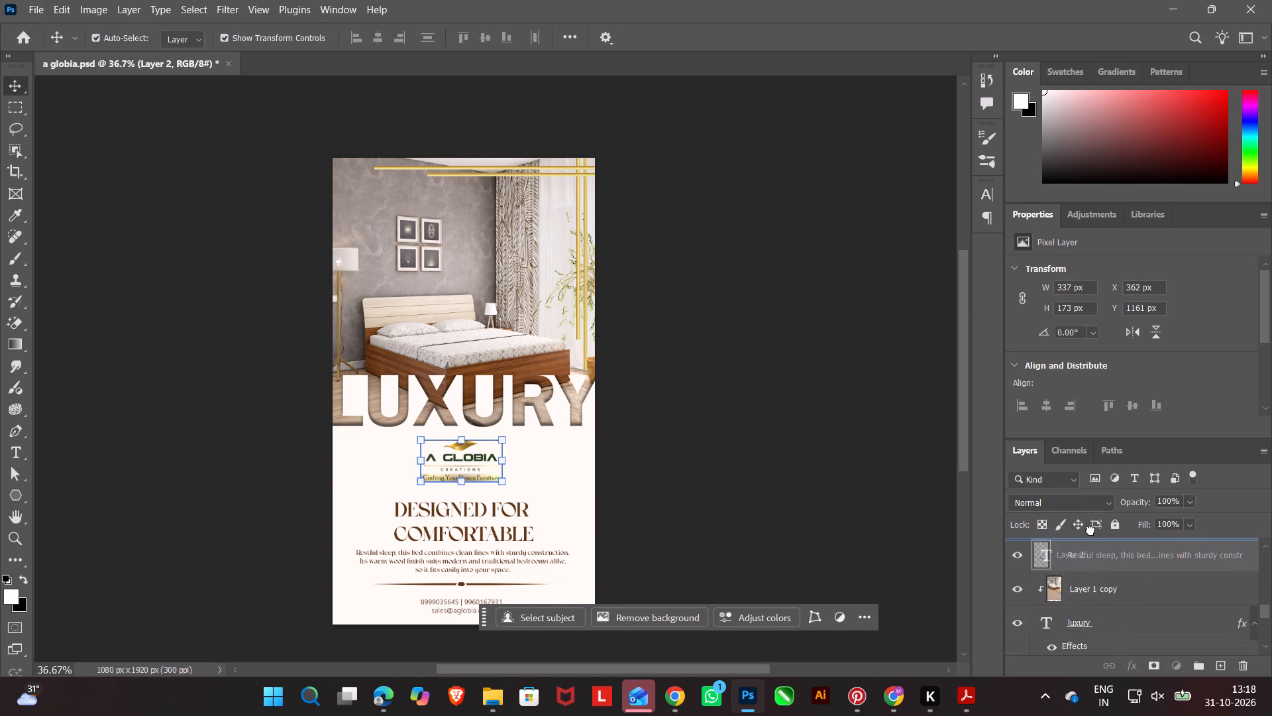
pyautogui.moveTo(1090, 530); pyautogui.dragTo(1092, 538)
pyautogui.doubleClick(784, 437)
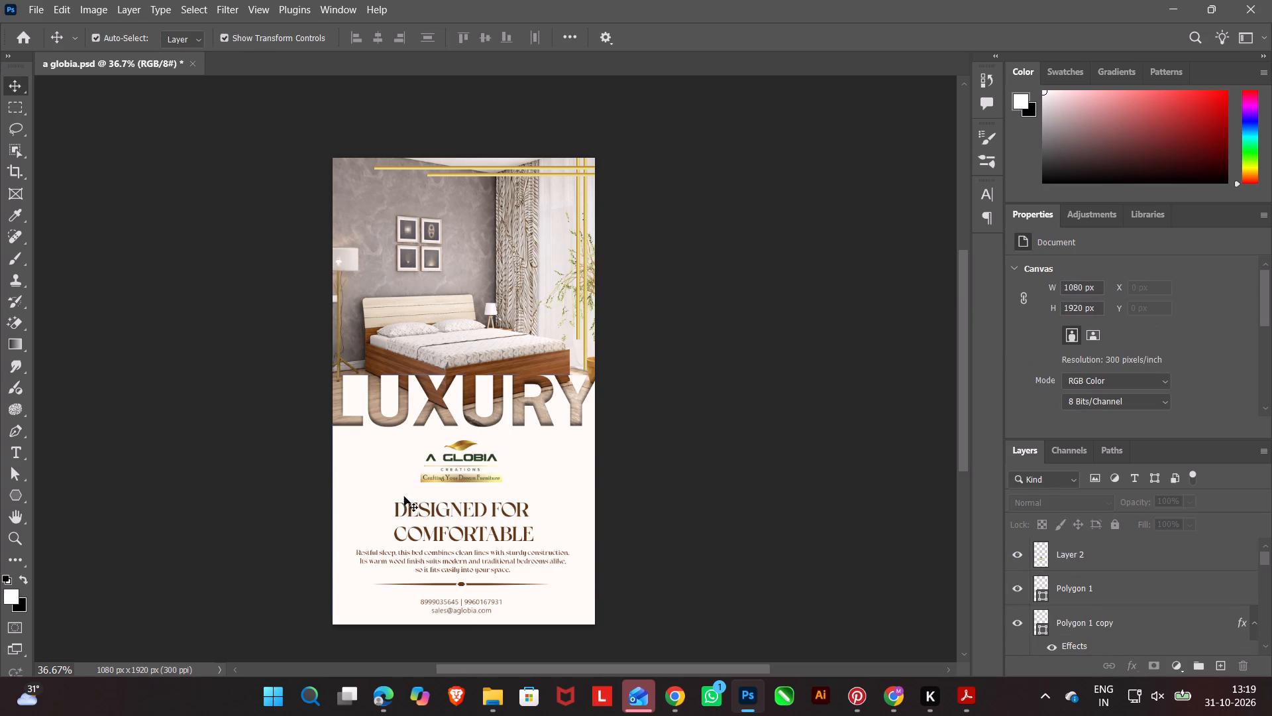
# Nudge the A Globia logo slightly right, to an X position of about 370 px, to centre it above the heading.
pyautogui.click(447, 463)
pyautogui.click(458, 440)
pyautogui.click(460, 443)
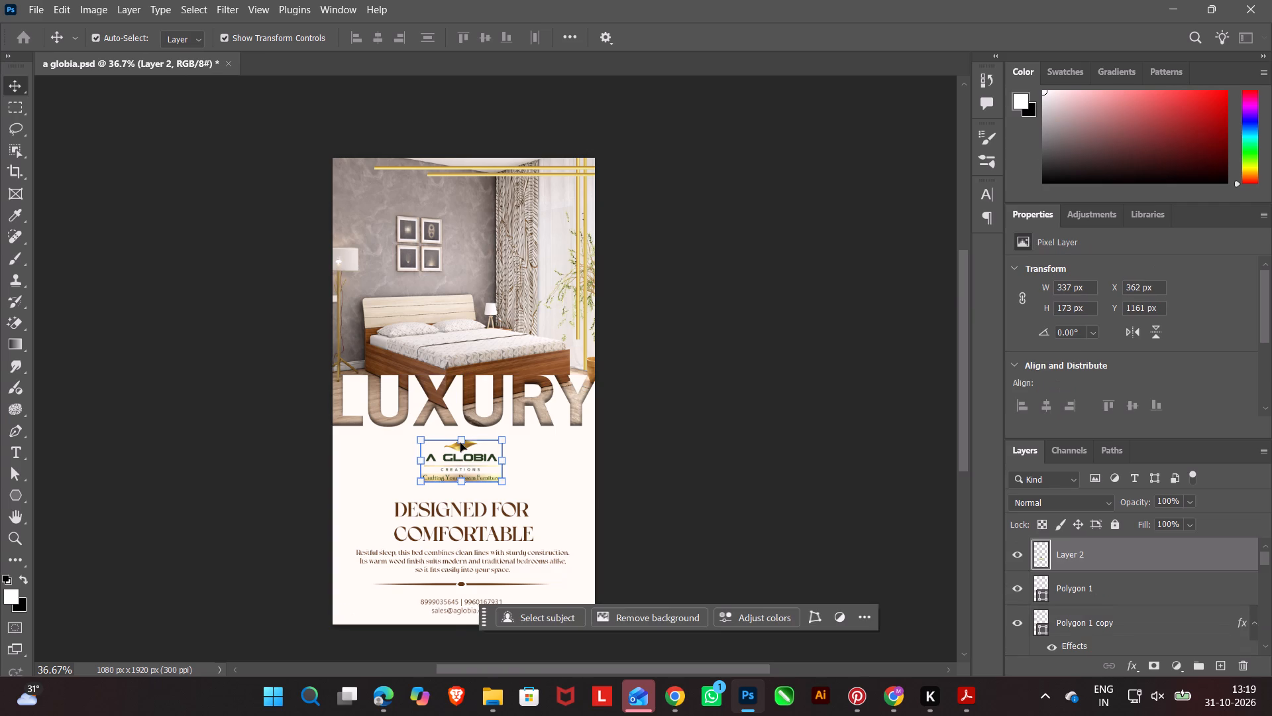
pyautogui.press('Right')
pyautogui.press('Right')
pyautogui.press('Right')
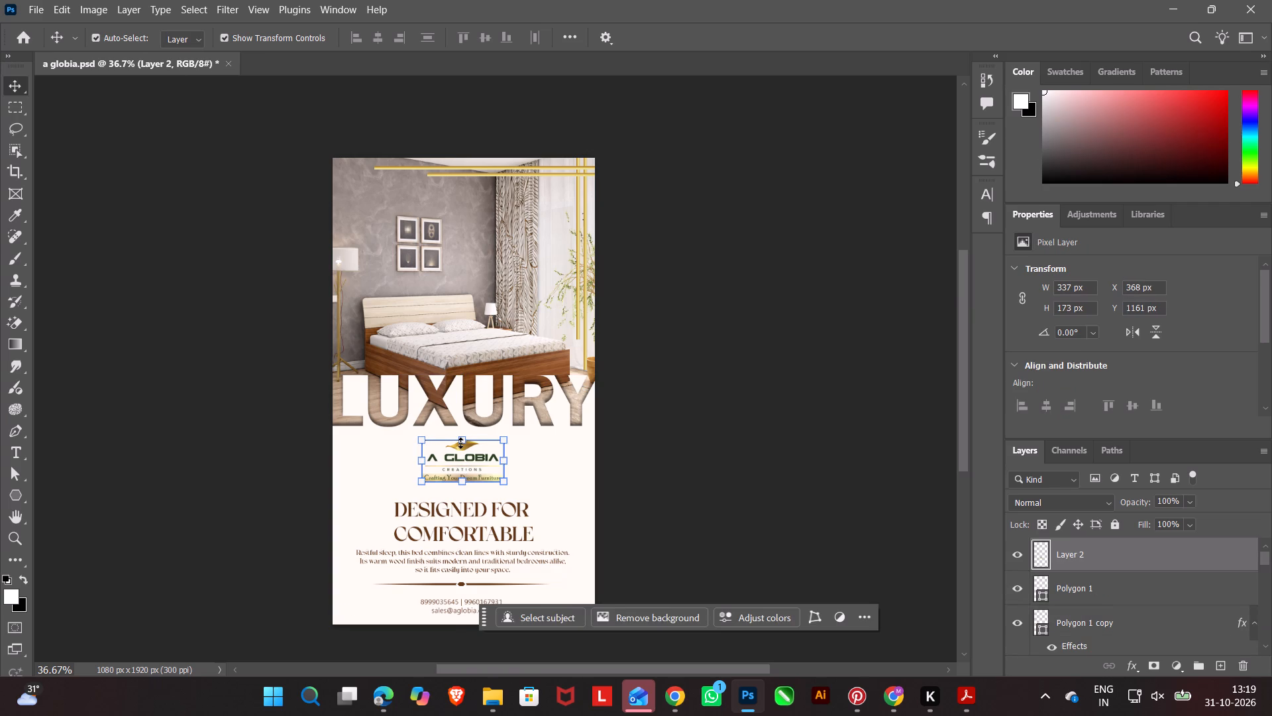
pyautogui.press('Right')
pyautogui.doubleClick(780, 497)
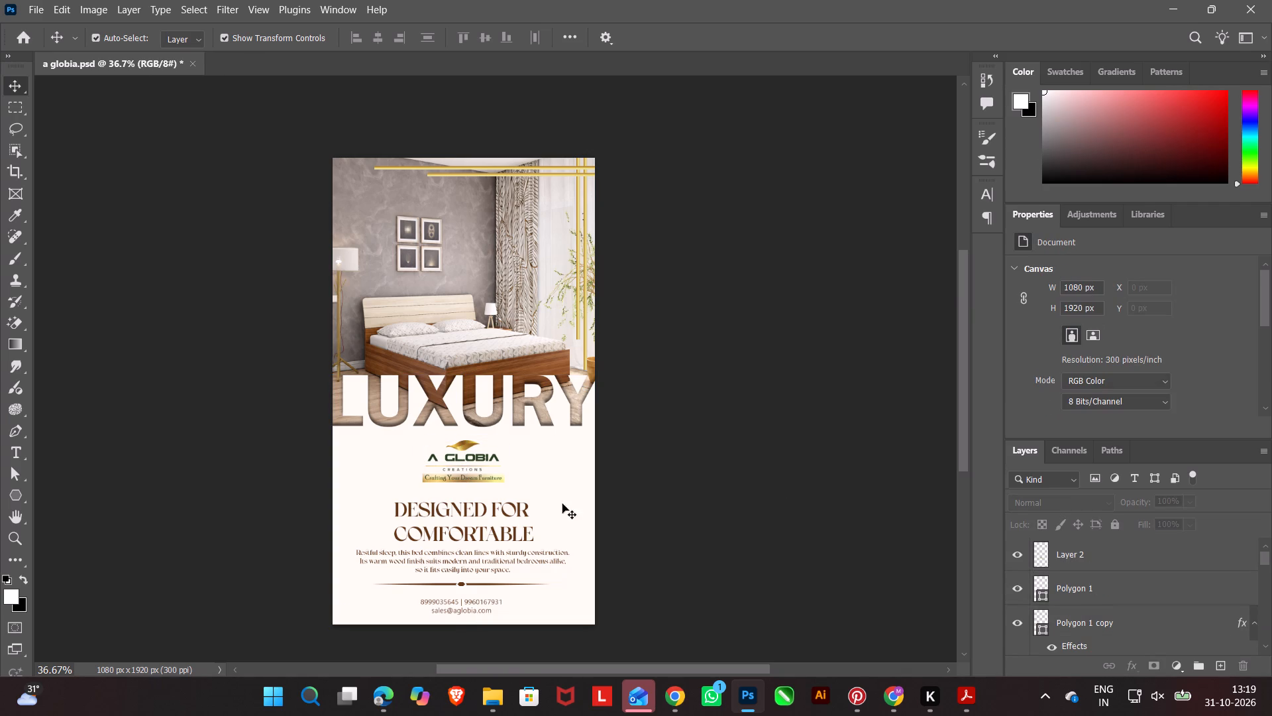
# Nudge the DESIGNED FOR COMFORTABLE heading straight up by about 25 px, closer to the logo's tagline.
pyautogui.click(476, 523)
pyautogui.press('Up')
pyautogui.press('Up')
pyautogui.press('Up')
pyautogui.press('Up')
pyautogui.press('Up')
pyautogui.press('Up')
pyautogui.press('Up')
pyautogui.press('Up')
pyautogui.press('Up')
pyautogui.press('Up')
pyautogui.press('Up')
pyautogui.press('Up')
pyautogui.press('Up')
pyautogui.press('Up')
pyautogui.press('Up')
pyautogui.press('Up')
pyautogui.press('Up')
pyautogui.press('Up')
pyautogui.press('Up')
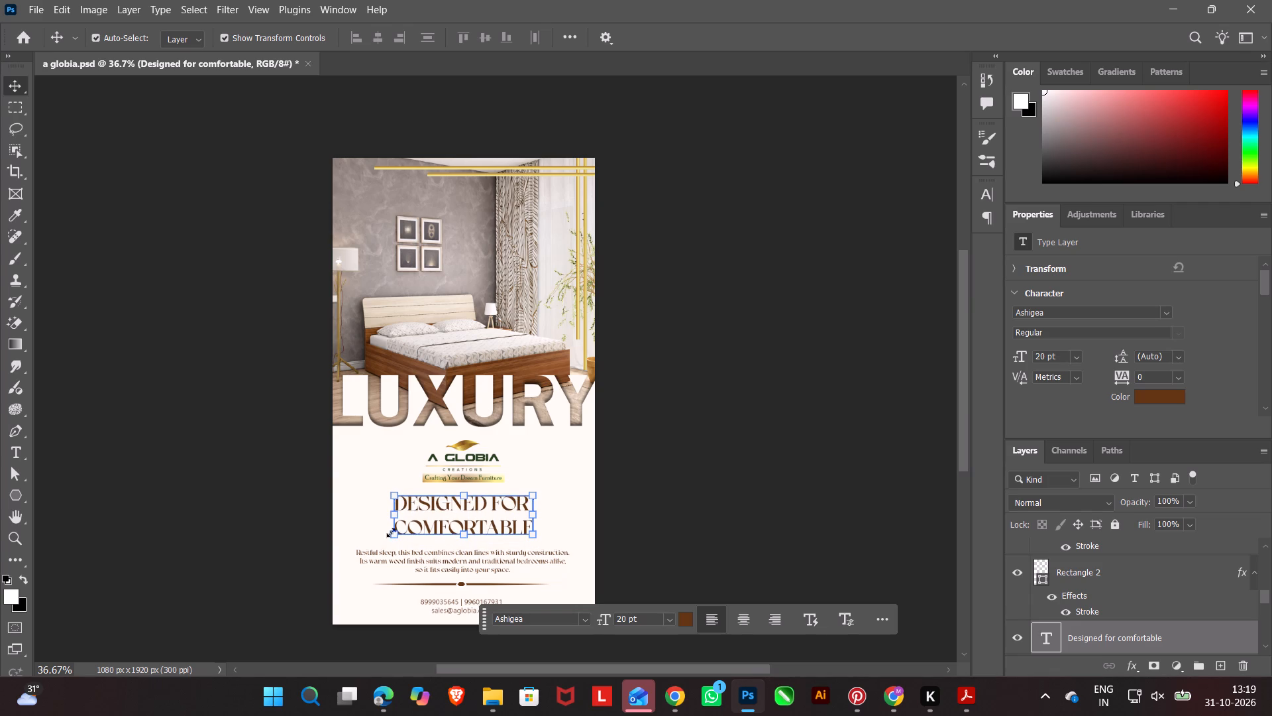
# Nudge the Restful sleep description paragraph straight up by about 15 px, closer to the heading.
pyautogui.click(443, 571)
pyautogui.press('Up')
pyautogui.press('Up')
pyautogui.press('Up')
pyautogui.press('Up')
pyautogui.press('Up')
pyautogui.press('Up')
pyautogui.press('Up')
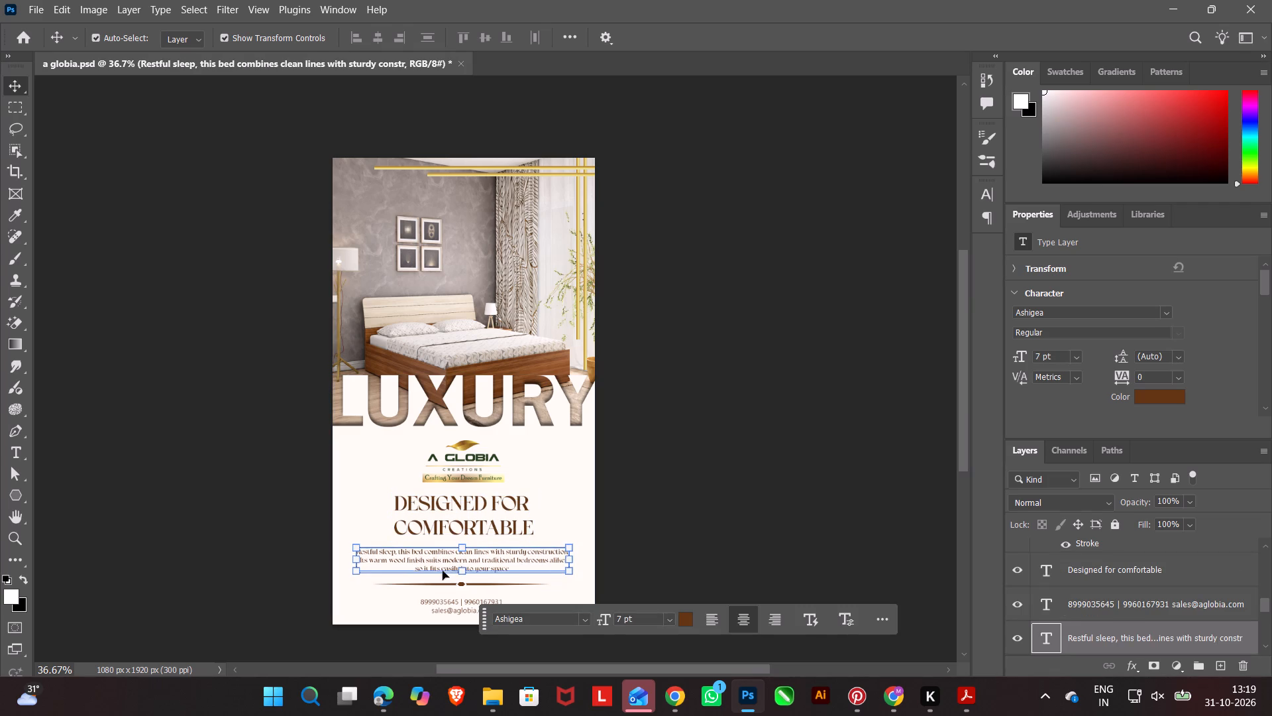
pyautogui.press('Up')
pyautogui.click(899, 497)
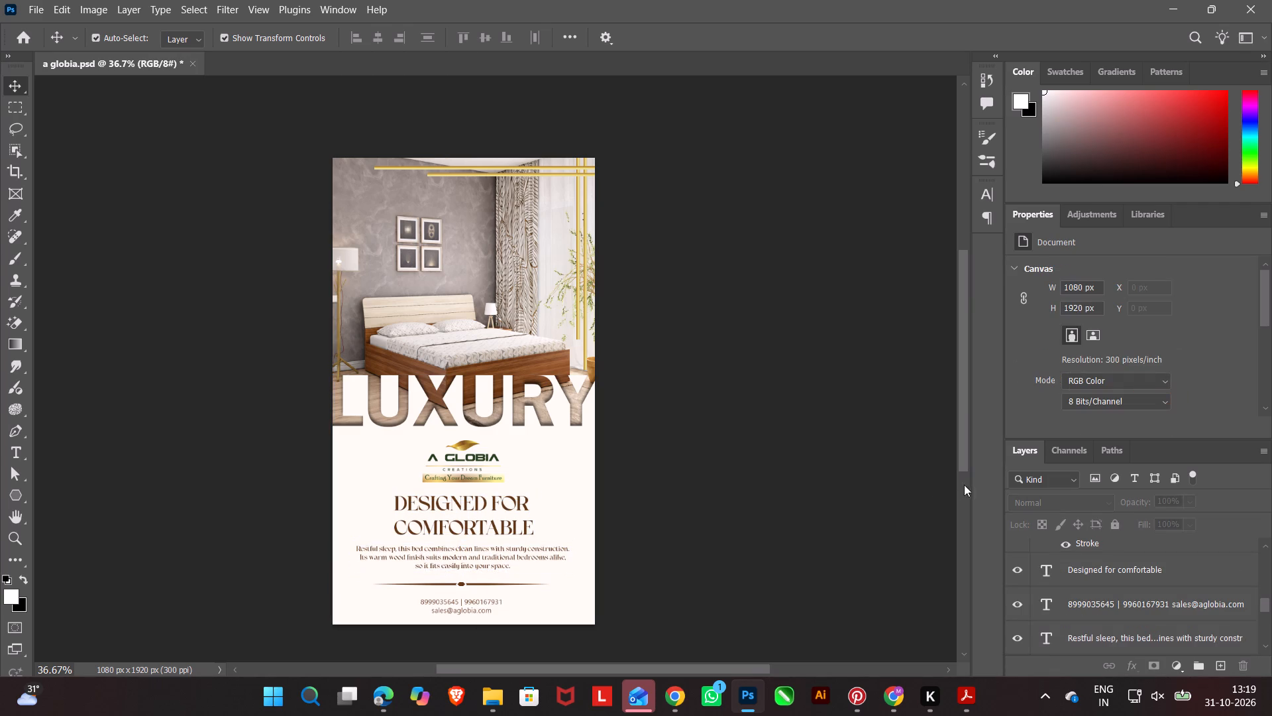
# Nudge the brown divider line with its central ornament down very slightly, away from the description paragraph.
pyautogui.click(458, 582)
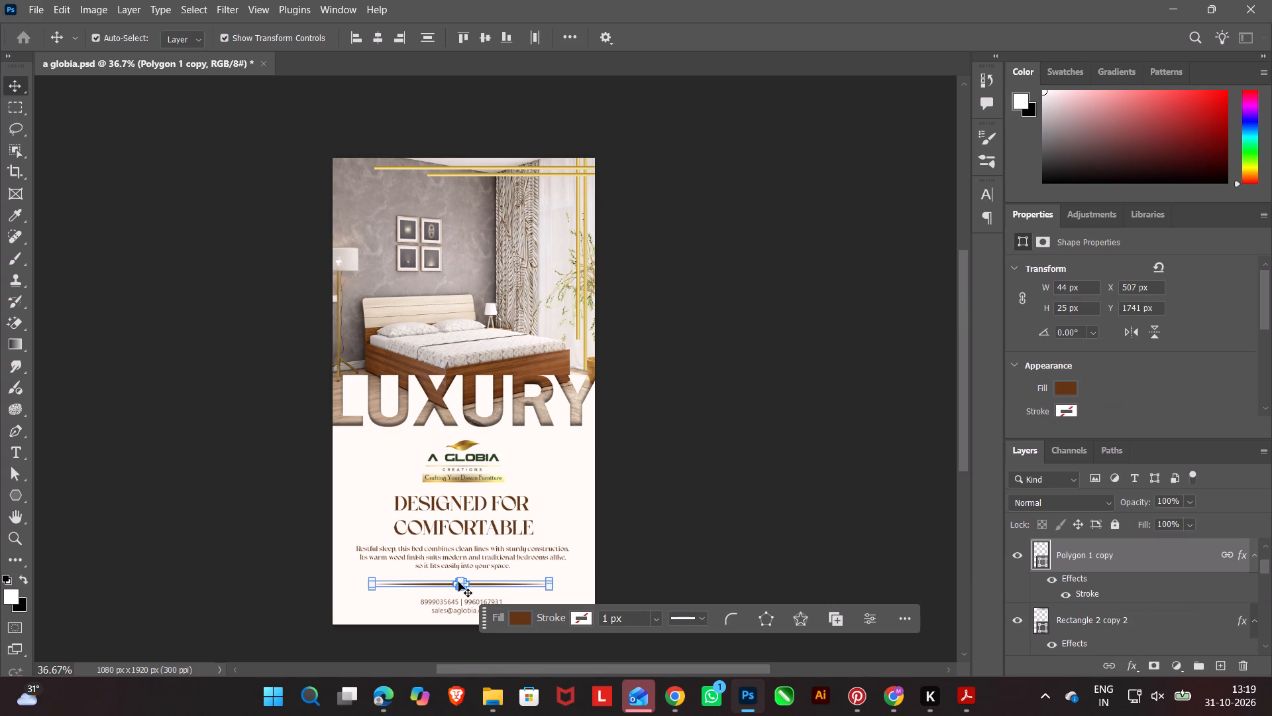
pyautogui.press('Down')
pyautogui.click(931, 432)
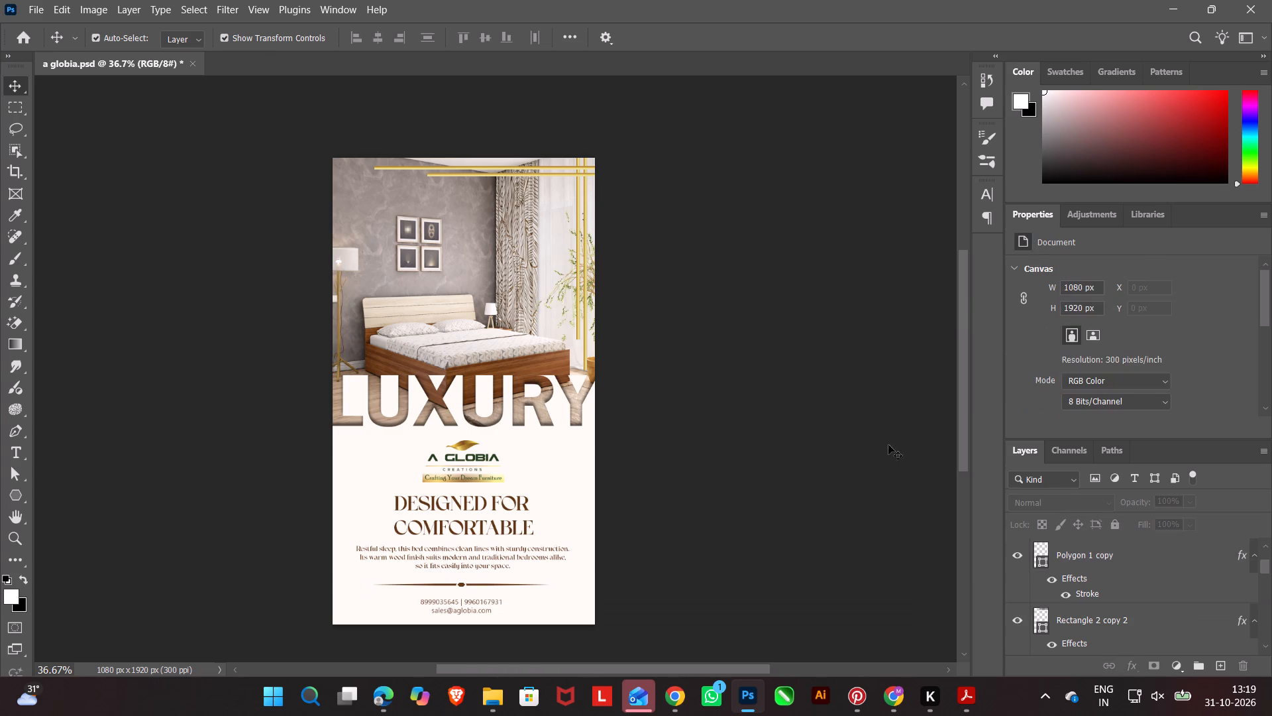
pyautogui.click(767, 458)
# Stretch the off-white panel, Rectangle 1, upward from its top edge to a height of 1083 px, keeping its bottom edge in place.
pyautogui.click(482, 473)
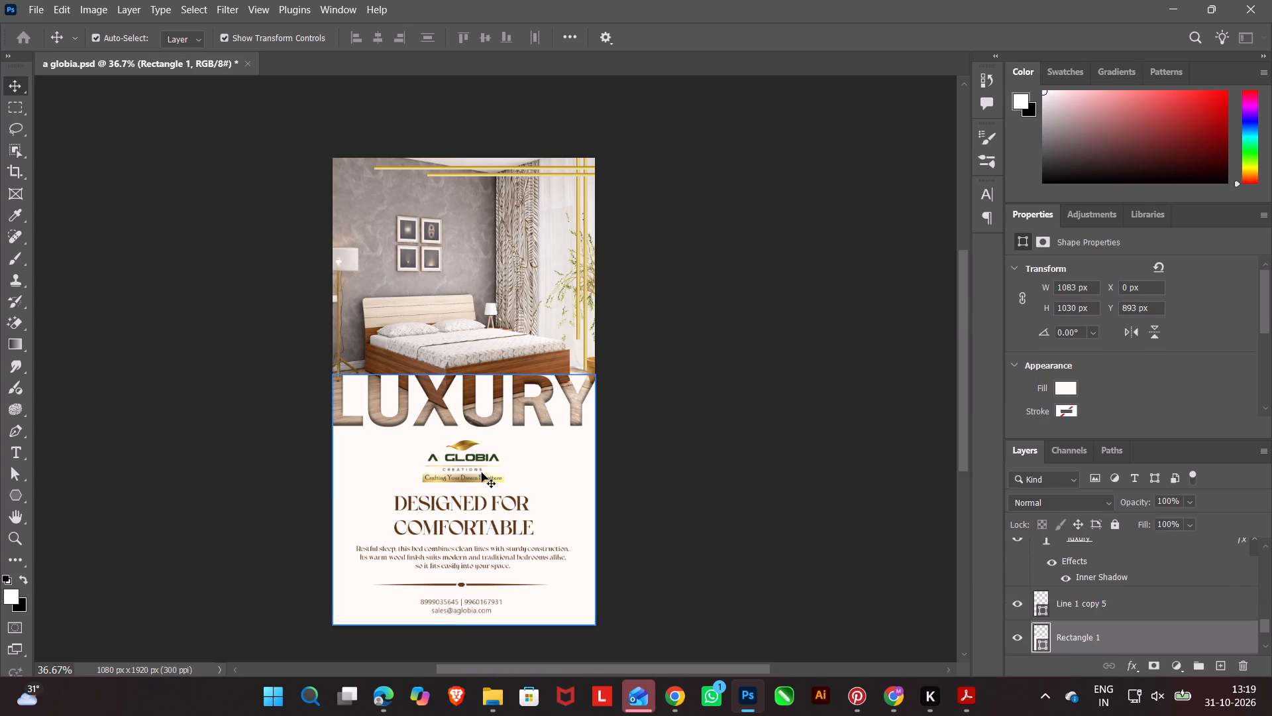
pyautogui.click(572, 472)
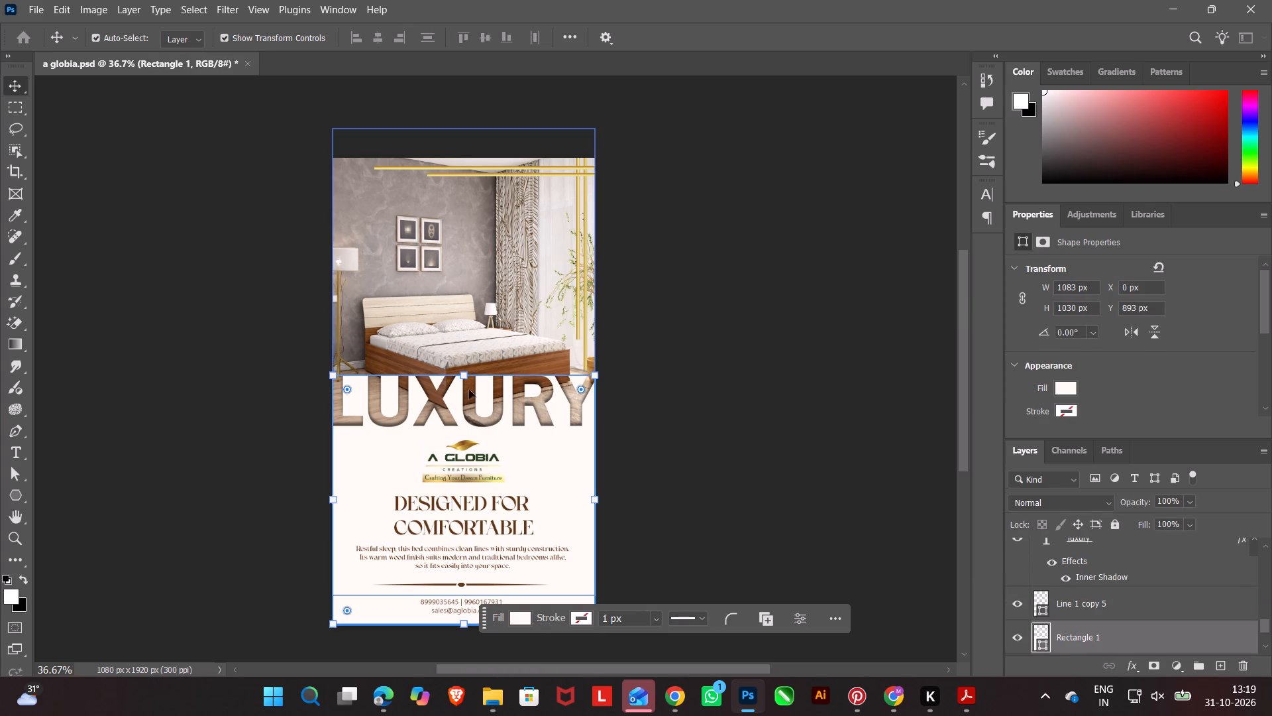
pyautogui.moveTo(462, 372); pyautogui.dragTo(462, 364)
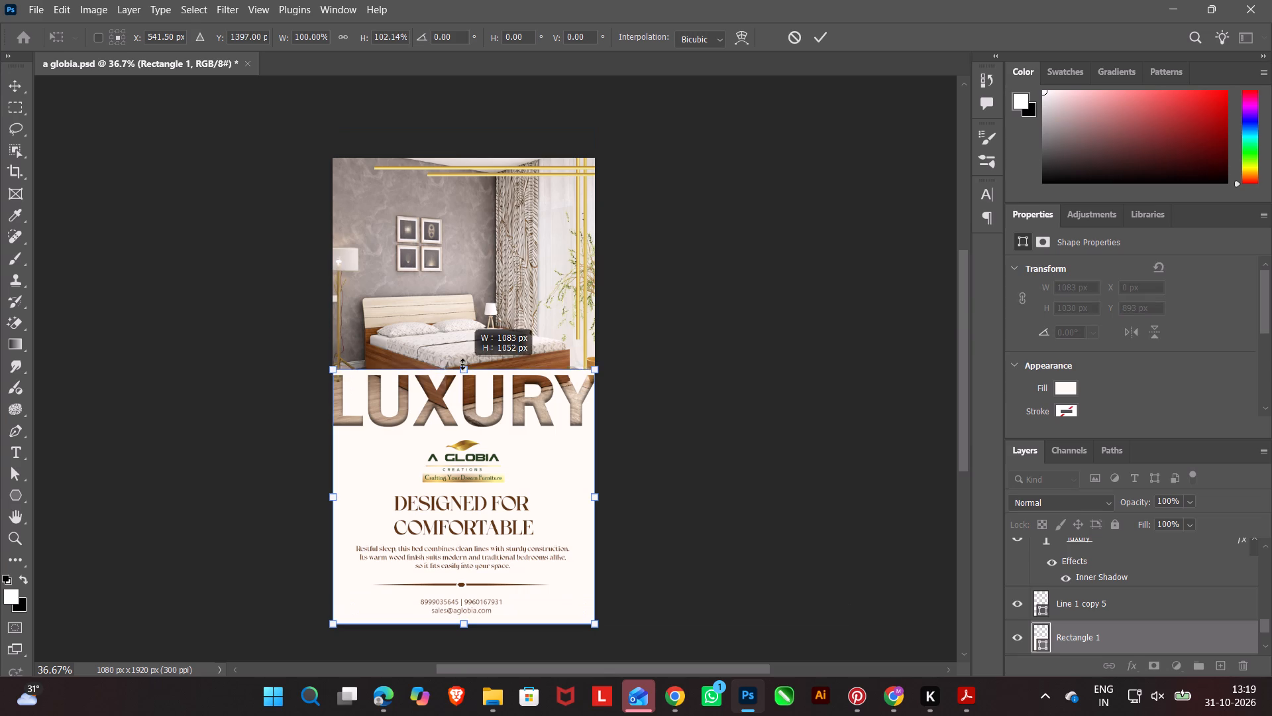
pyautogui.moveTo(462, 364); pyautogui.dragTo(462, 359)
pyautogui.click(472, 413)
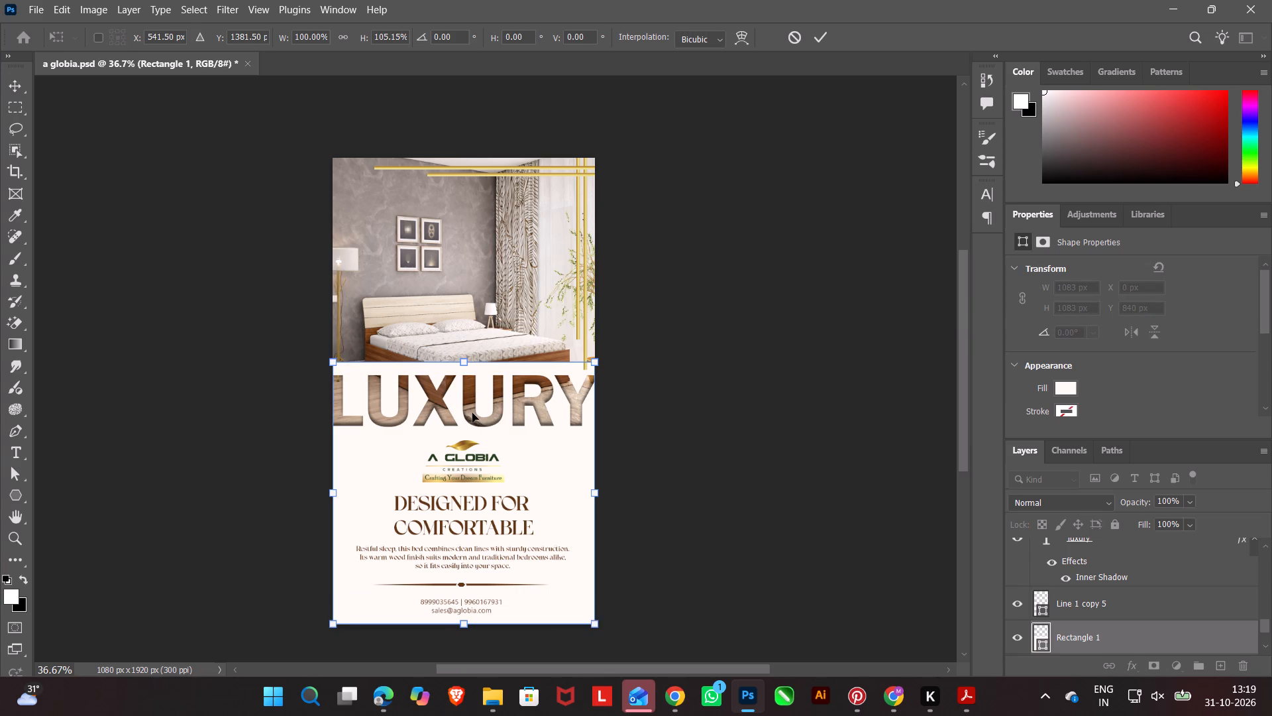
pyautogui.click(471, 411)
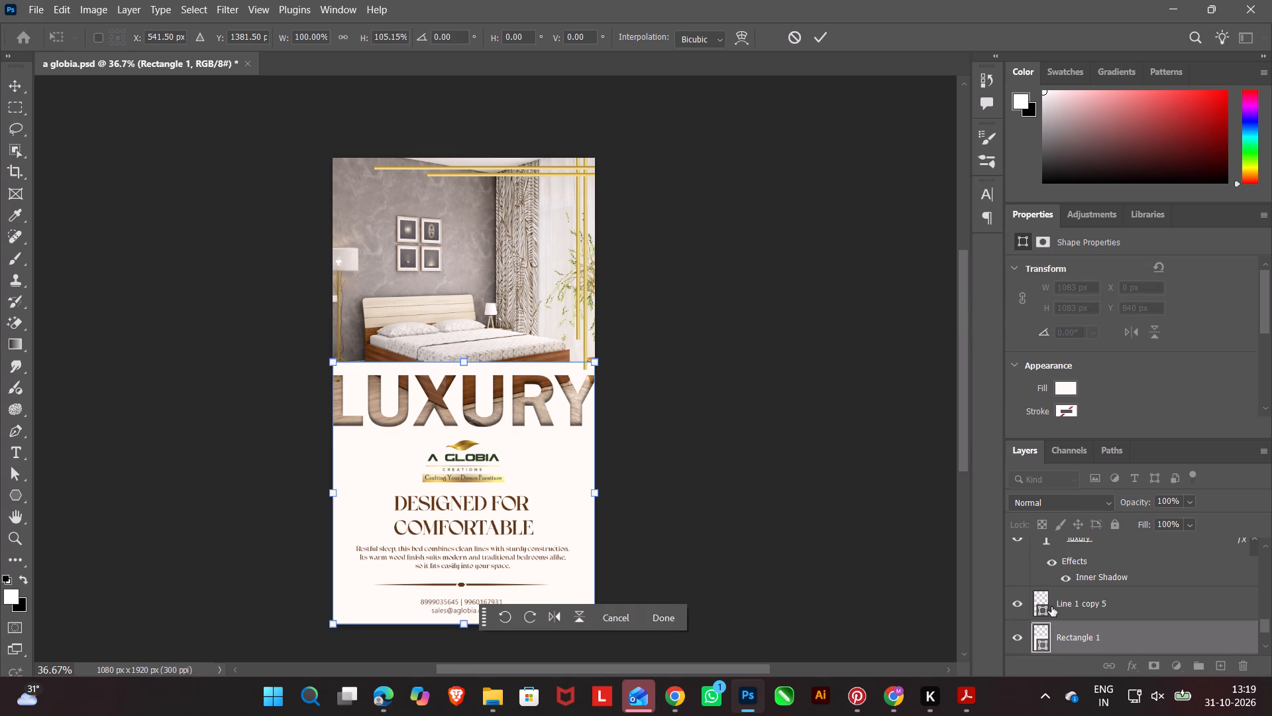
pyautogui.click(664, 622)
# Move the luxury text layer straight up by about 50 px so its top aligns with the upper edge of the off-white panel.
pyautogui.scroll(1, 1032, 602)
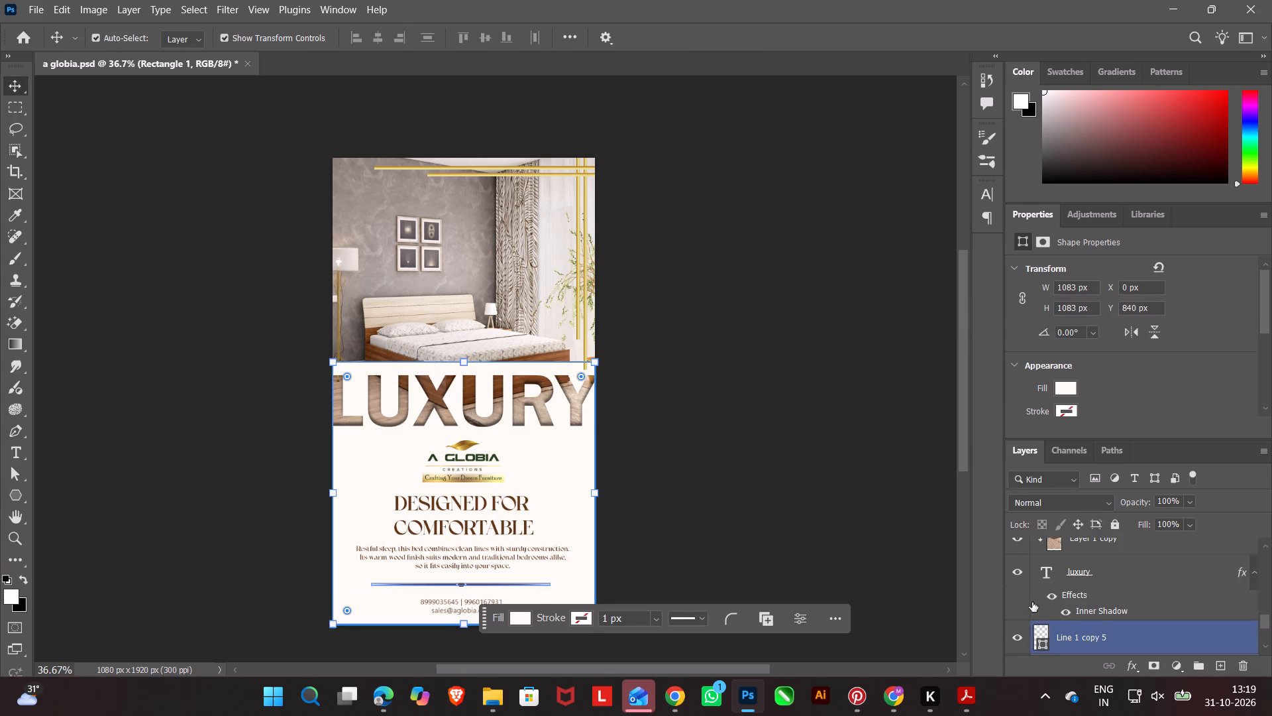
pyautogui.scroll(3, 1065, 602)
pyautogui.scroll(-2, 1094, 601)
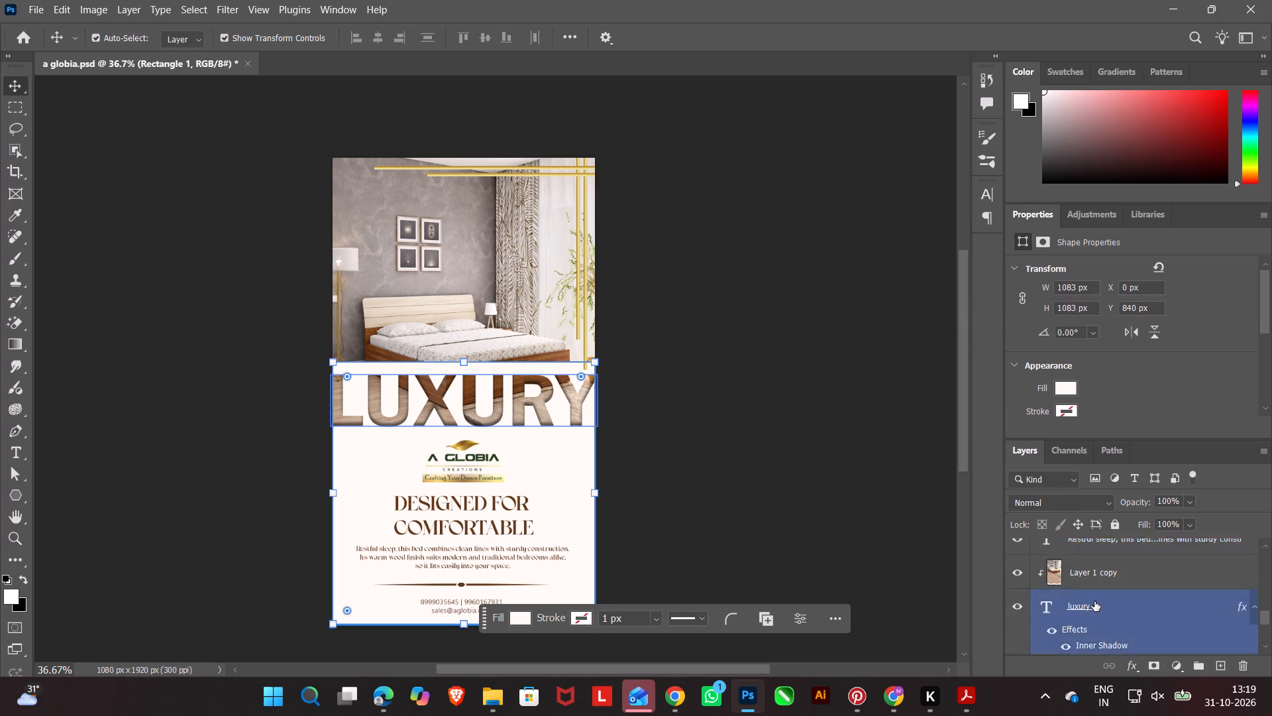
pyautogui.click(1095, 601)
pyautogui.press('Up')
pyautogui.press('Up')
pyautogui.press('Up')
pyautogui.press('Up')
pyautogui.press('Up')
pyautogui.press('Up')
pyautogui.press('Up')
pyautogui.press('Up')
pyautogui.press('Up')
pyautogui.press('Up')
pyautogui.press('Up')
pyautogui.press('Up')
pyautogui.press('Up')
pyautogui.press('Up')
pyautogui.press('Up')
pyautogui.press('Up')
pyautogui.press('Up')
pyautogui.press('Up')
pyautogui.press('Up')
pyautogui.press('Up')
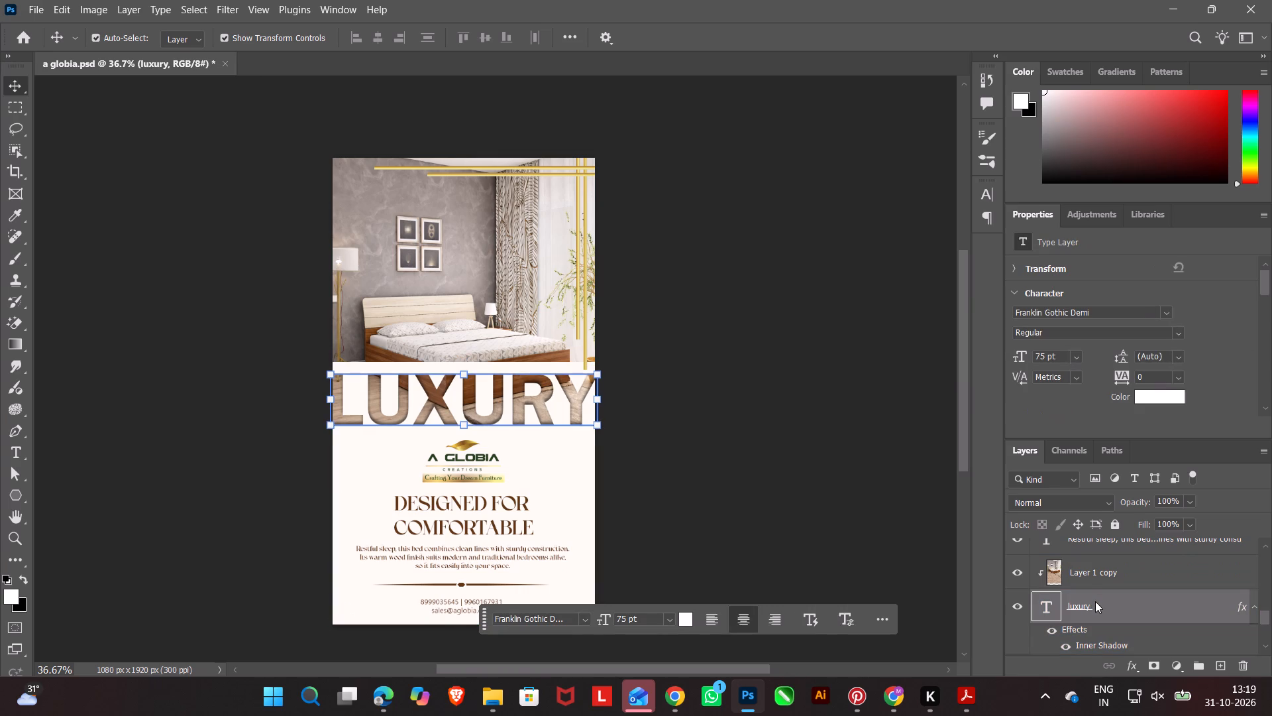
pyautogui.press('Up')
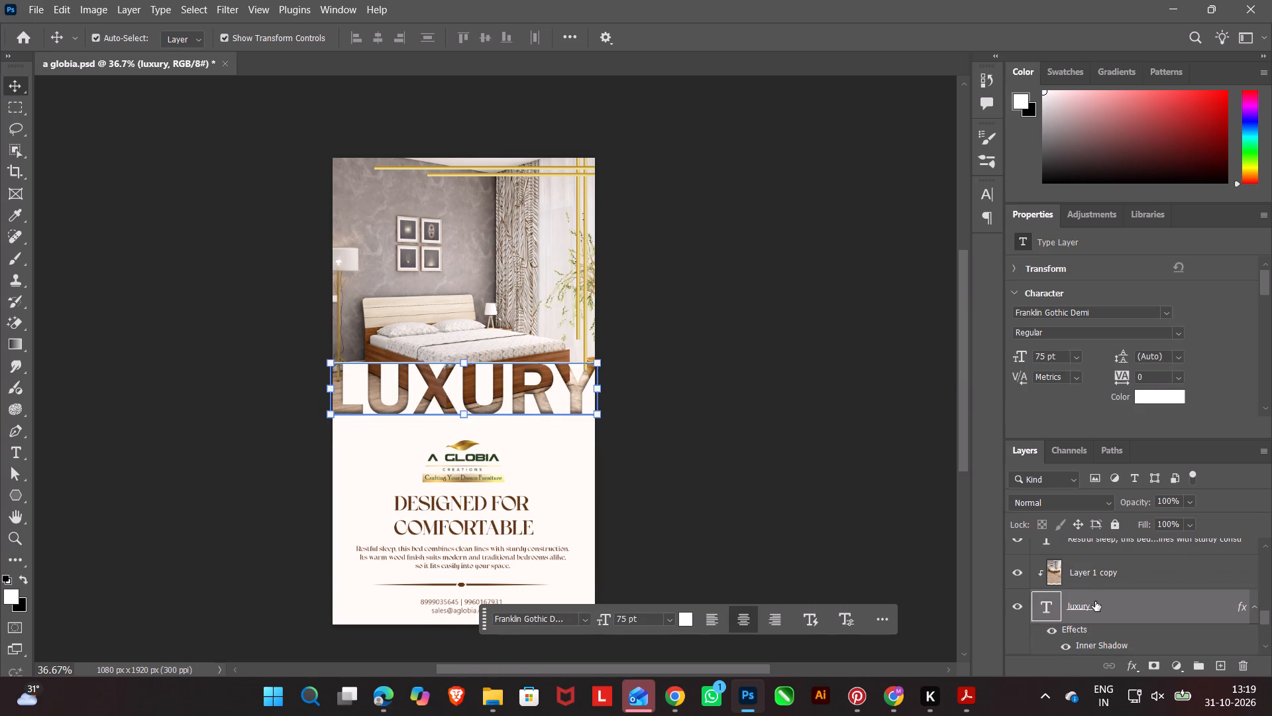
pyautogui.press('Up')
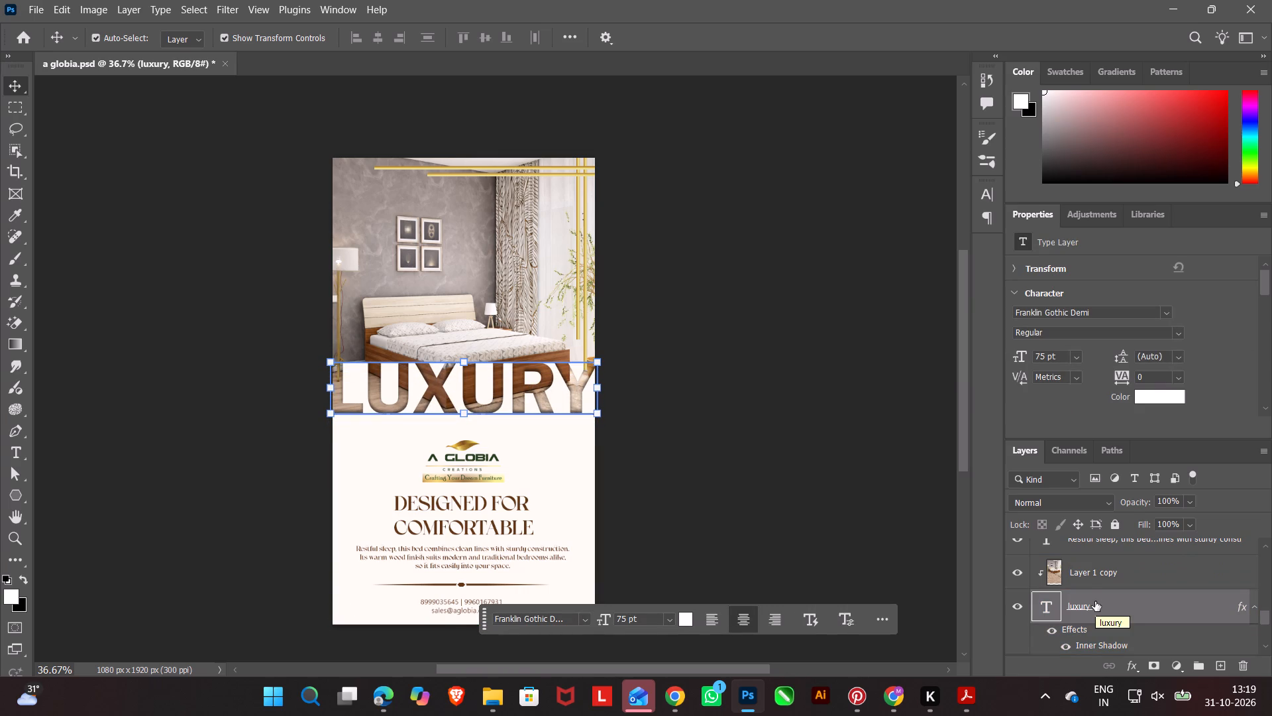
pyautogui.click(258, 524)
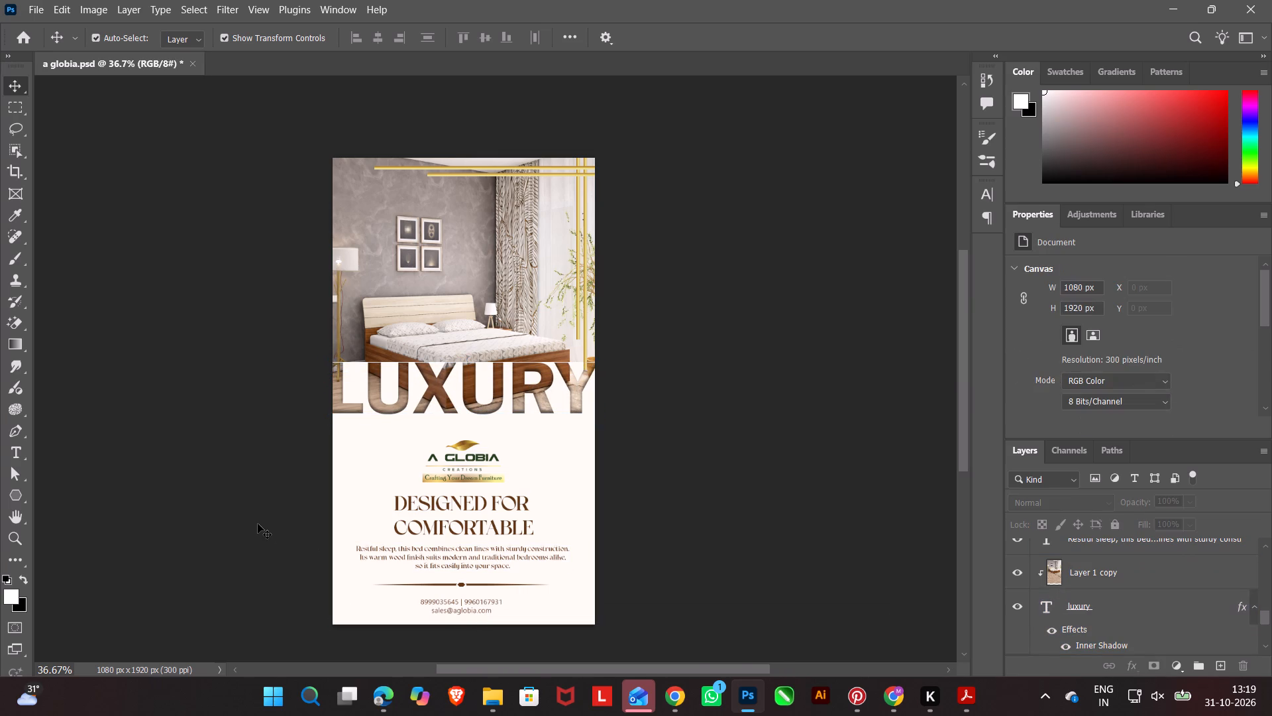
pyautogui.click(1081, 618)
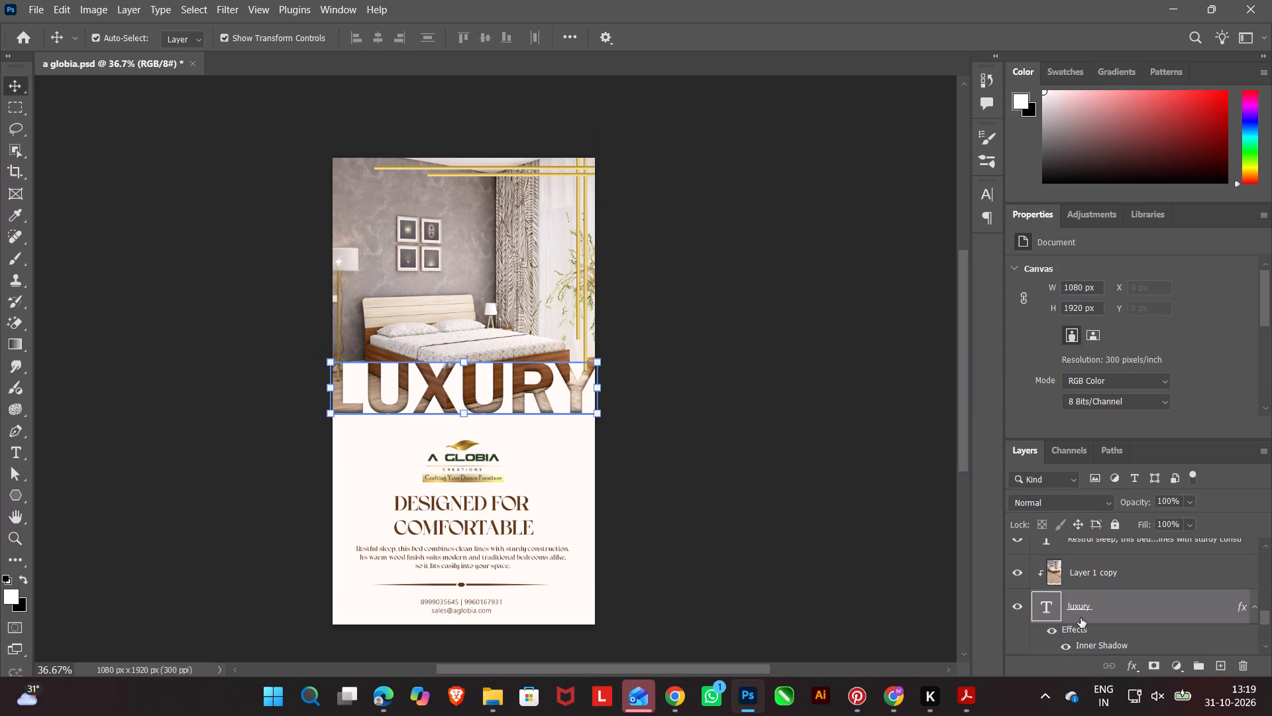
pyautogui.press('Up')
pyautogui.press('Up')
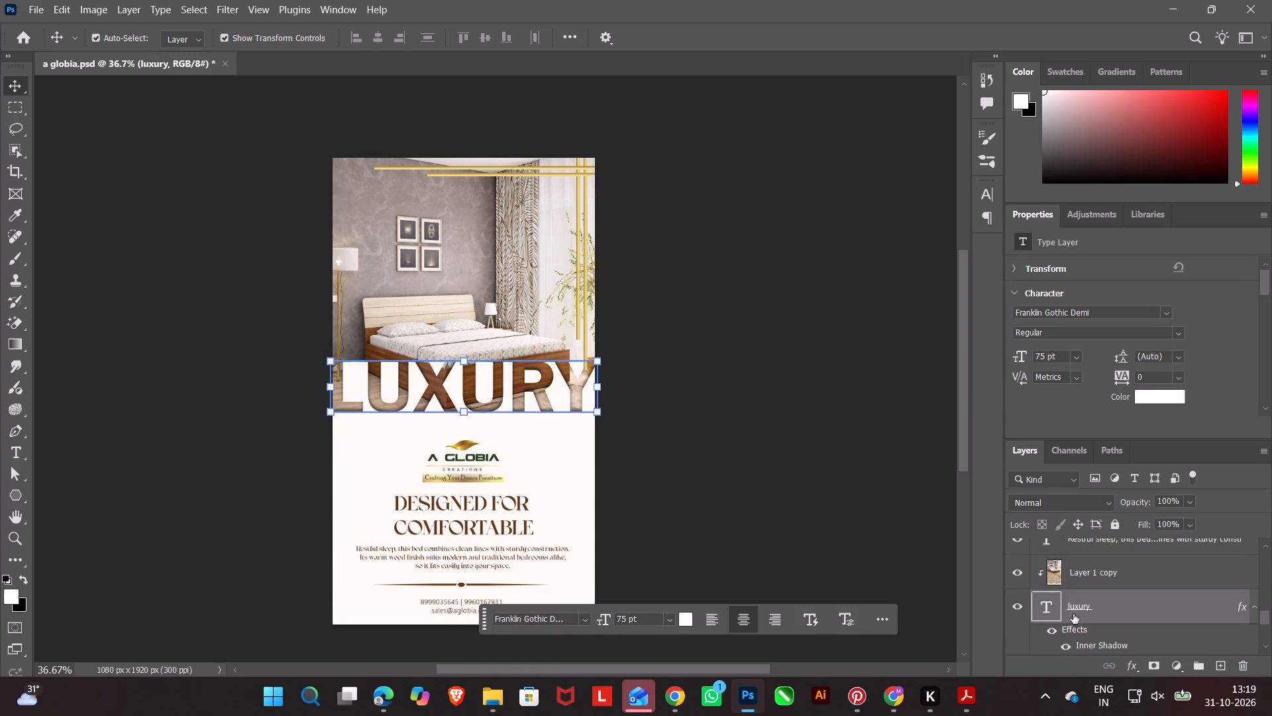
pyautogui.click(740, 457)
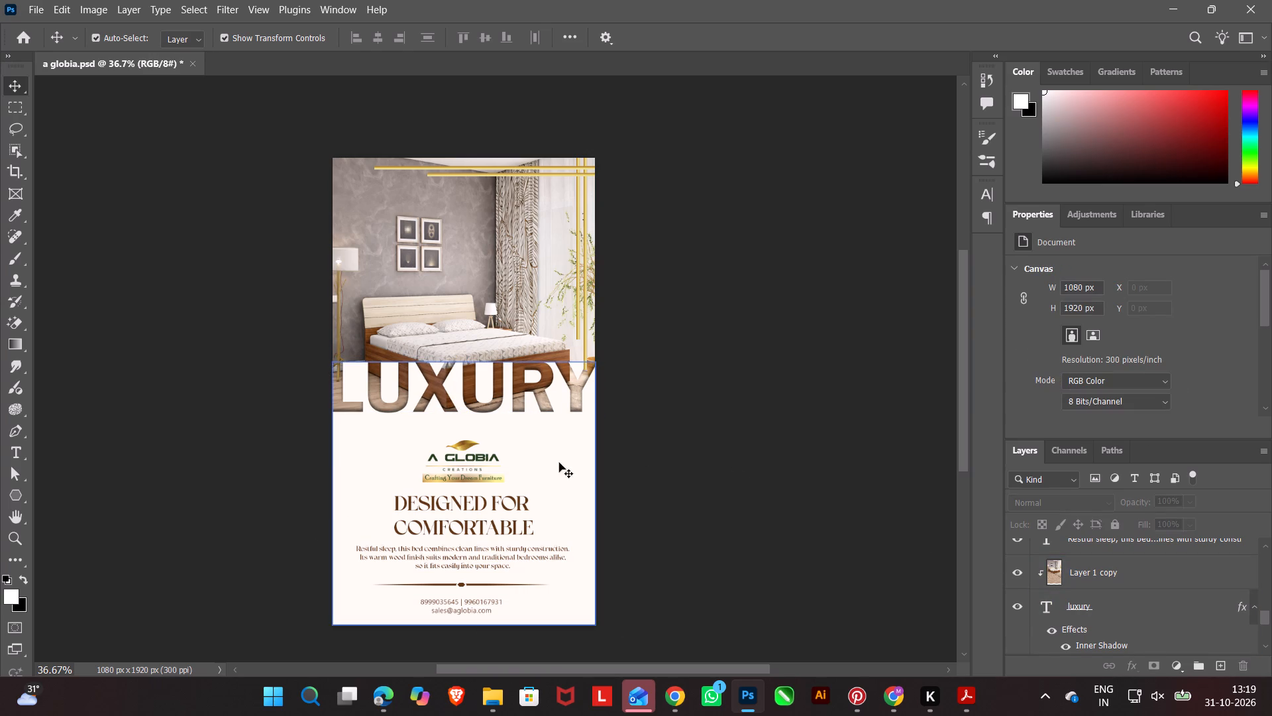
# Move the A Globia logo, Layer 2, straight up to Y 1105 px, just below the LUXURY text.
pyautogui.click(470, 455)
pyautogui.press('Up')
pyautogui.press('Up')
pyautogui.press('Up')
pyautogui.press('Up')
pyautogui.press('Up')
pyautogui.press('Up')
pyautogui.press('Up')
pyautogui.press('Up')
pyautogui.press('Up')
pyautogui.press('Up')
pyautogui.press('Up')
pyautogui.press('Up')
pyautogui.press('Up')
pyautogui.press('Up')
pyautogui.press('Up')
pyautogui.press('Up')
pyautogui.press('Up')
pyautogui.press('Up')
pyautogui.press('Up')
pyautogui.press('Up')
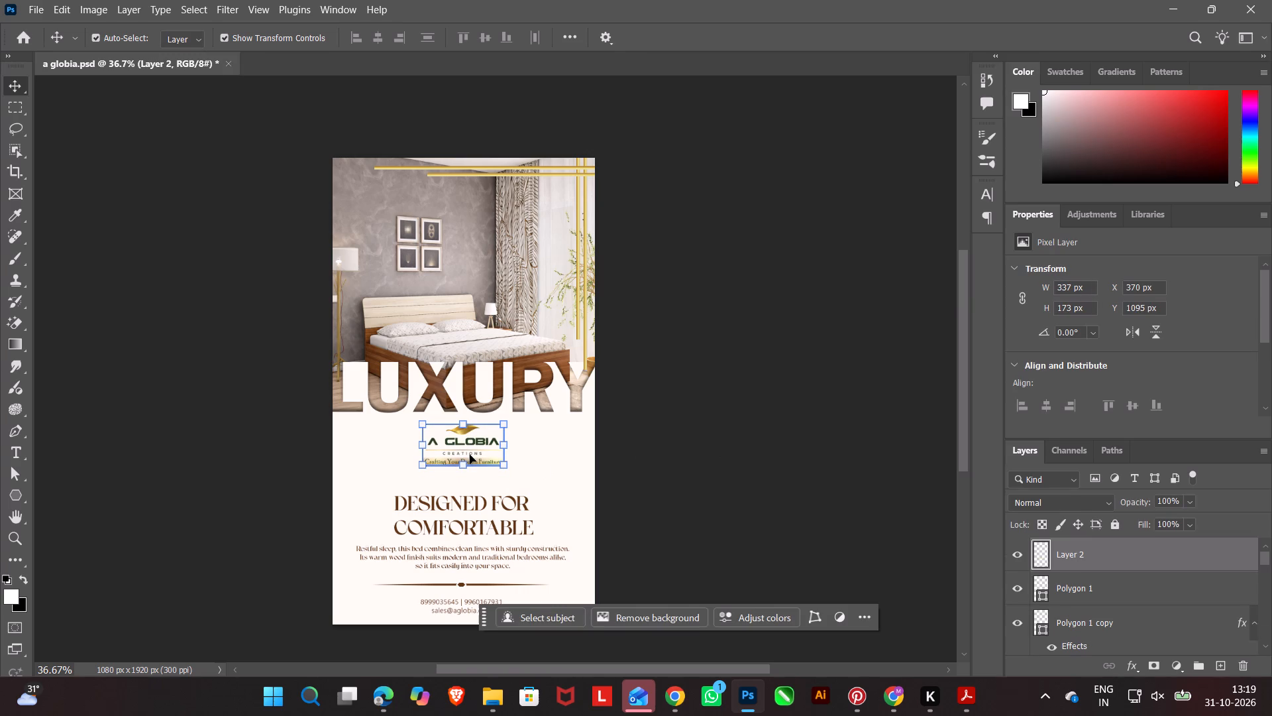
pyautogui.press('Down')
pyautogui.press('Down')
pyautogui.press('Down')
pyautogui.press('Down')
pyautogui.press('Down')
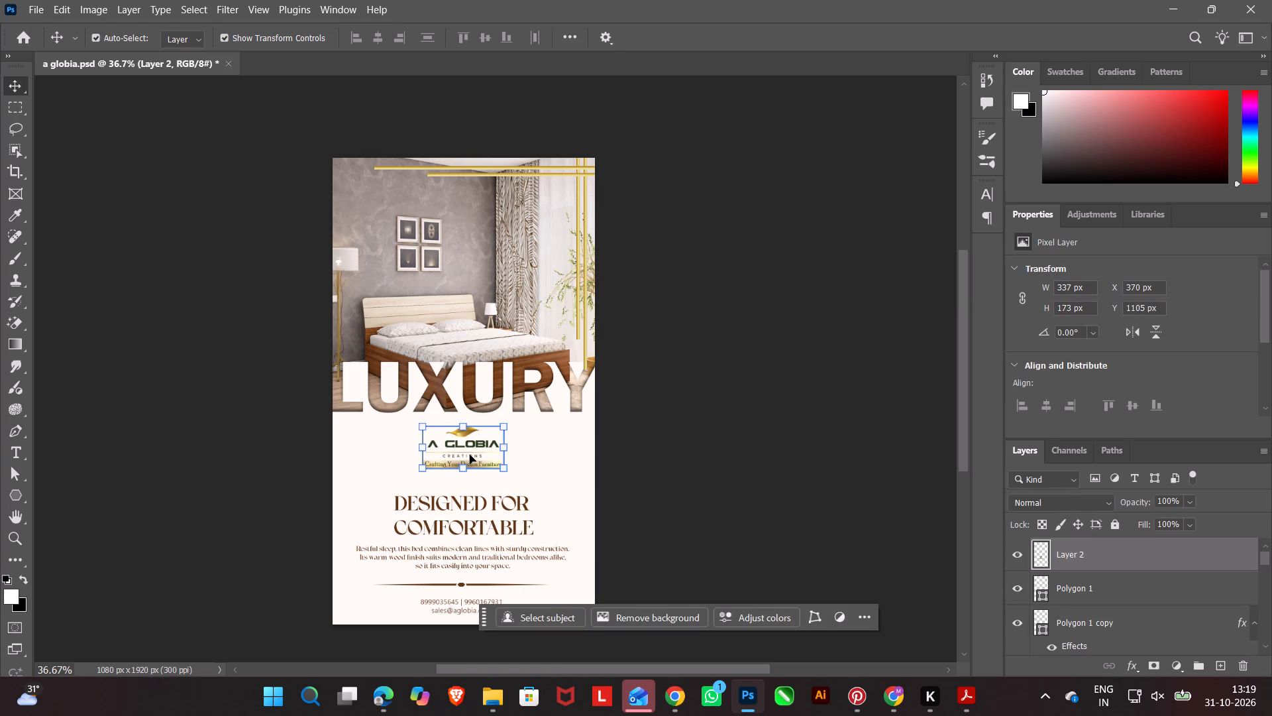
pyautogui.doubleClick(745, 428)
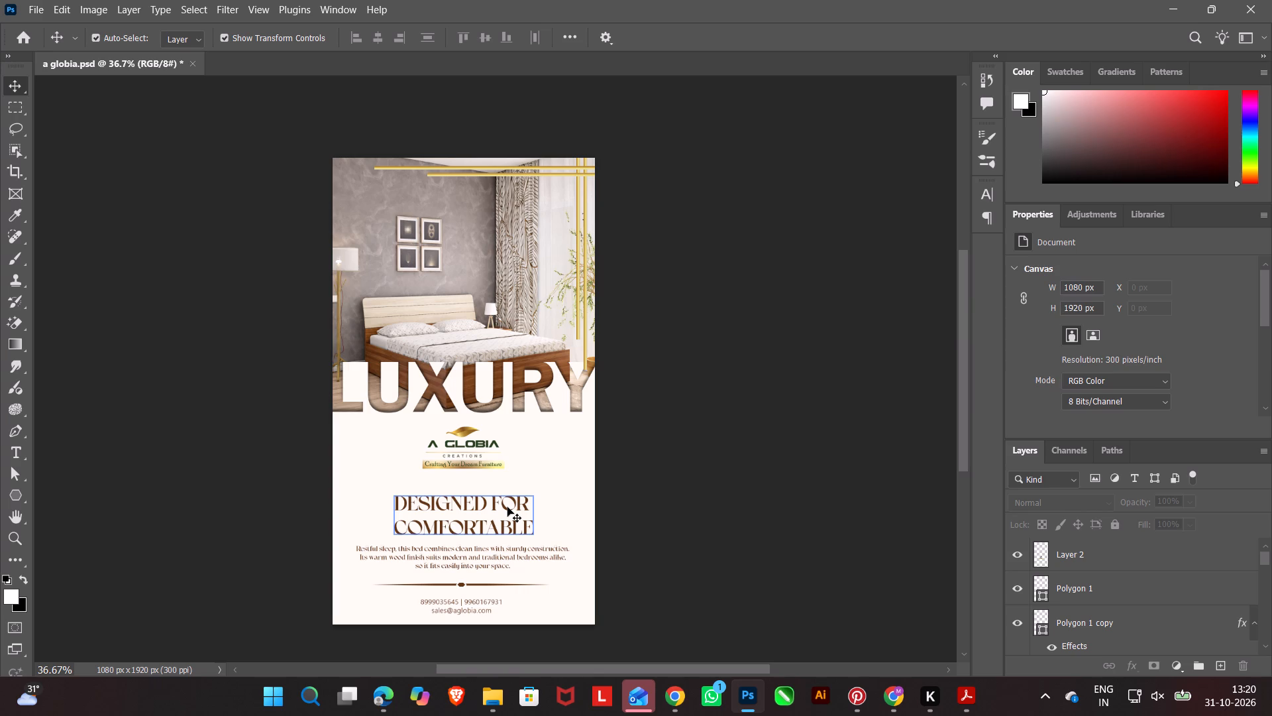
pyautogui.doubleClick(808, 434)
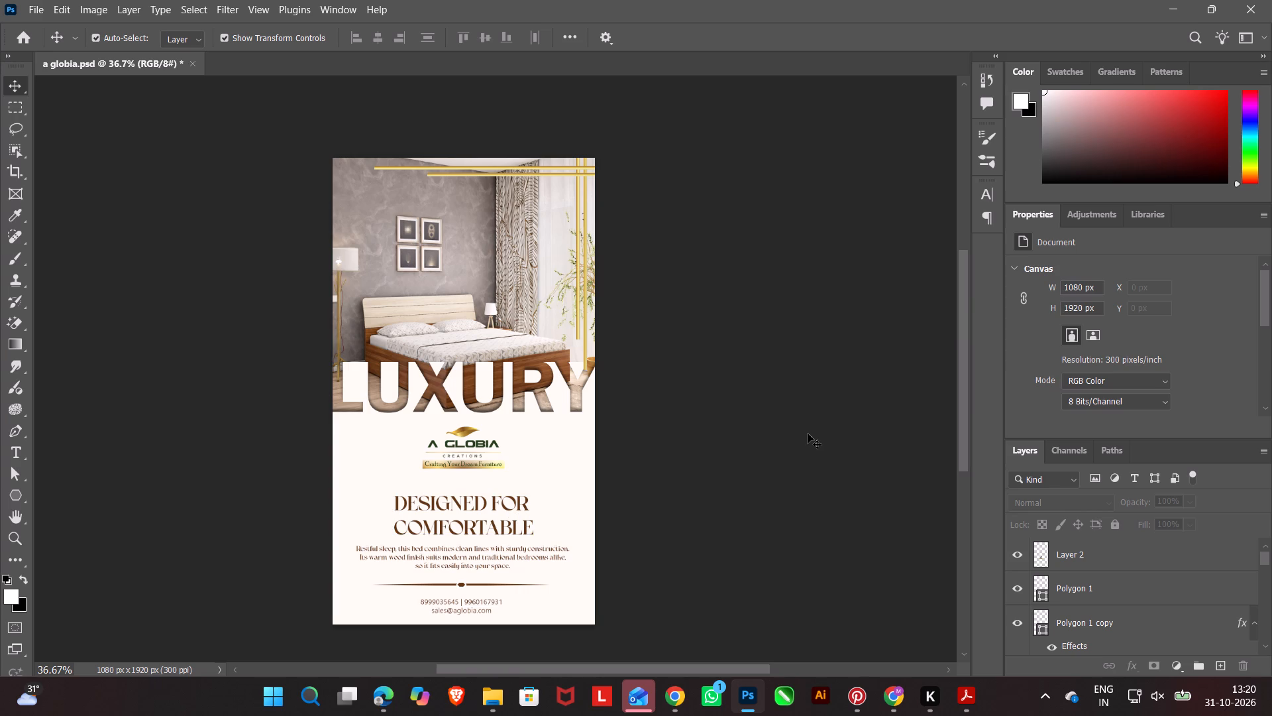
# Nudge the DESIGNED FOR COMFORTABLE heading up by about 30 px to reduce the gap beneath the logo.
pyautogui.click(469, 507)
pyautogui.press('Up')
pyautogui.press('Up')
pyautogui.press('Up')
pyautogui.press('Up')
pyautogui.press('Up')
pyautogui.press('Up')
pyautogui.press('Up')
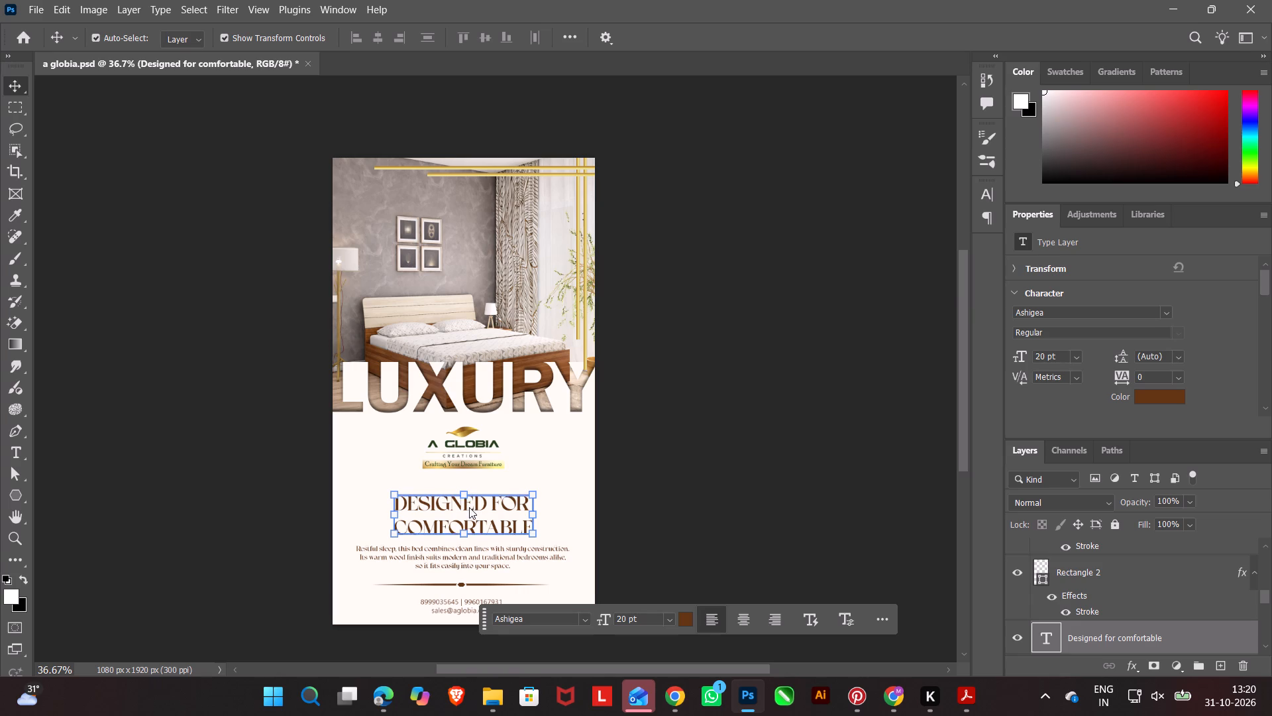
pyautogui.press('Up')
pyautogui.press('Up')
pyautogui.press('Up')
pyautogui.press('Up')
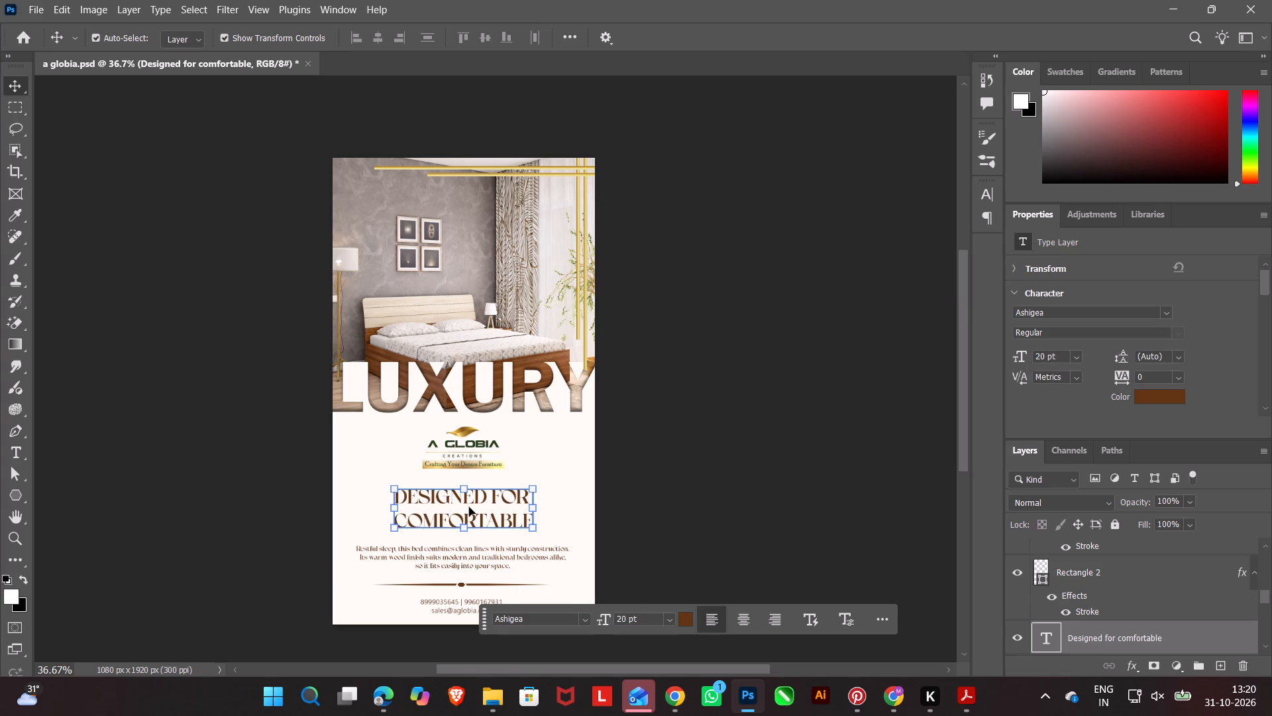
pyautogui.doubleClick(781, 474)
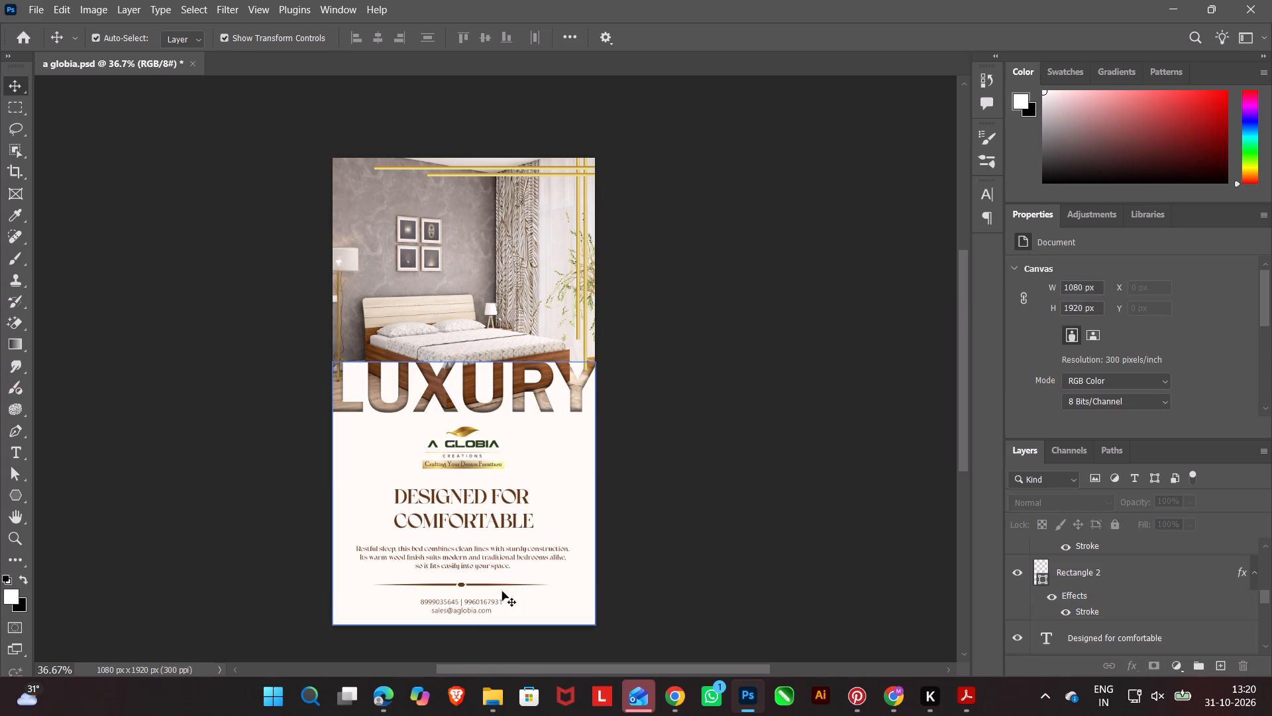
# Nudge the Restful sleep description paragraph up by about 10 px, towards the heading.
pyautogui.click(477, 566)
pyautogui.press('Up')
pyautogui.press('Up')
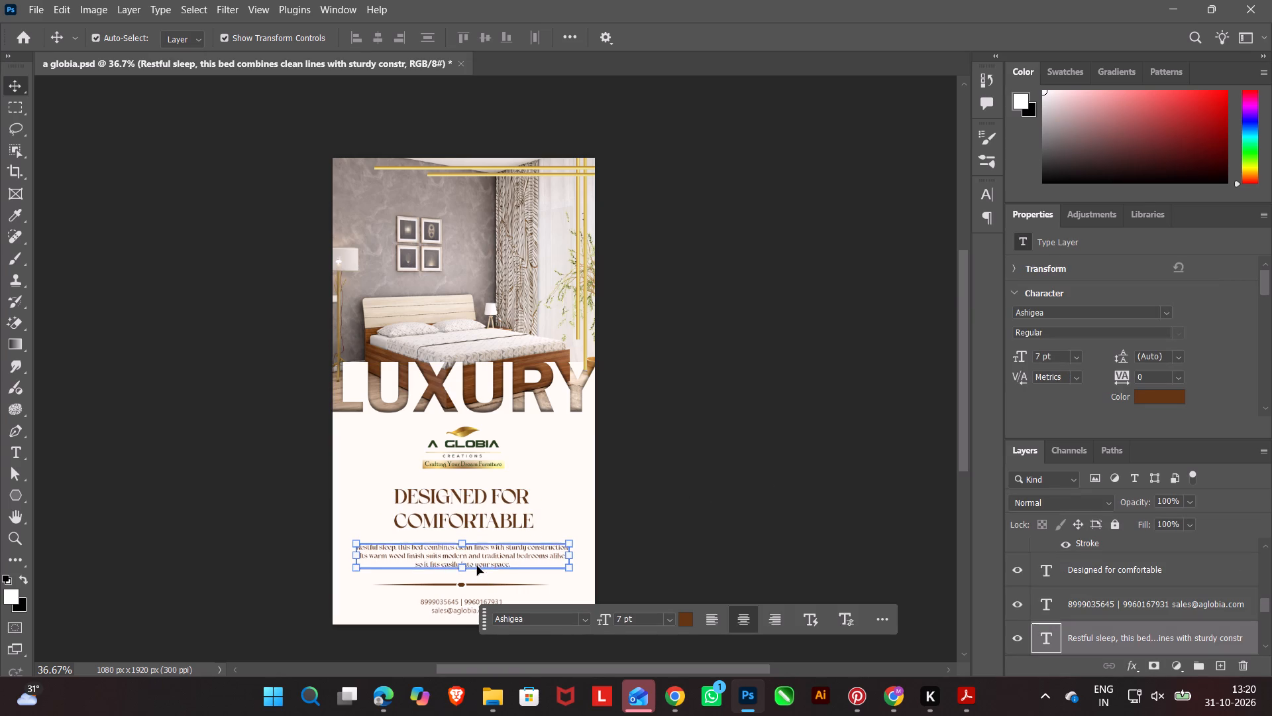
pyautogui.press('Up')
pyautogui.press('Up')
pyautogui.click(861, 548)
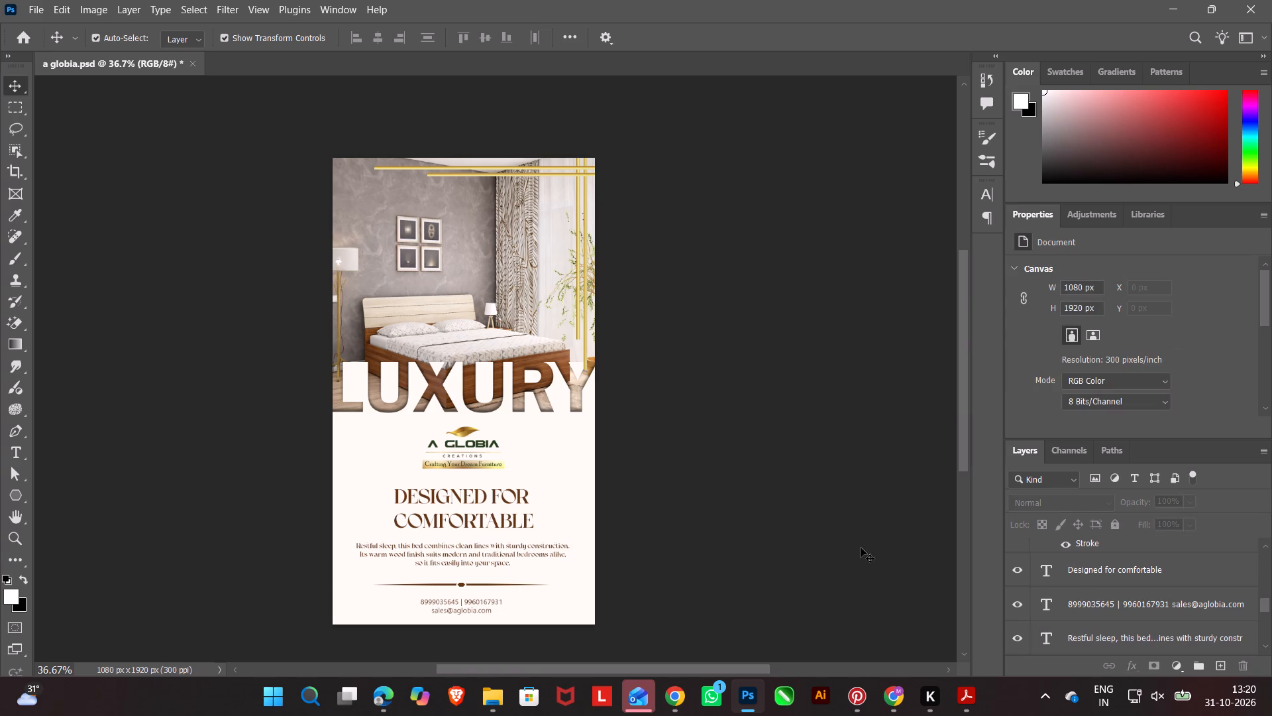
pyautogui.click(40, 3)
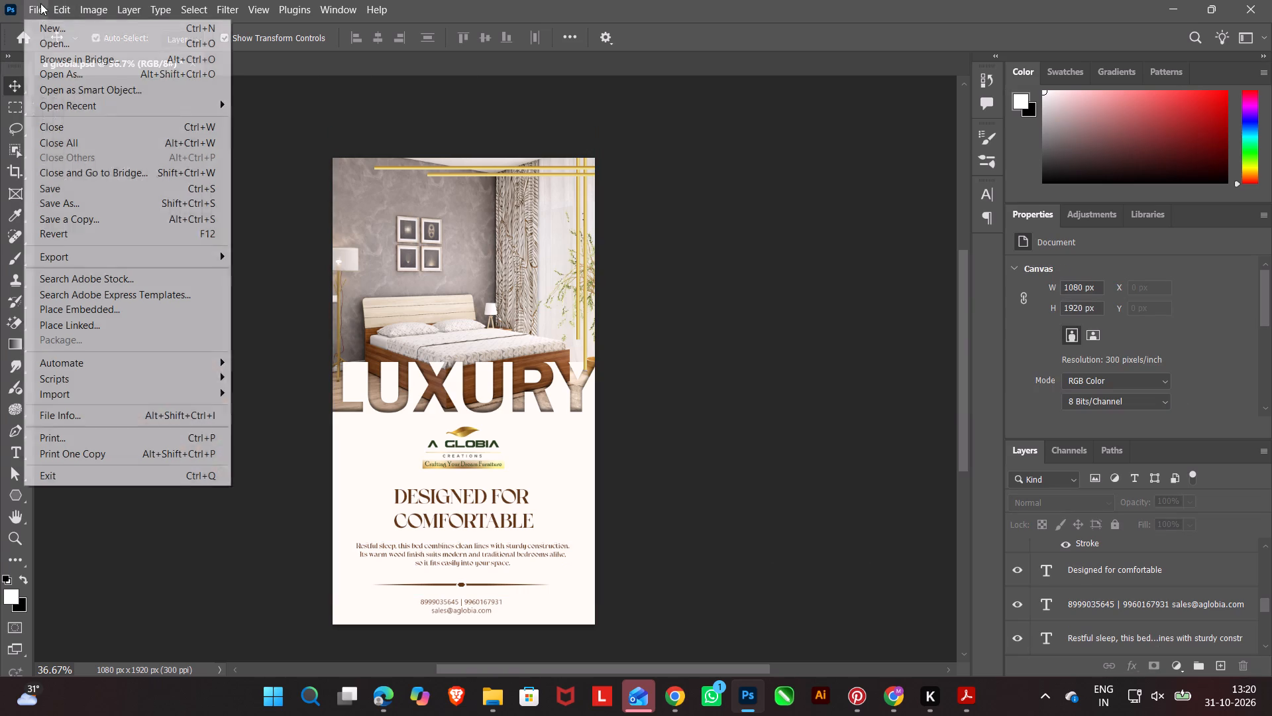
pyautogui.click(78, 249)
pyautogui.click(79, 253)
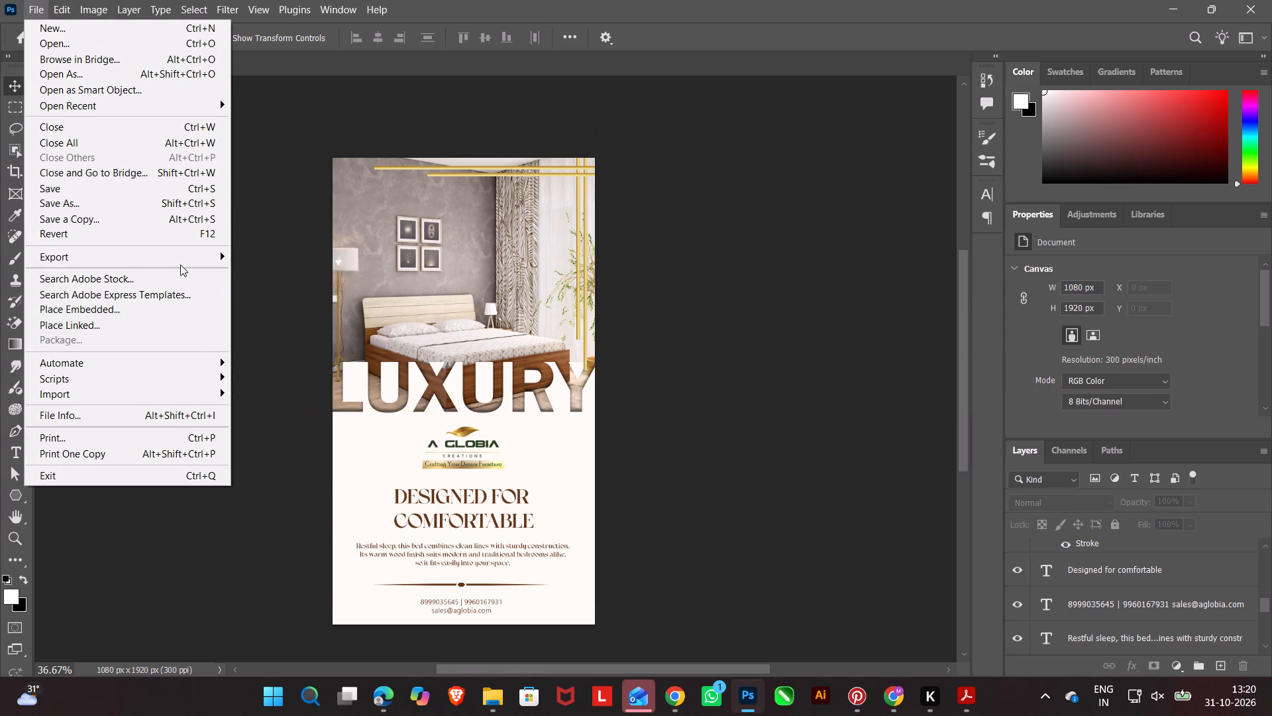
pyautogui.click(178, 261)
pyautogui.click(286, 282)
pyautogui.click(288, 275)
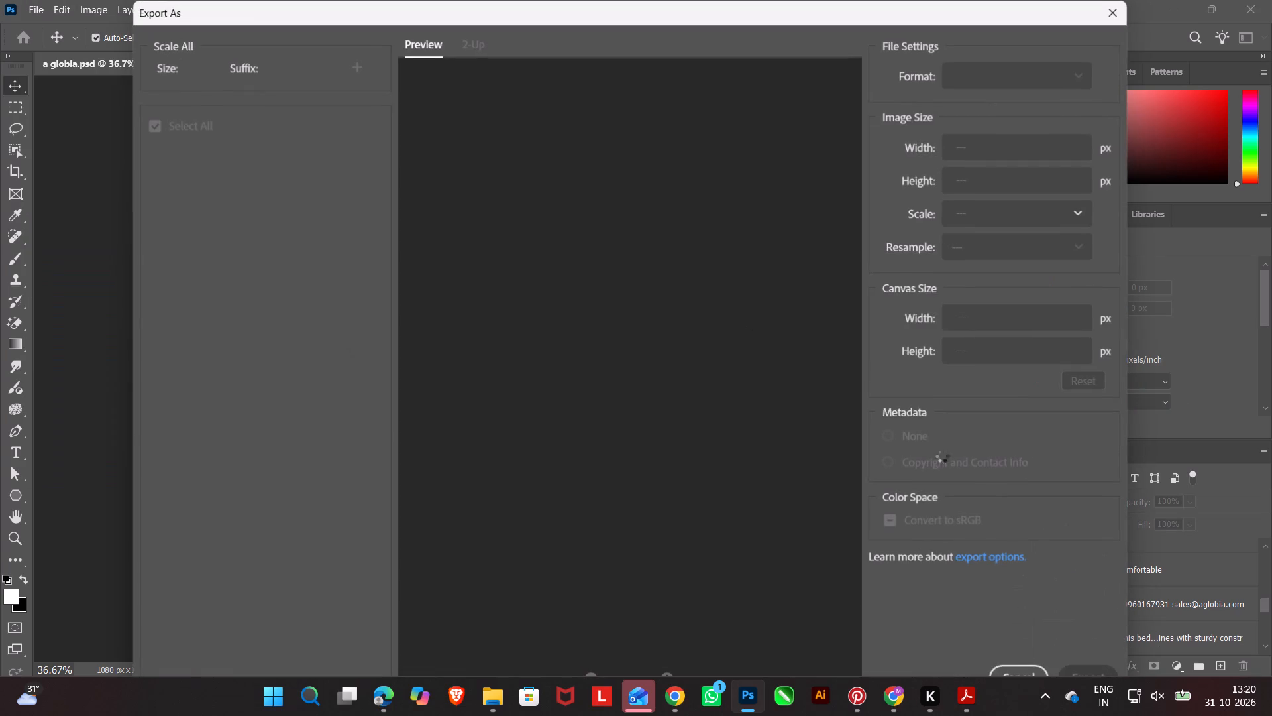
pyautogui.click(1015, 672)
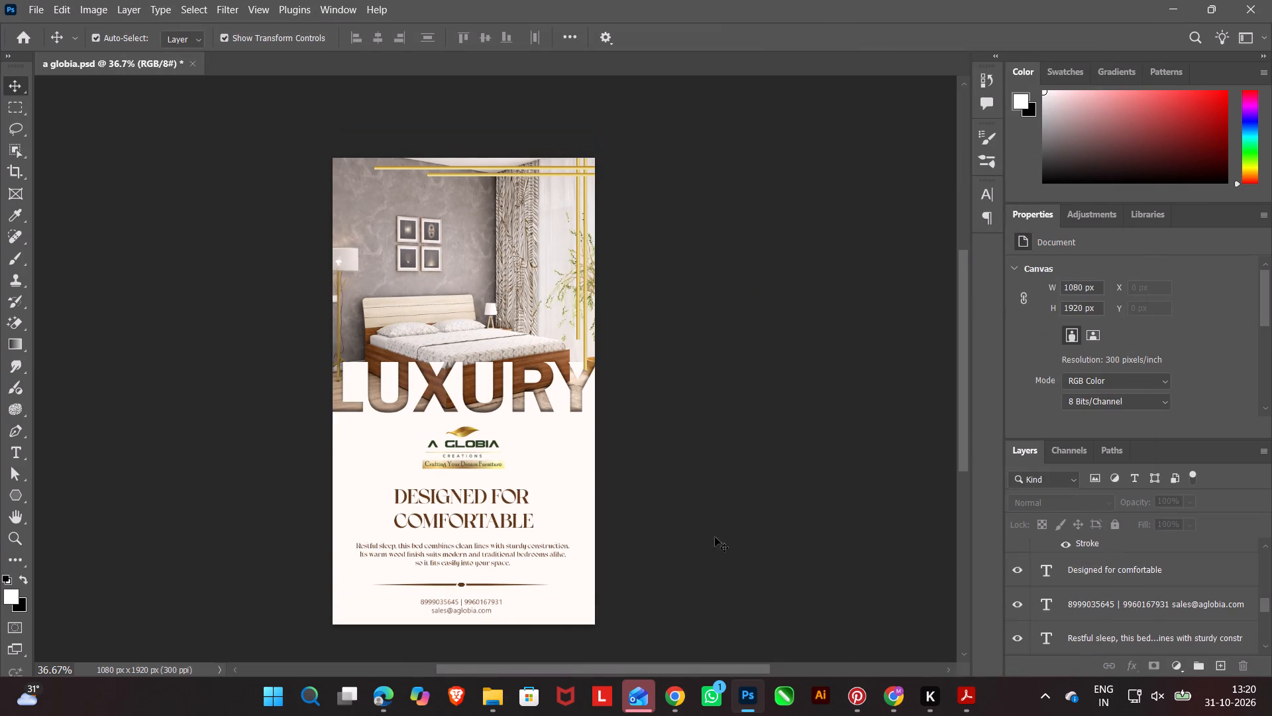
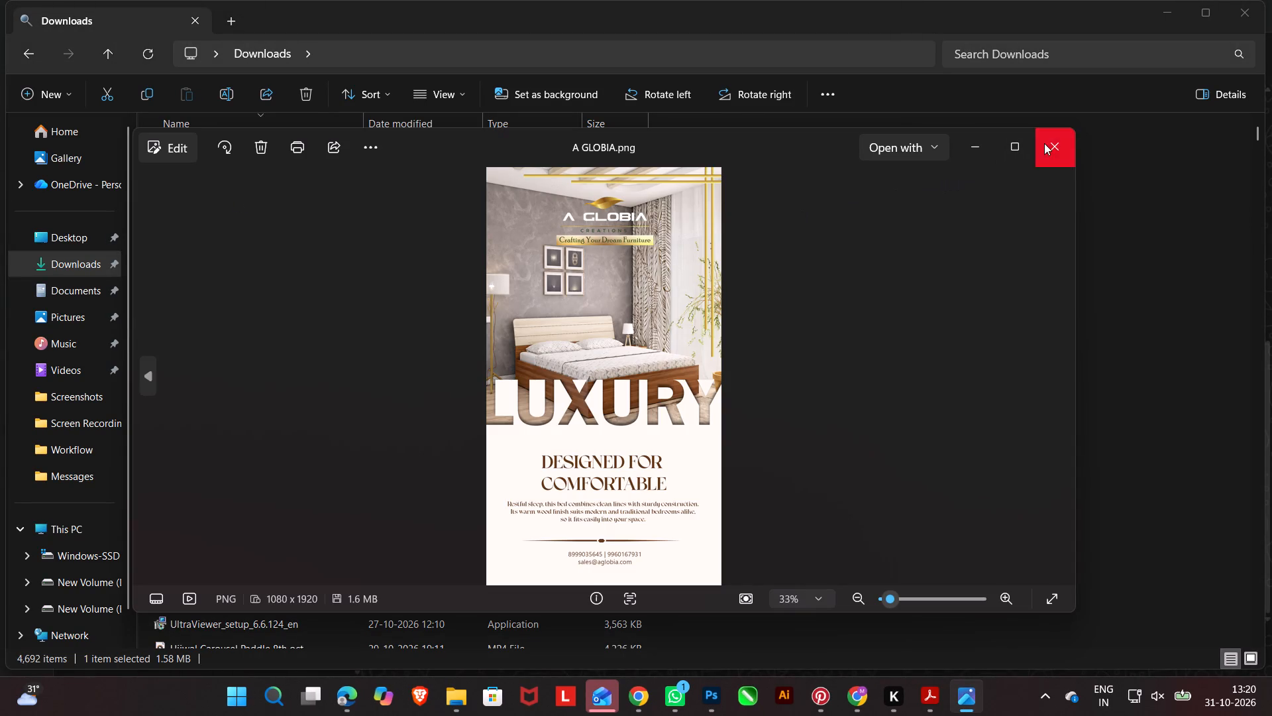
# Switch to Photoshop and export the revised poster as a 1080 x 1920 px PNG, replacing A GLOBIA.png in Downloads.
pyautogui.click(1044, 143)
pyautogui.click(753, 700)
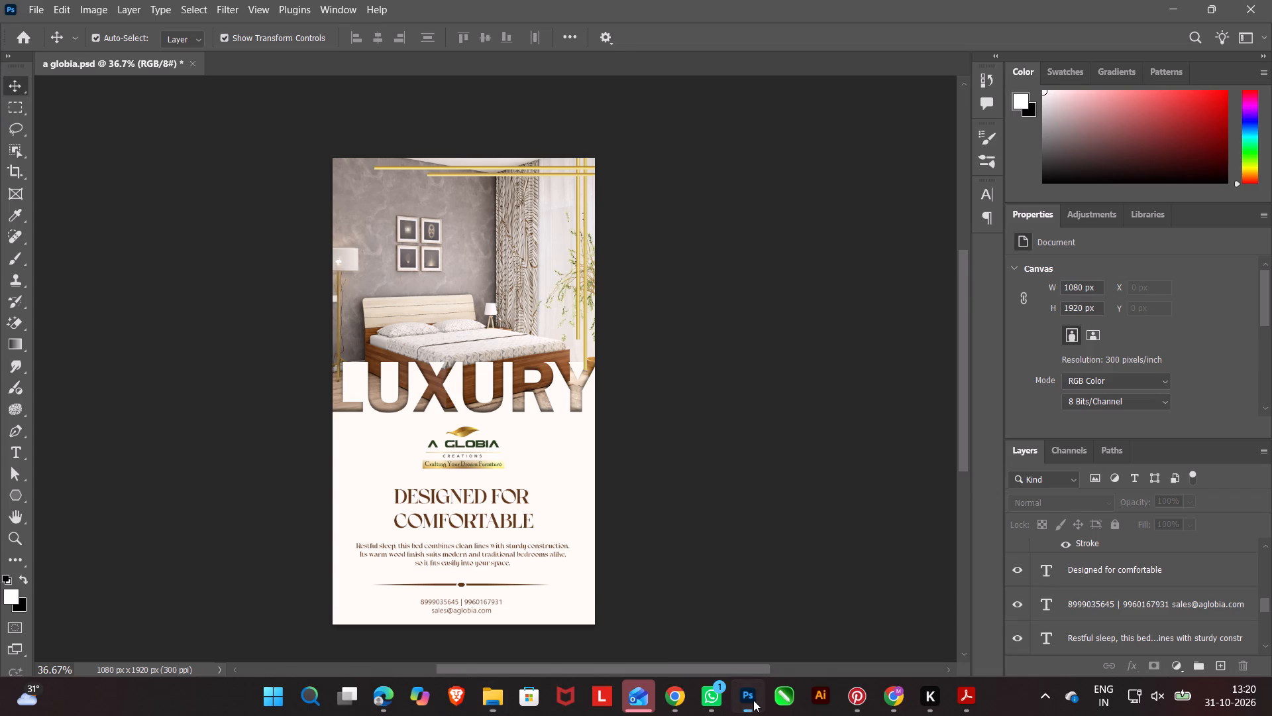
pyautogui.click(29, 11)
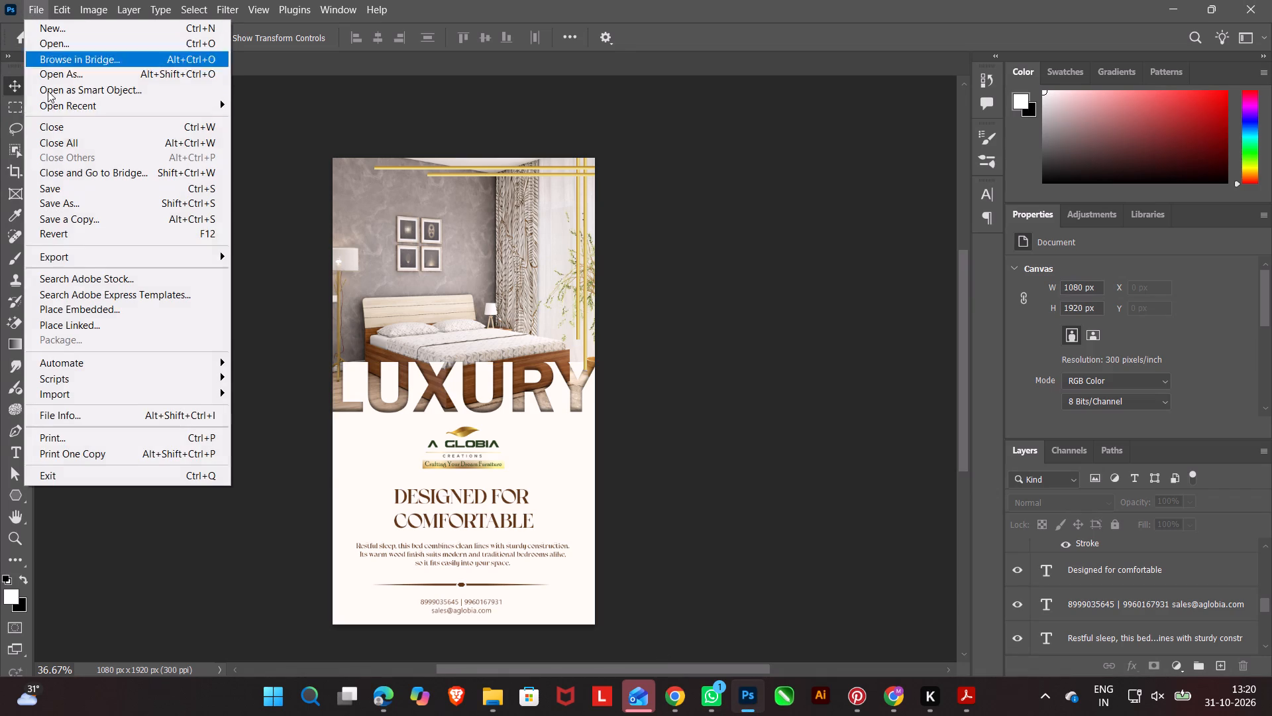
pyautogui.click(83, 260)
pyautogui.click(318, 271)
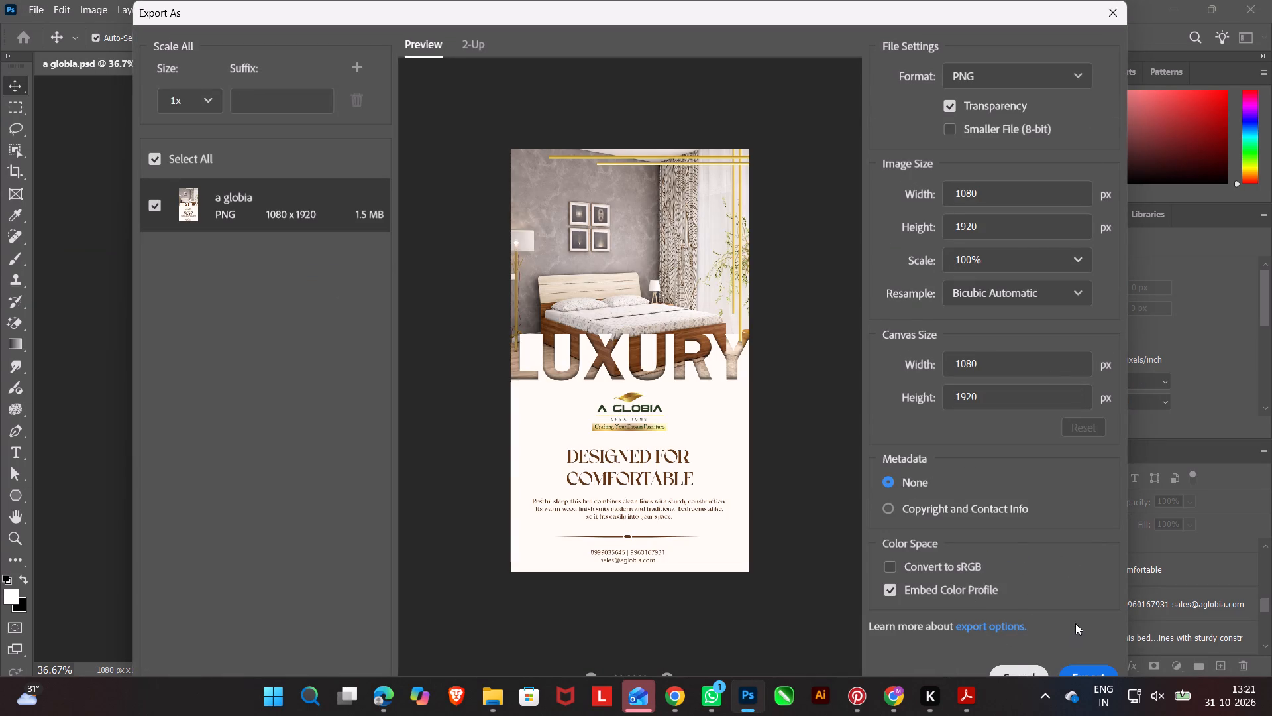
pyautogui.scroll(-1, 1075, 623)
pyautogui.click(1084, 672)
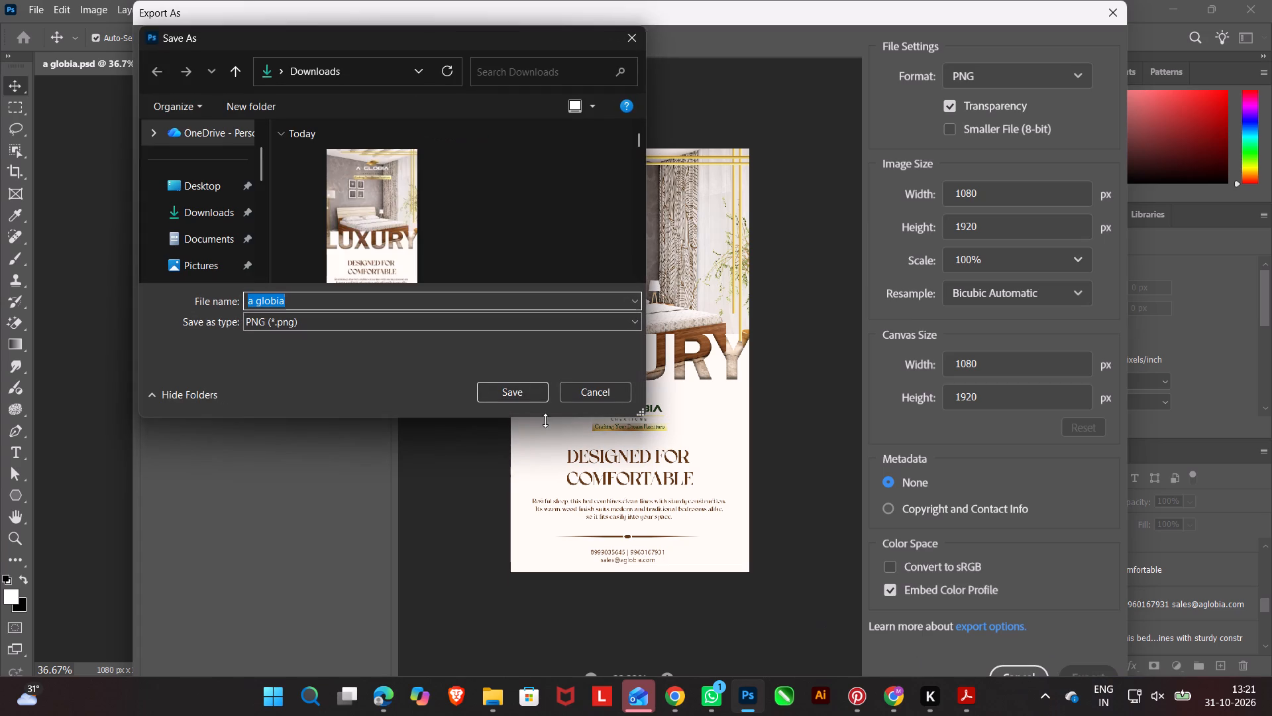
pyautogui.click(513, 386)
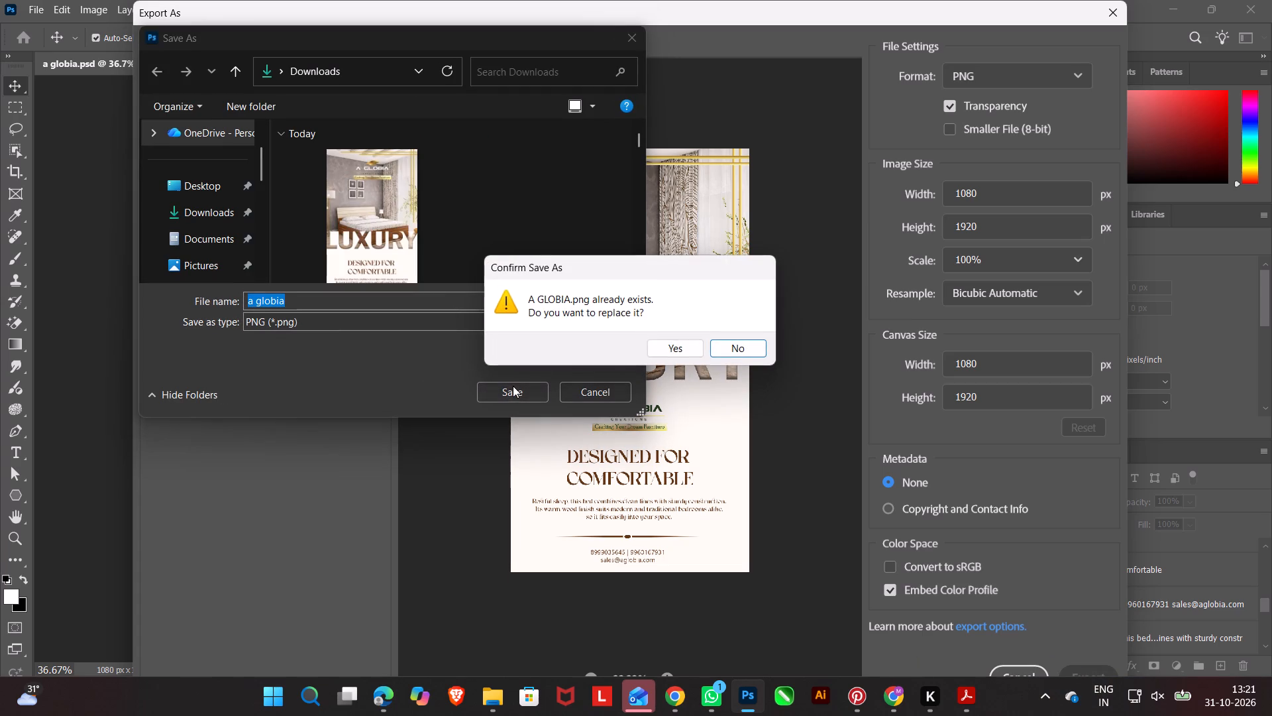
pyautogui.click(684, 348)
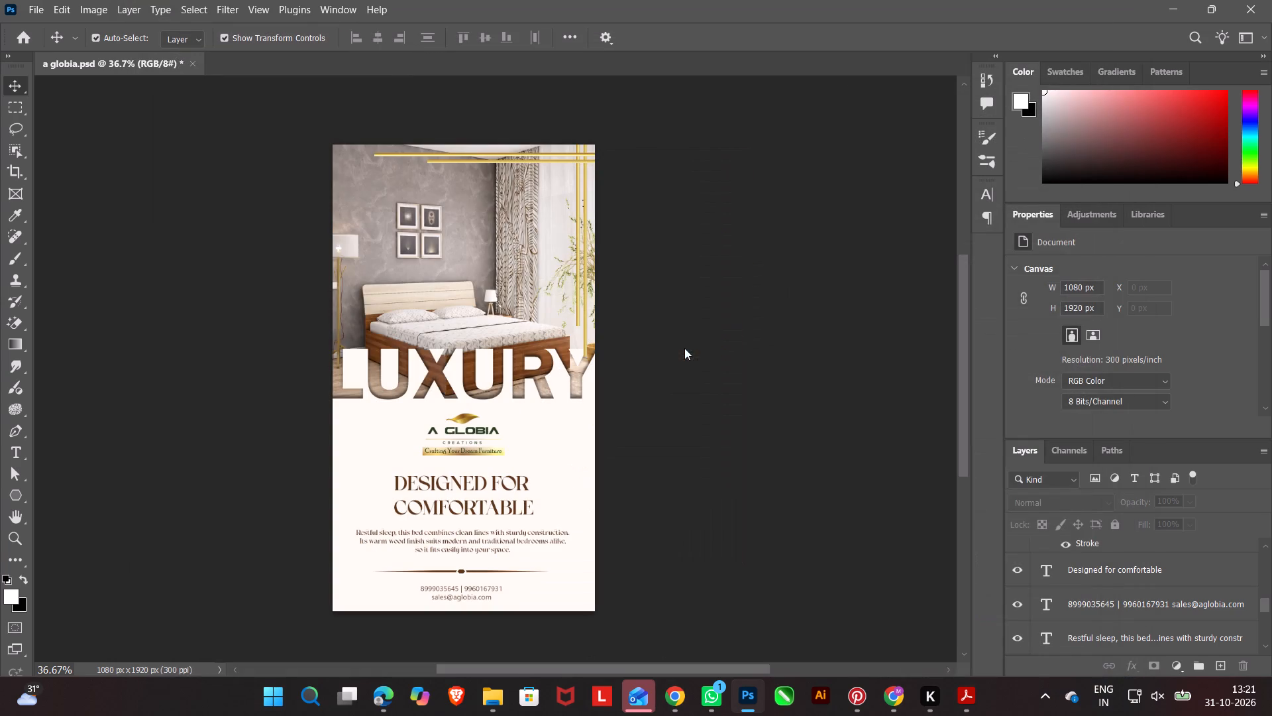
# Switch to File Explorer and search the Downloads folder for "a globia".
pyautogui.click(488, 705)
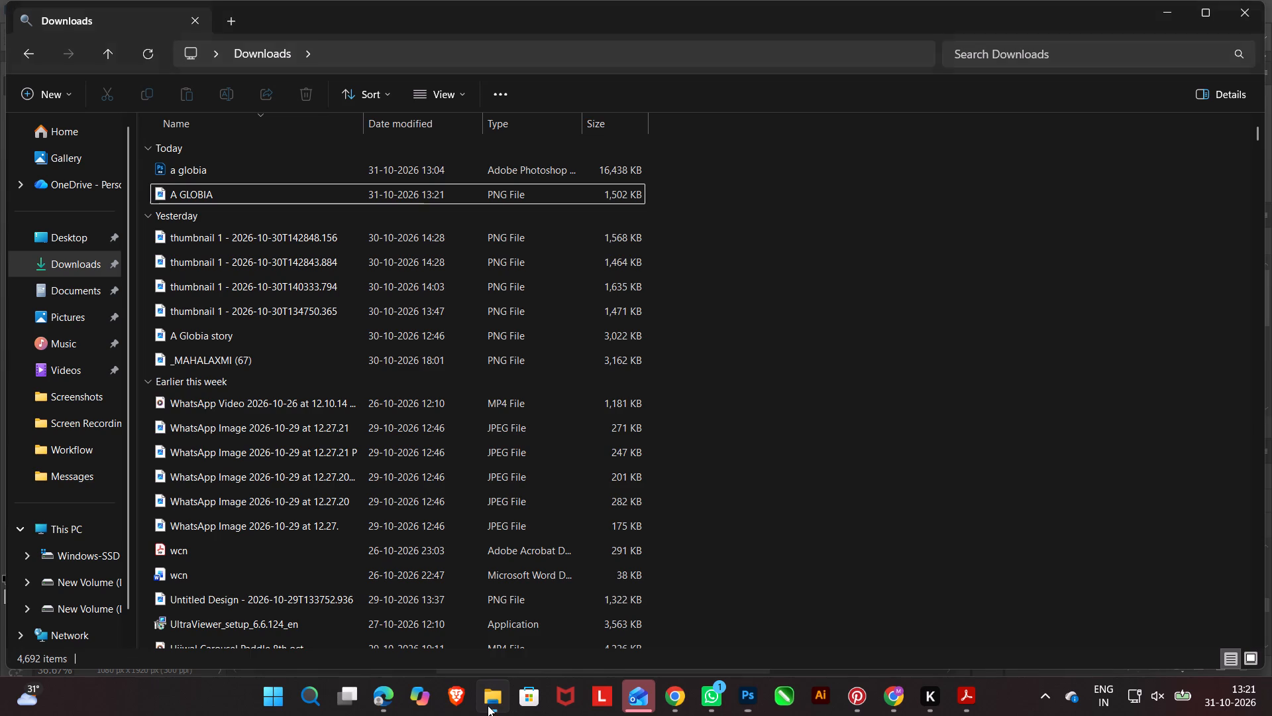
pyautogui.click(87, 263)
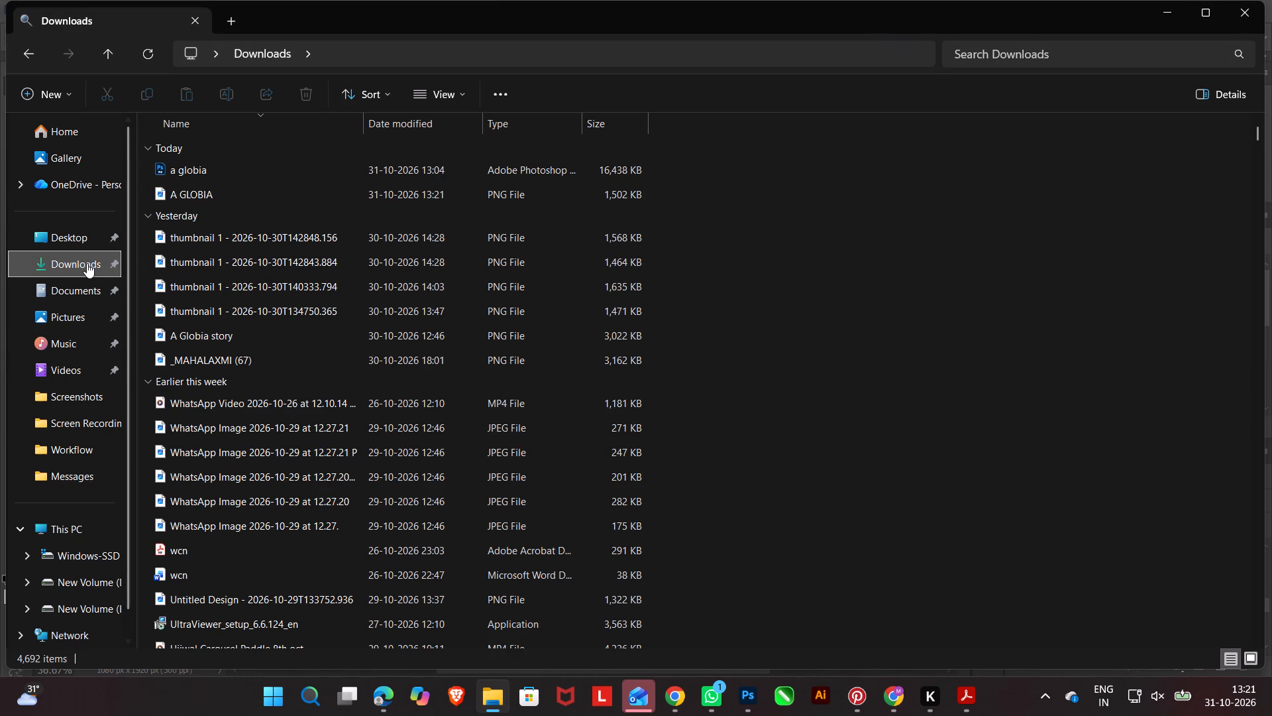
pyautogui.click(81, 261)
pyautogui.click(77, 284)
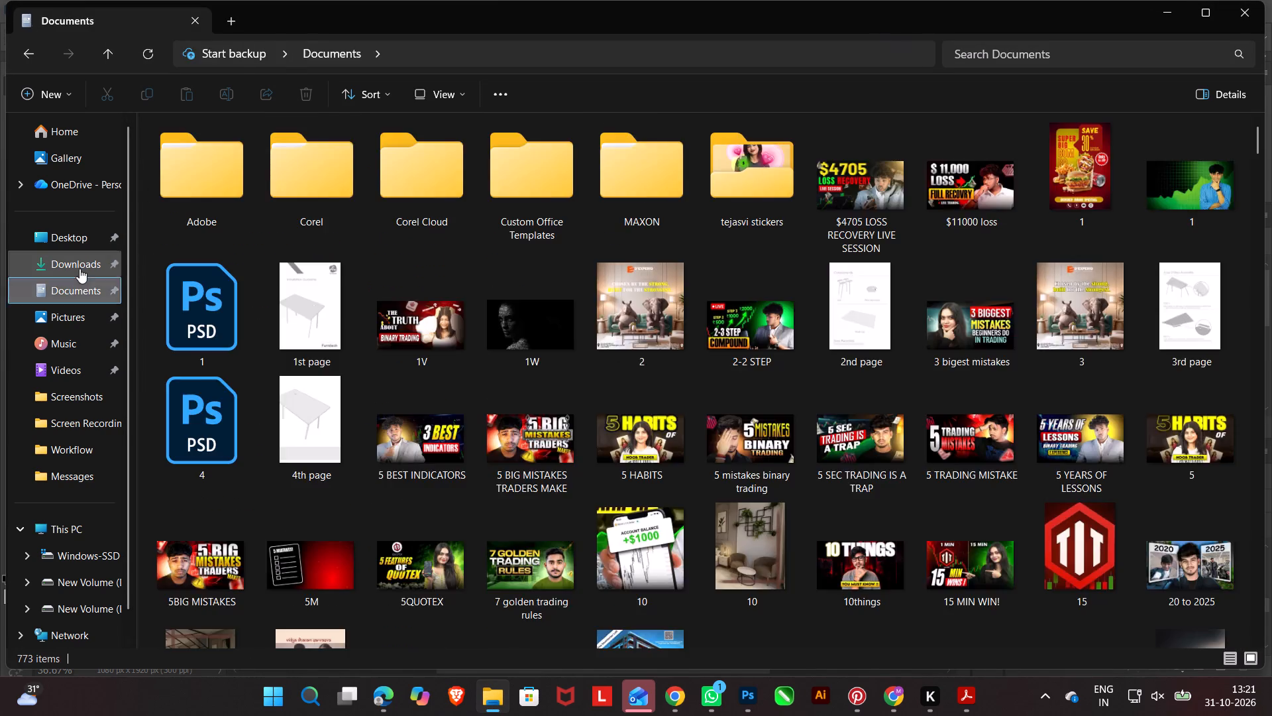
pyautogui.click(79, 268)
pyautogui.scroll(2, 230, 187)
pyautogui.scroll(-5, 231, 188)
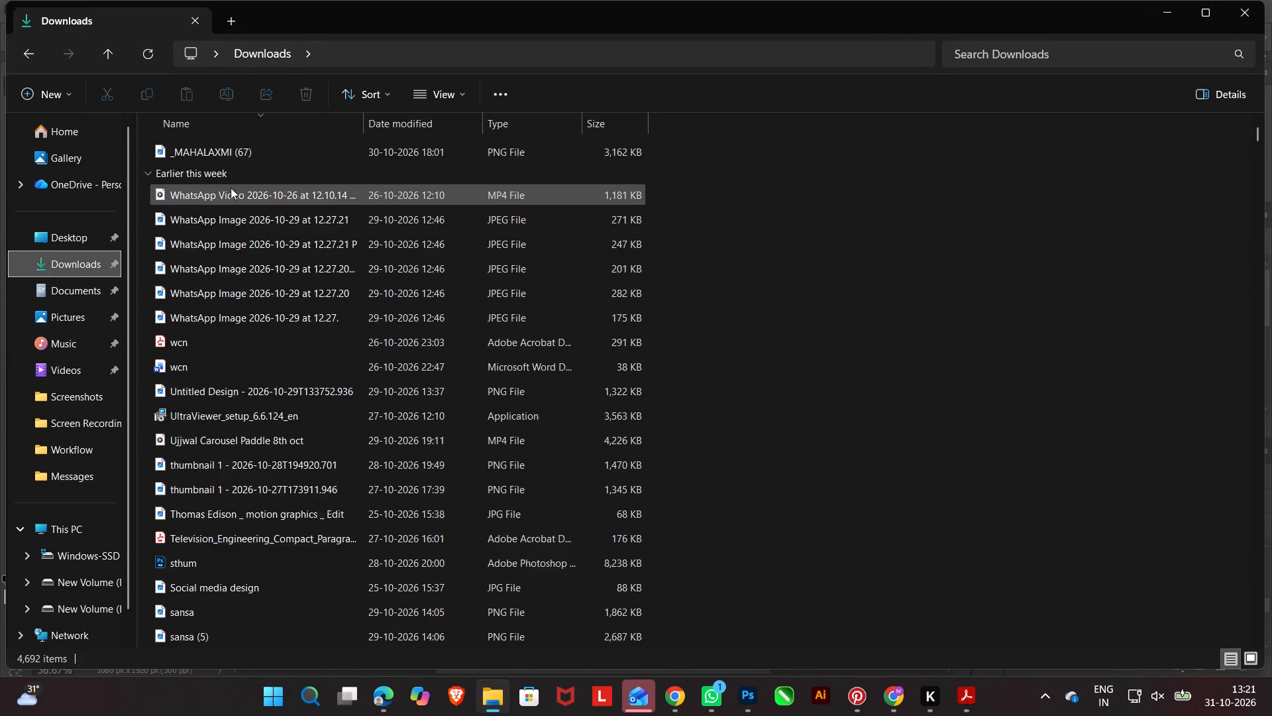
pyautogui.scroll(14, 231, 188)
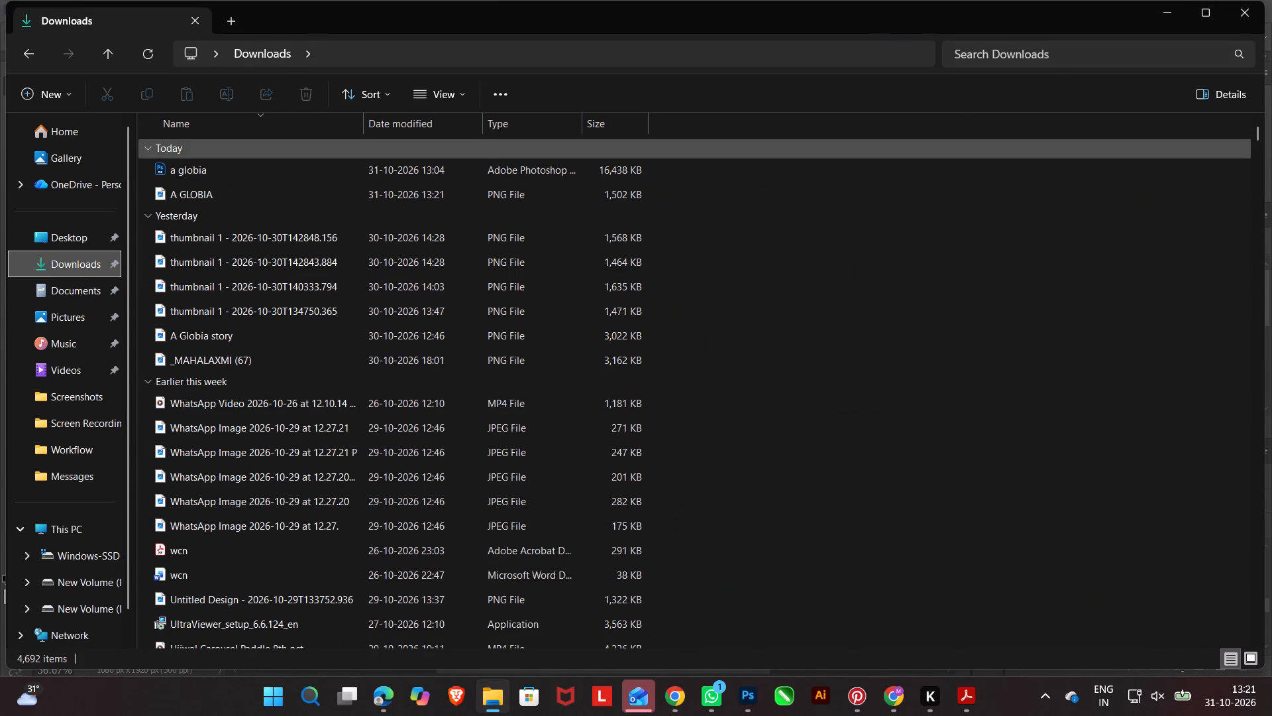
pyautogui.click(1047, 53)
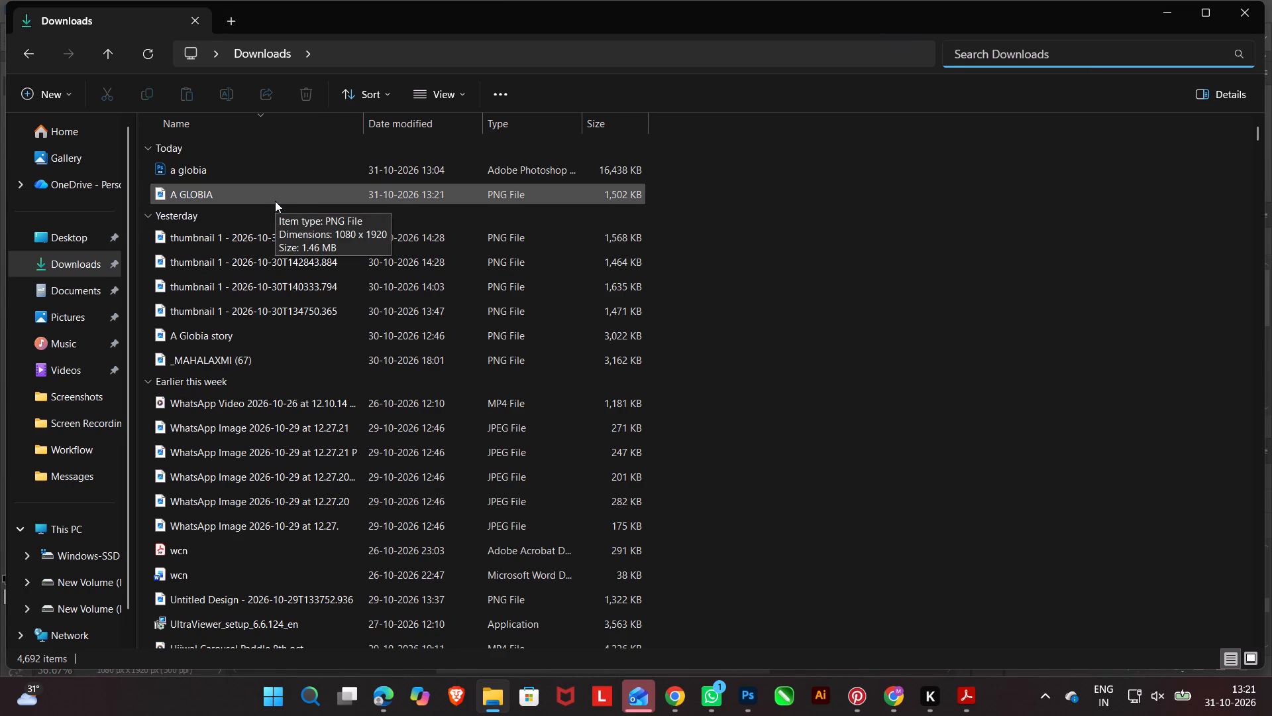
pyautogui.write('aglo')
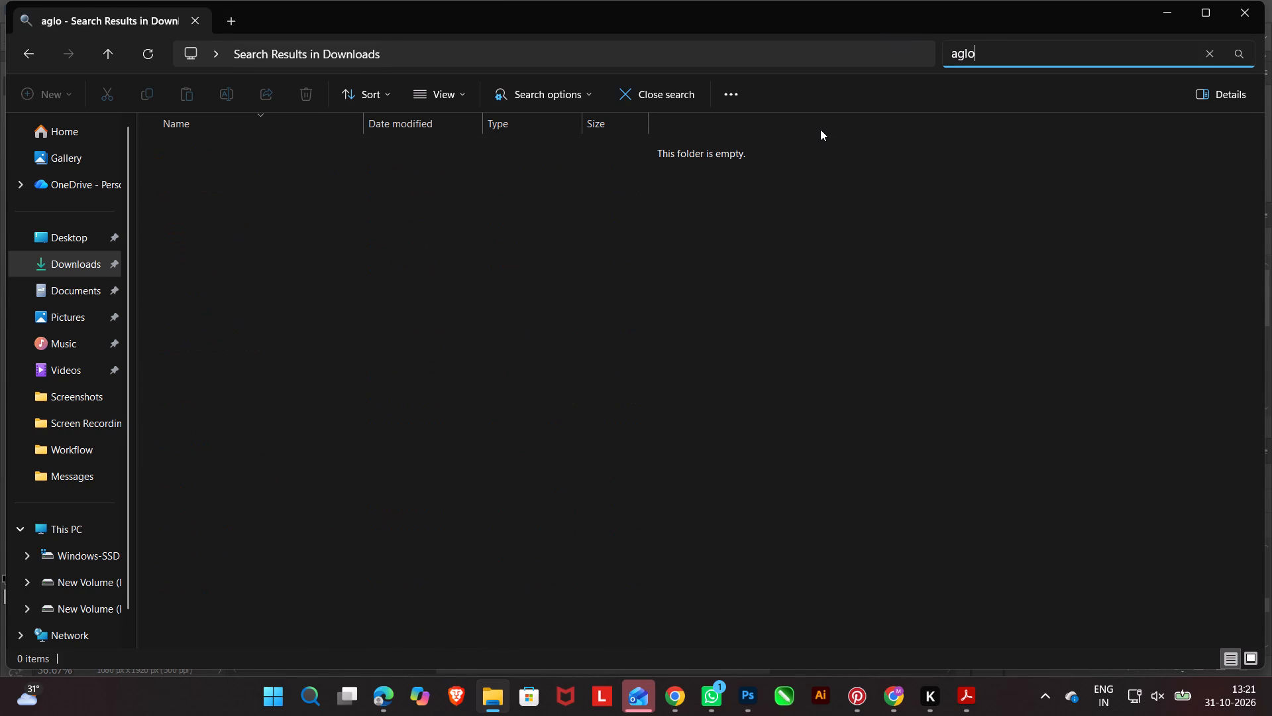
pyautogui.press('BackSpace')
pyautogui.press('BackSpace')
pyautogui.press('BackSpace')
pyautogui.press('space')
pyautogui.write('globia')
pyautogui.press('space')
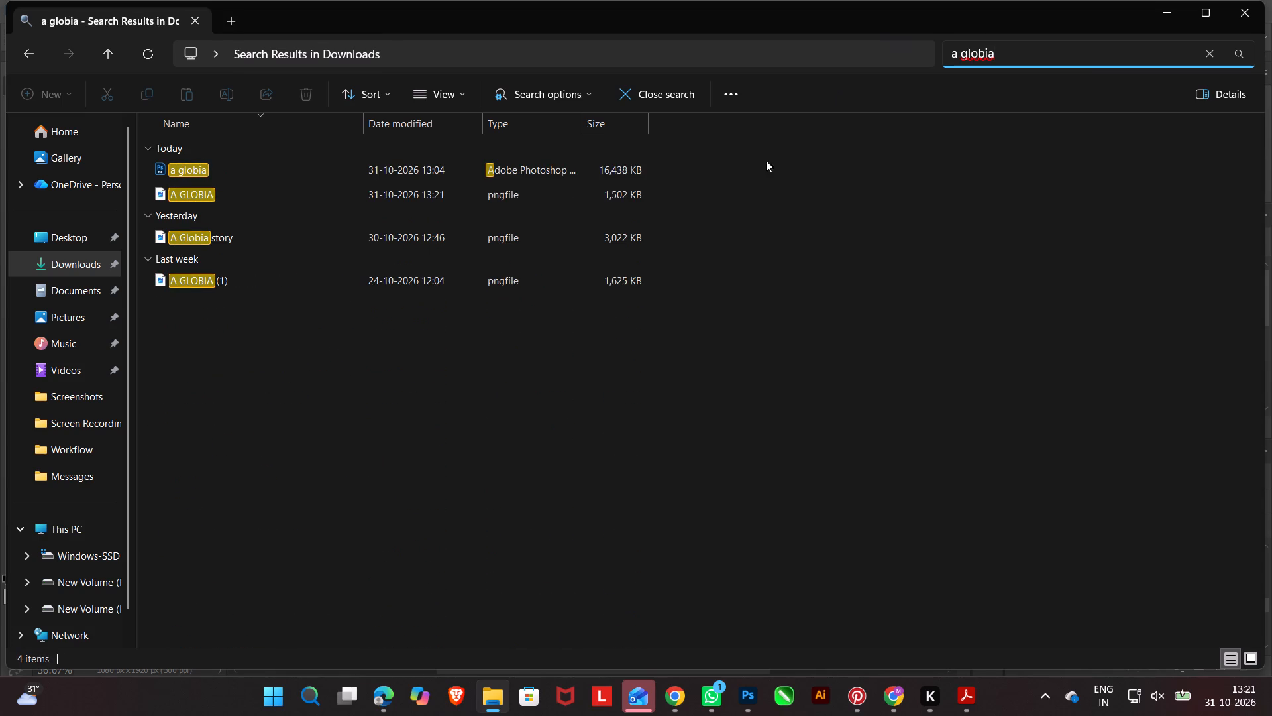
# View the A GLOBIA (1) image from the search results and close it again.
pyautogui.doubleClick(259, 284)
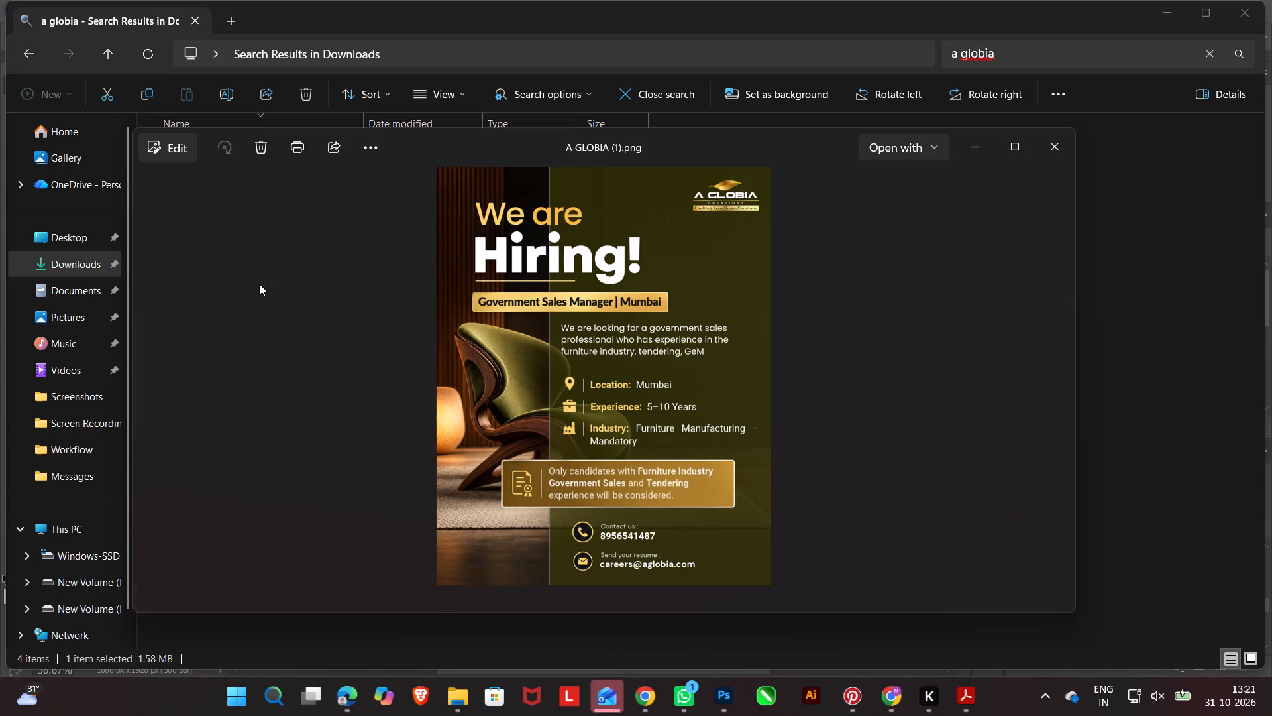
pyautogui.click(1055, 144)
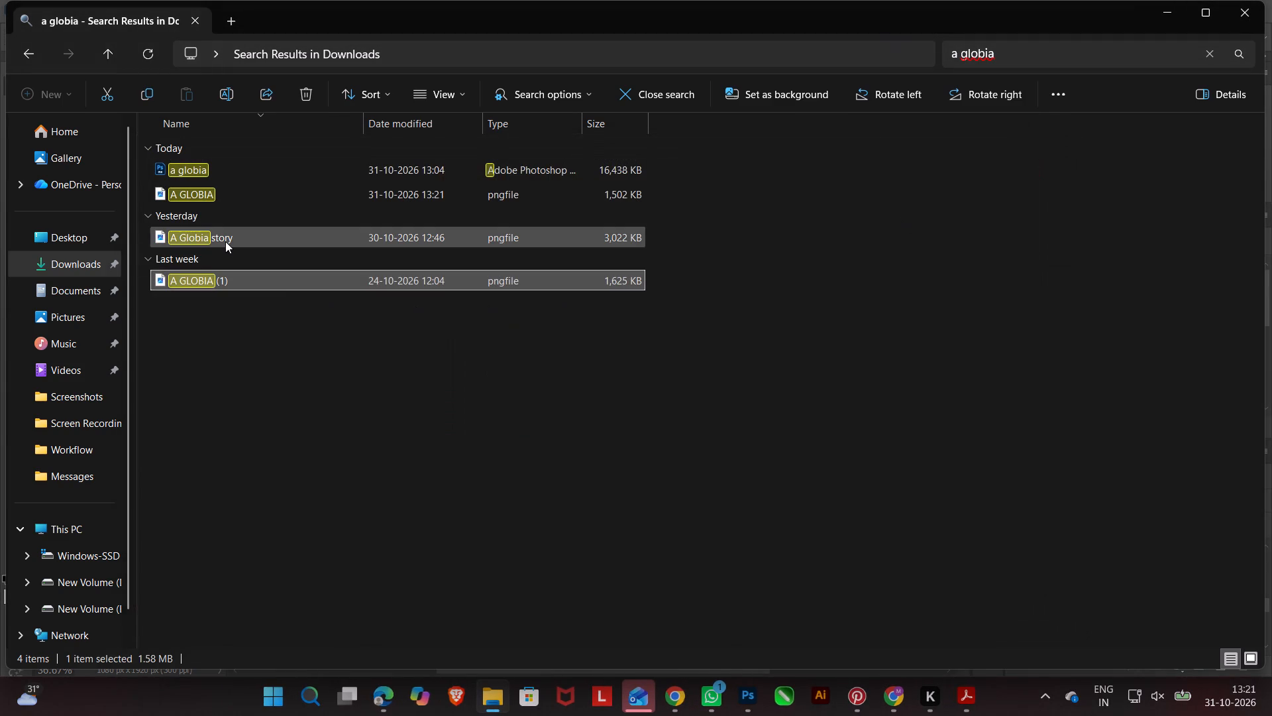
# View the newly exported A GLOBIA PNG from the search results and again from the full Downloads folder, closing it each time.
pyautogui.doubleClick(227, 200)
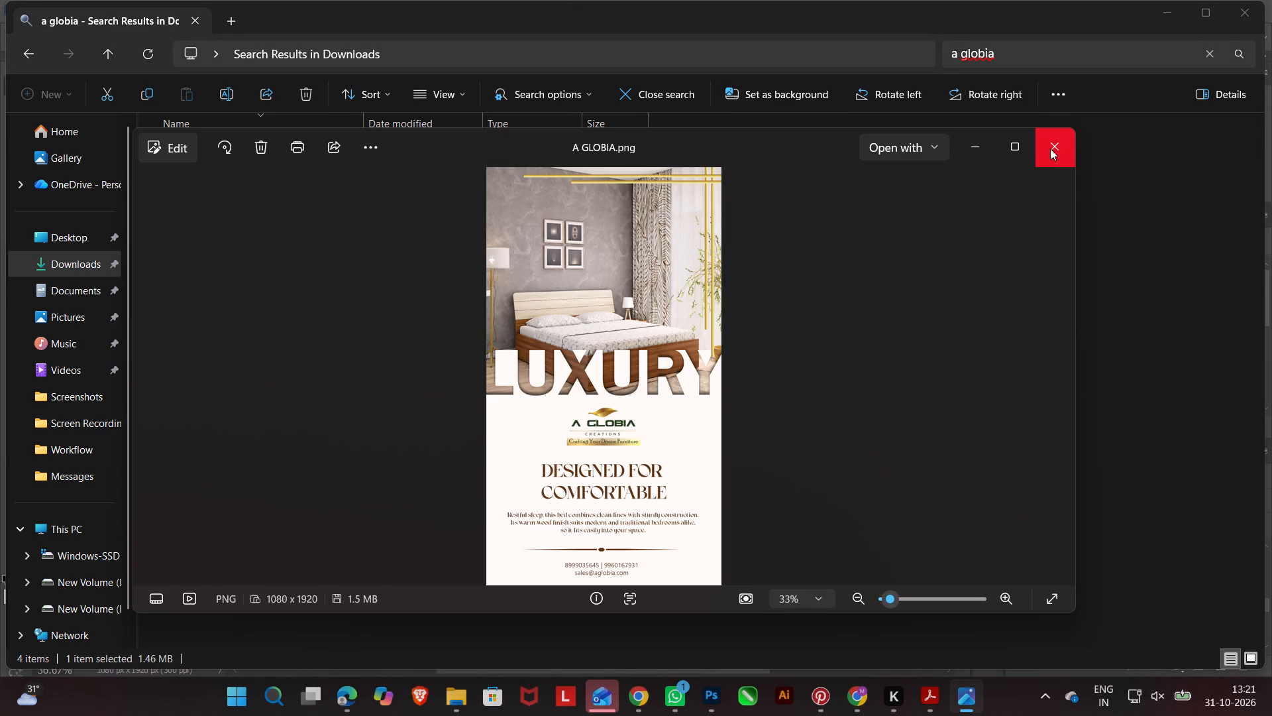
pyautogui.click(1055, 147)
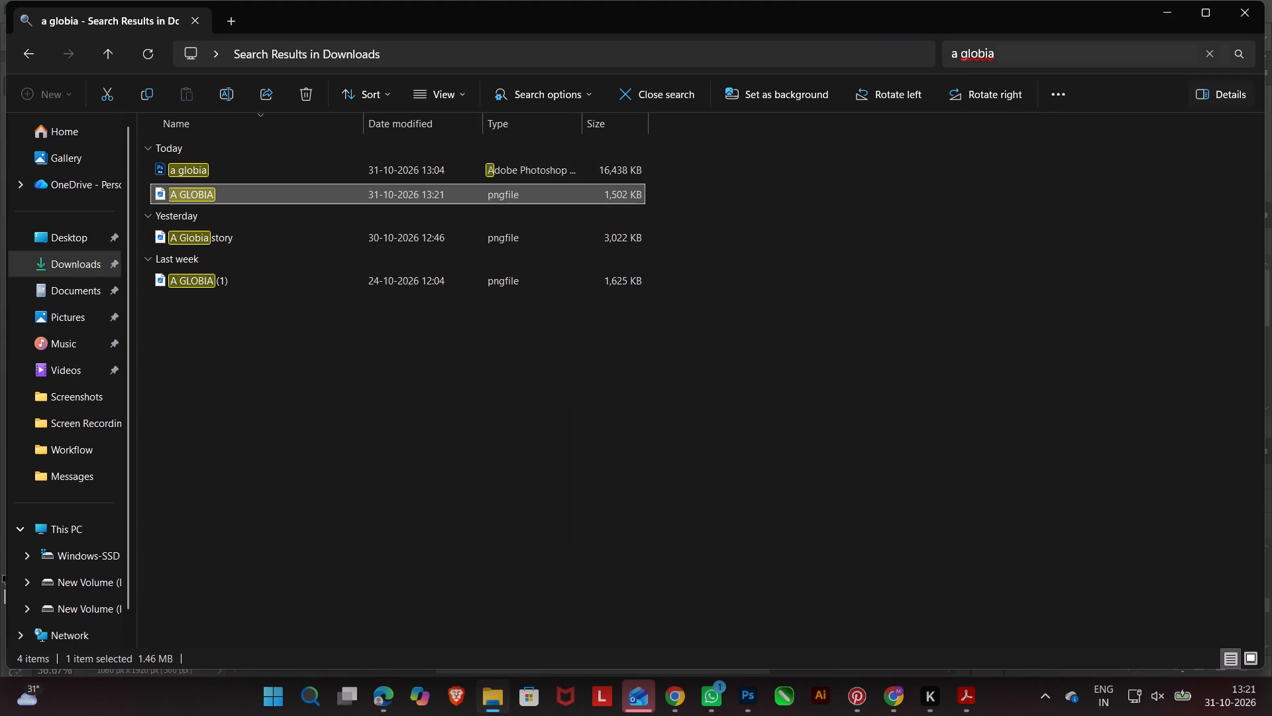
pyautogui.click(25, 53)
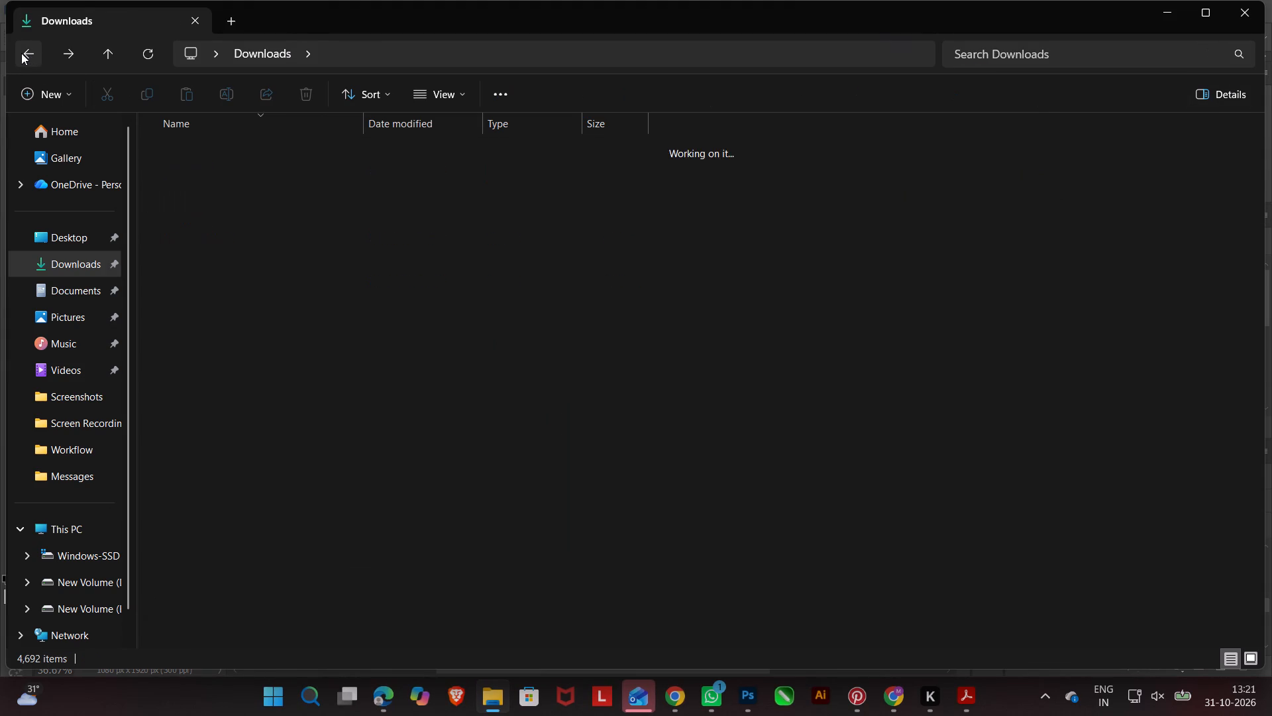
pyautogui.doubleClick(221, 198)
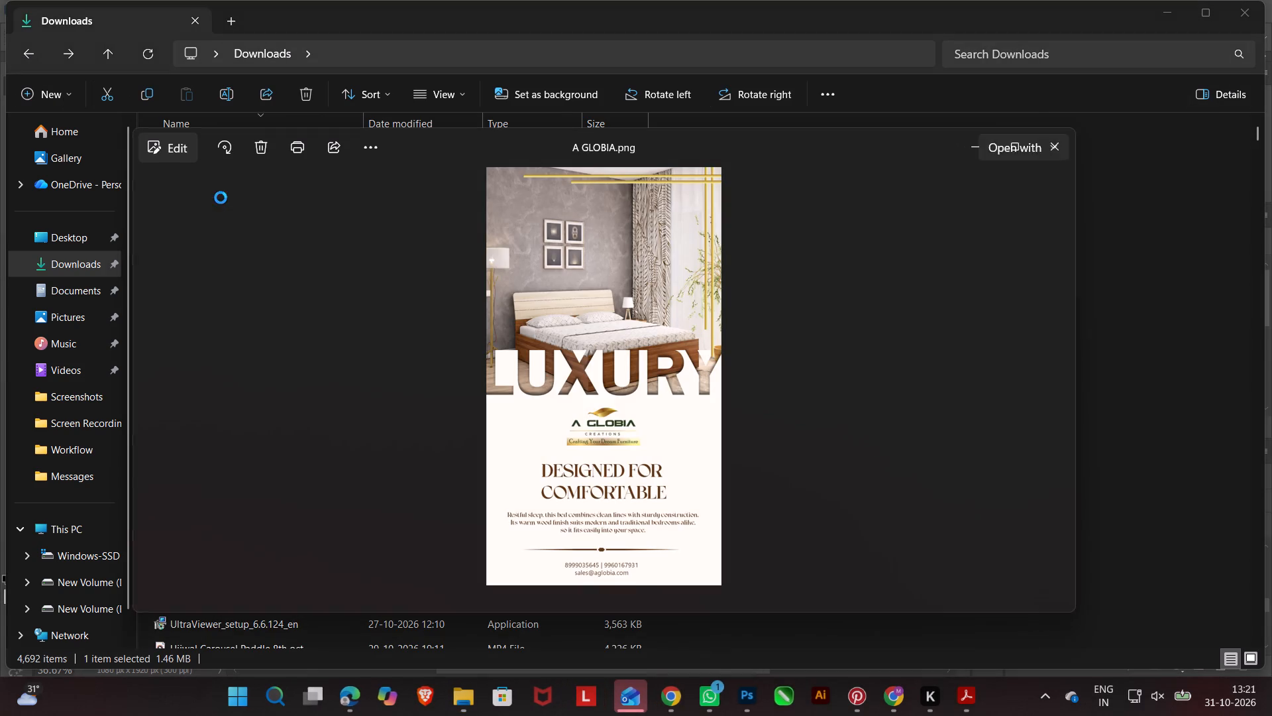
pyautogui.click(1057, 155)
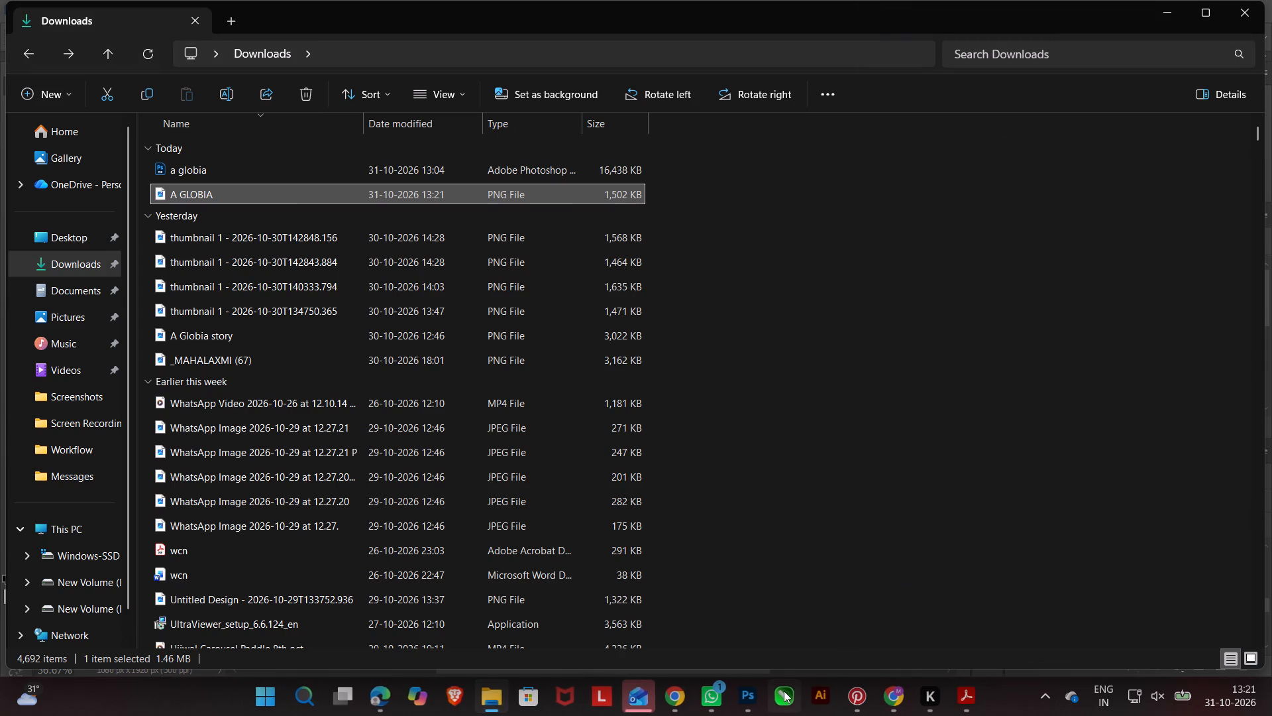
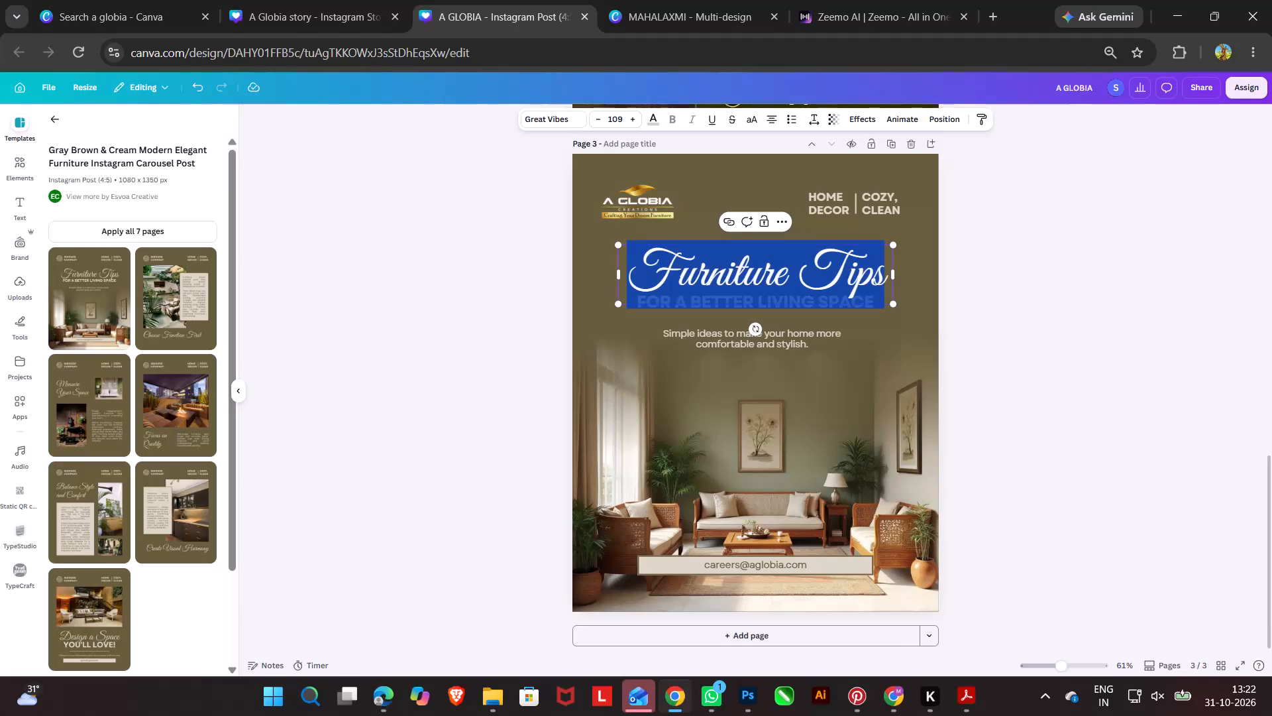
# Replace the Furniture Tips heading on page 3 with the copied text "Who We Are".
pyautogui.hotkey('ctrl', 'v')
pyautogui.doubleClick(1036, 314)
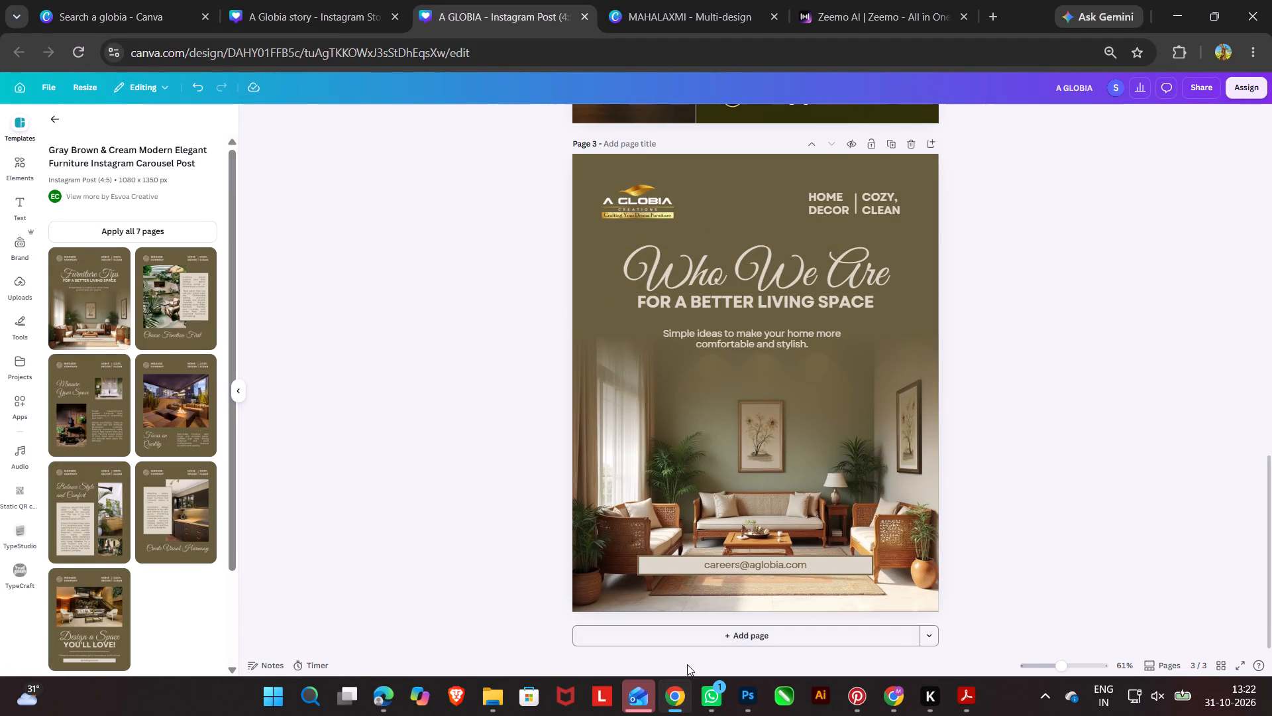
# Delete the HOME DECOR text, the COZY, CLEAN text and the divider line between them from page 3's header.
pyautogui.click(841, 213)
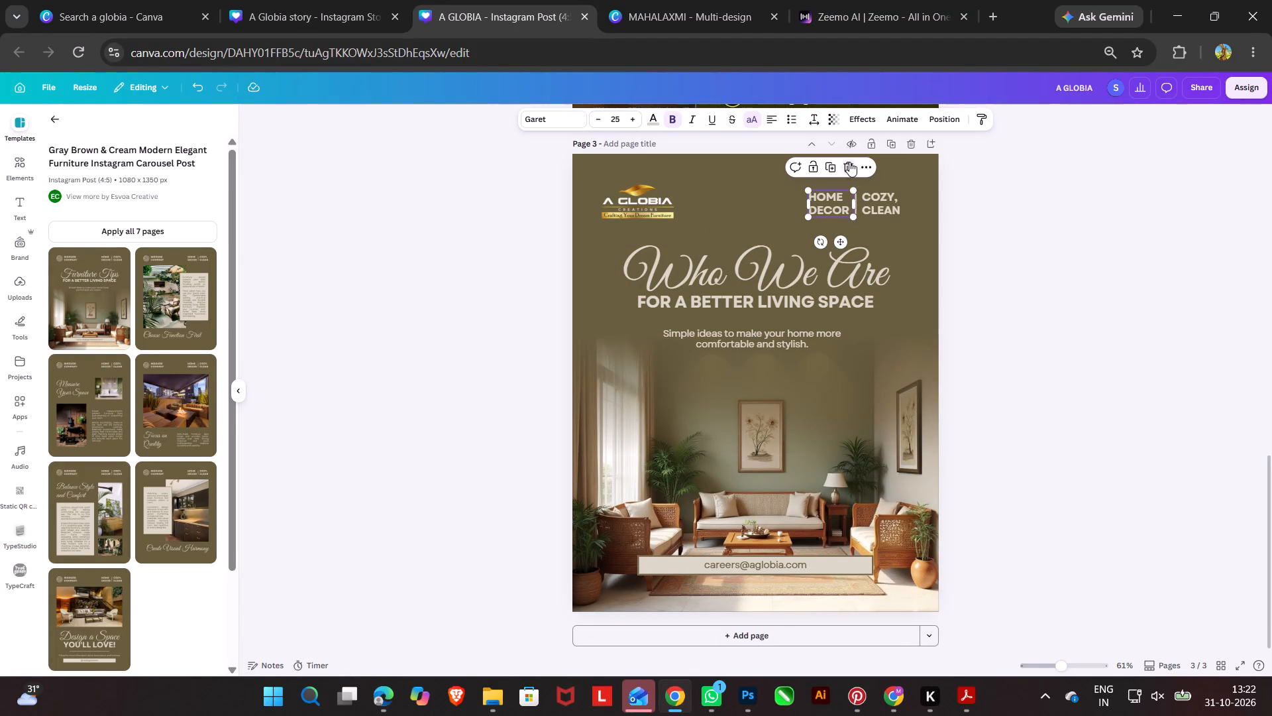
pyautogui.click(849, 162)
pyautogui.click(889, 198)
pyautogui.click(897, 164)
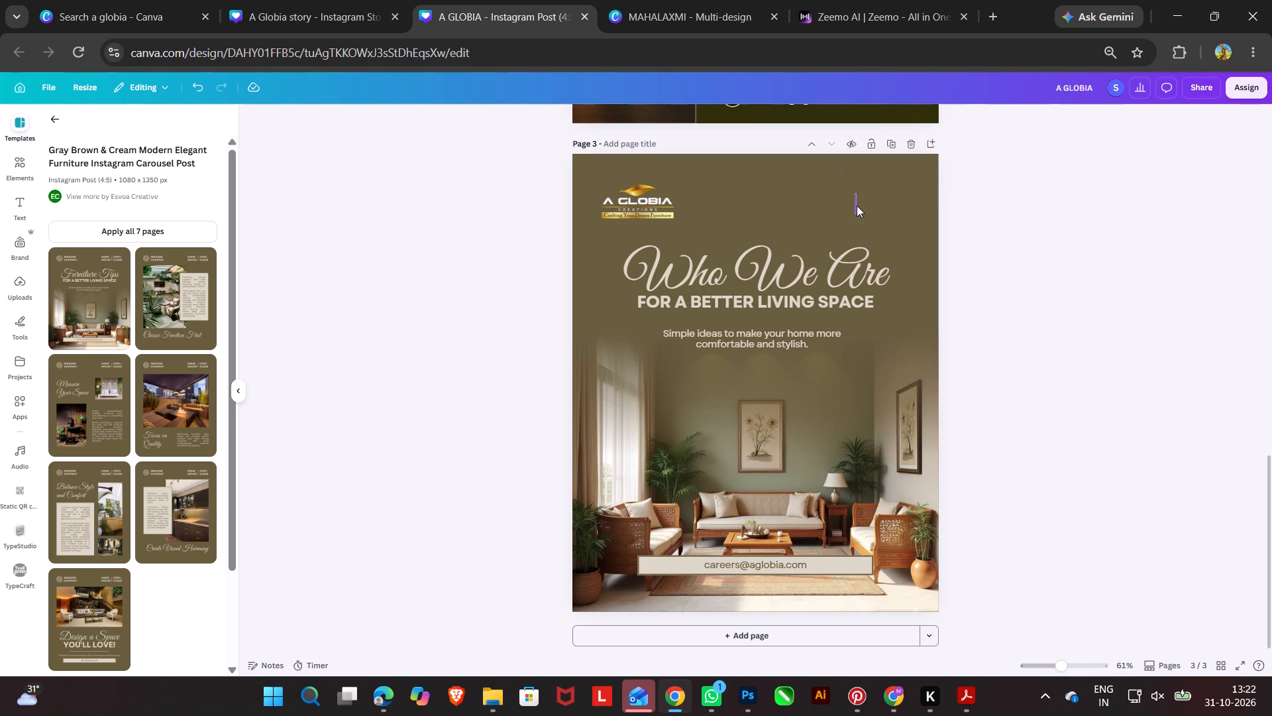
pyautogui.click(857, 206)
pyautogui.click(871, 166)
# Select the A GLOBIA logo in page 3's header.
pyautogui.click(645, 200)
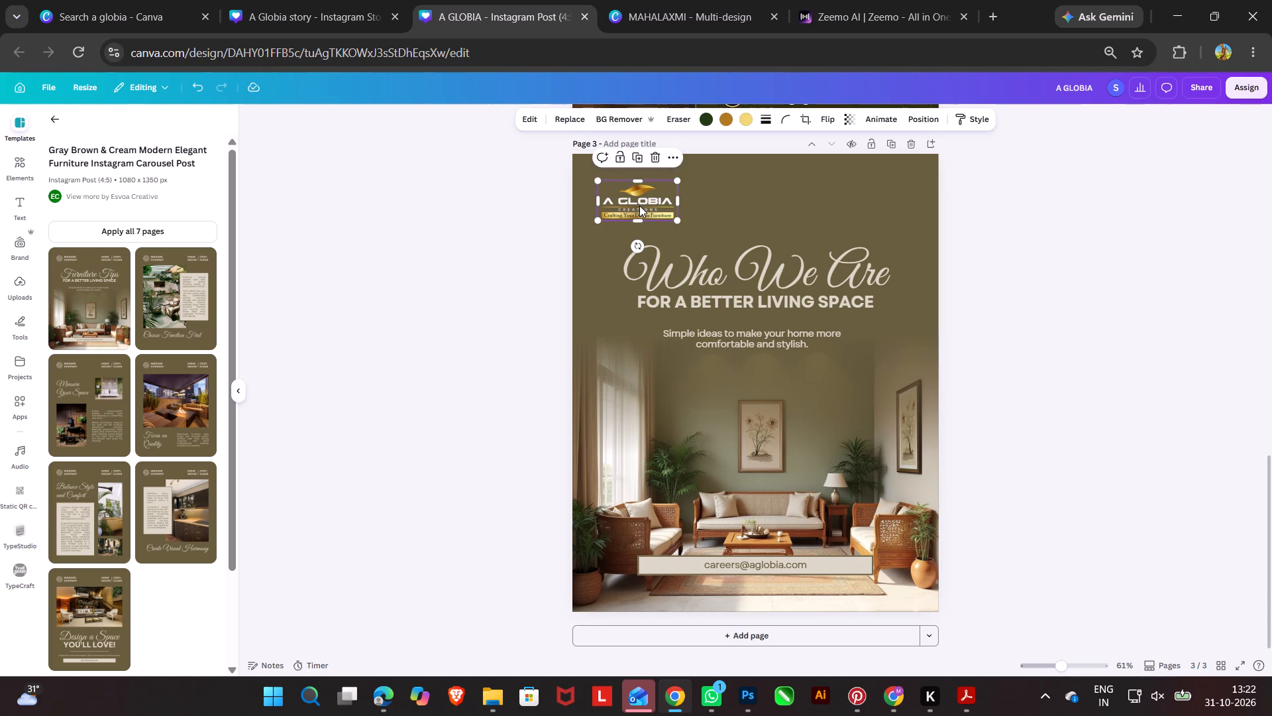
# Align the A Globia logo to the horizontal centre of page 3, above the "Who We Are" heading.
pyautogui.rightClick(639, 206)
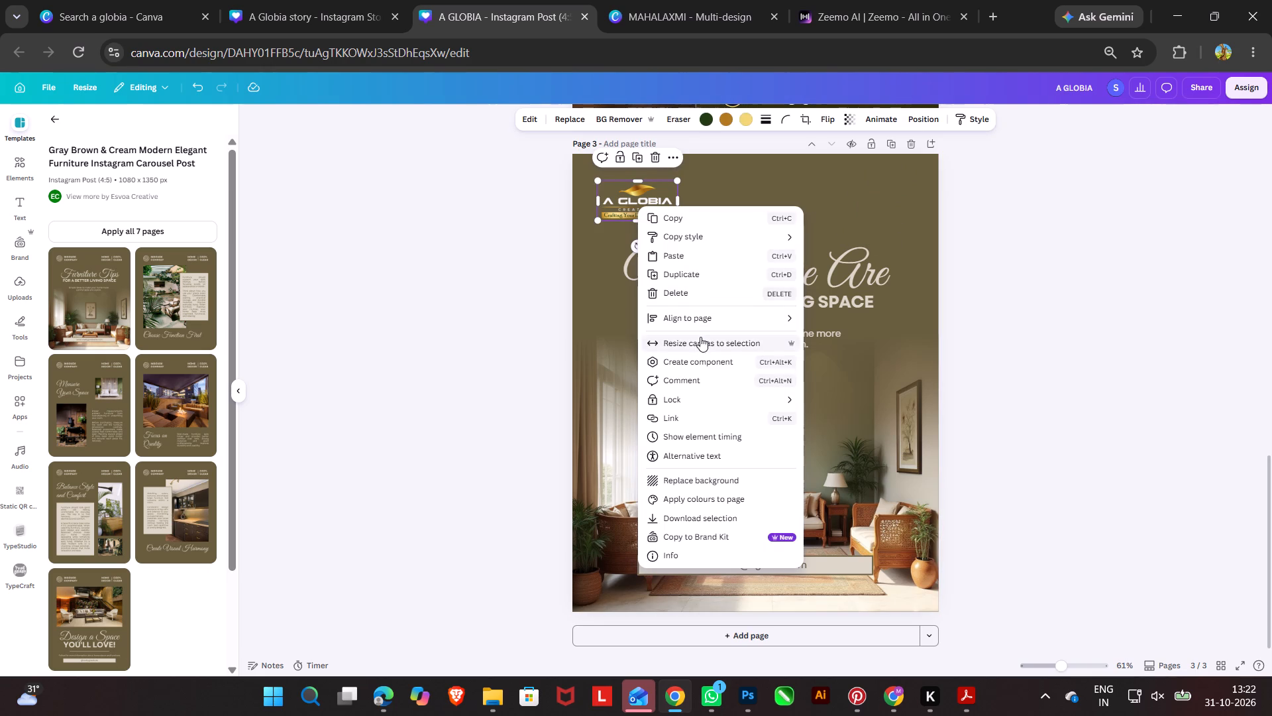
pyautogui.click(708, 323)
pyautogui.click(851, 341)
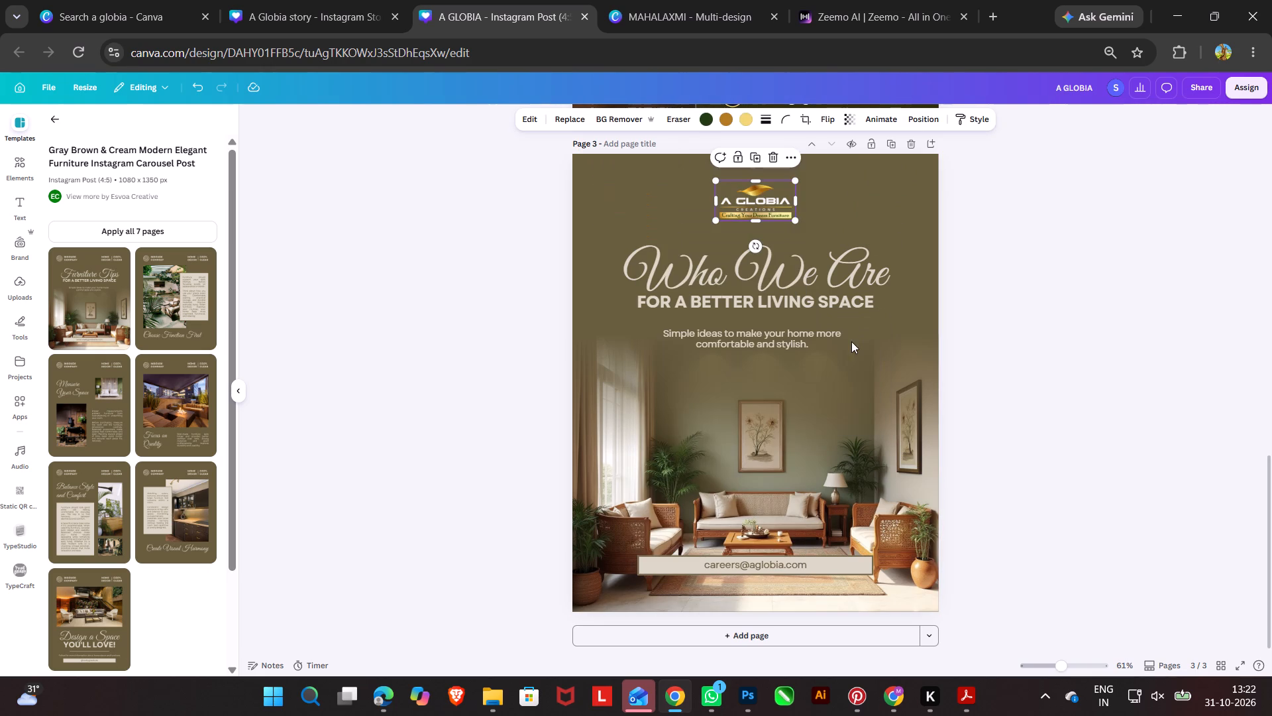
pyautogui.doubleClick(1054, 305)
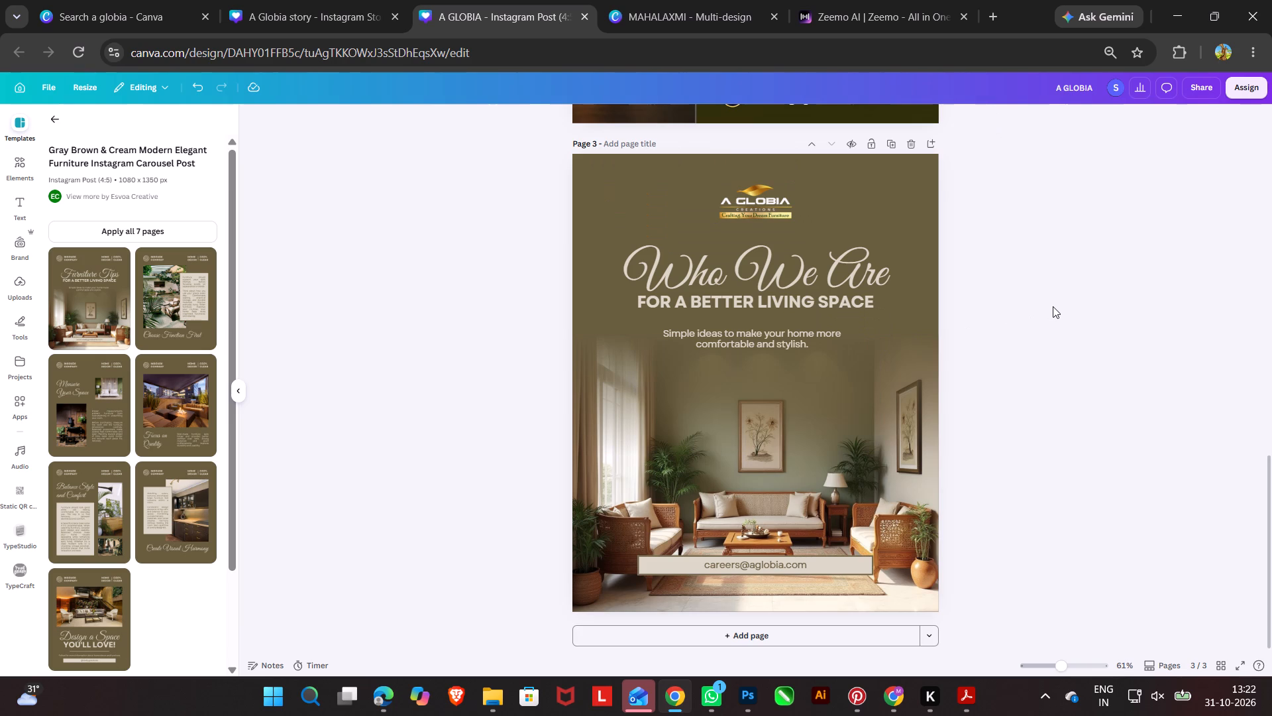
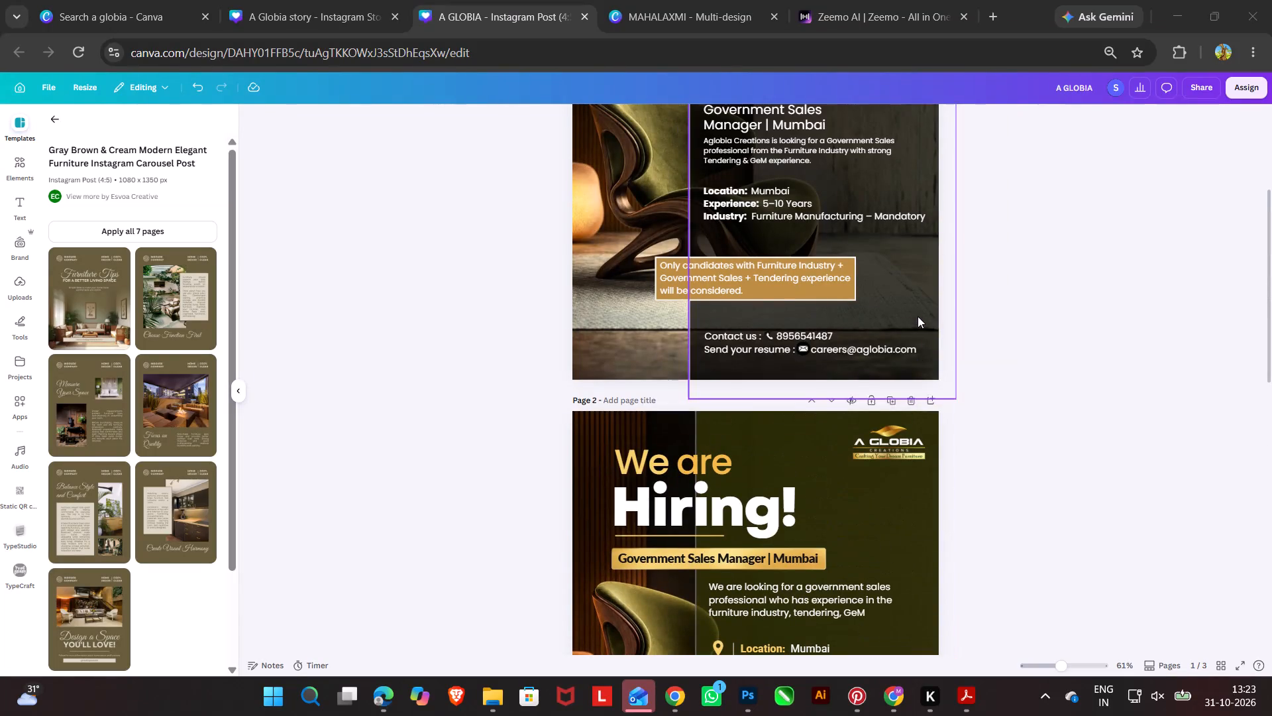
# Add a blank page after page 2 and paste the five-slide A Globia Creations carousel copy onto it.
pyautogui.click(933, 396)
pyautogui.scroll(-5, 896, 410)
pyautogui.scroll(-3, 781, 447)
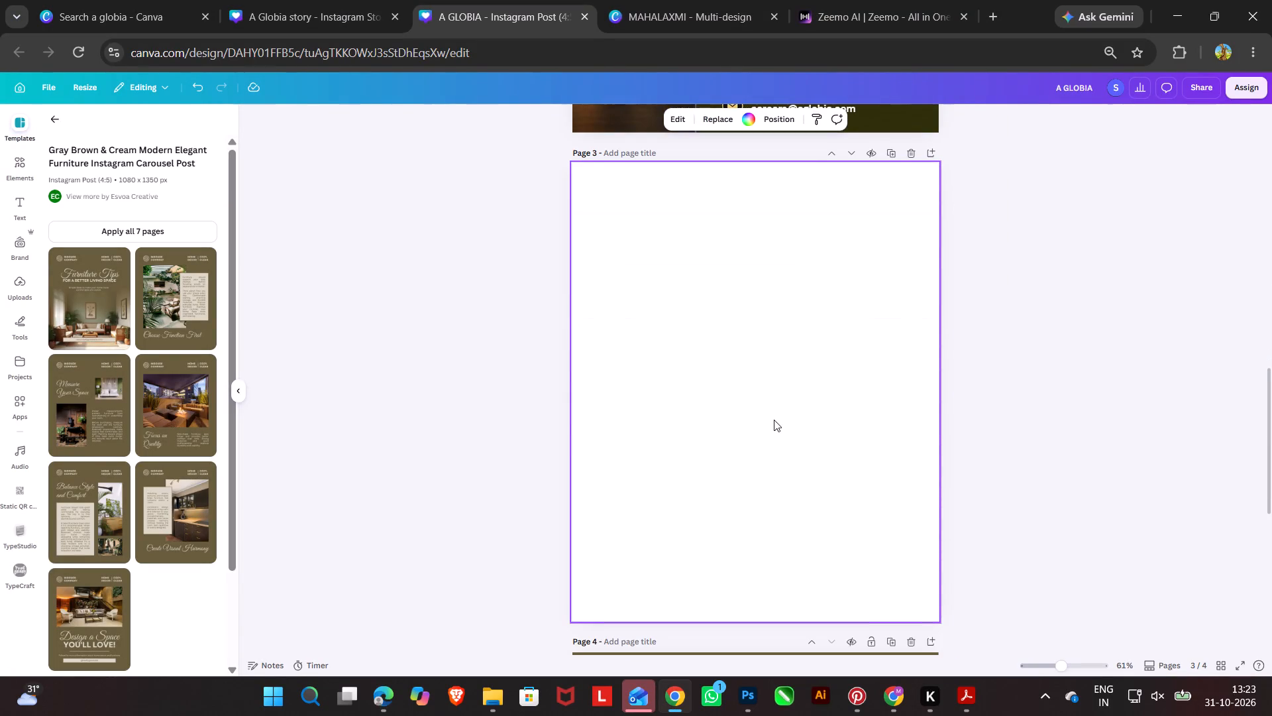
pyautogui.click(774, 420)
pyautogui.hotkey('ctrl', 'v')
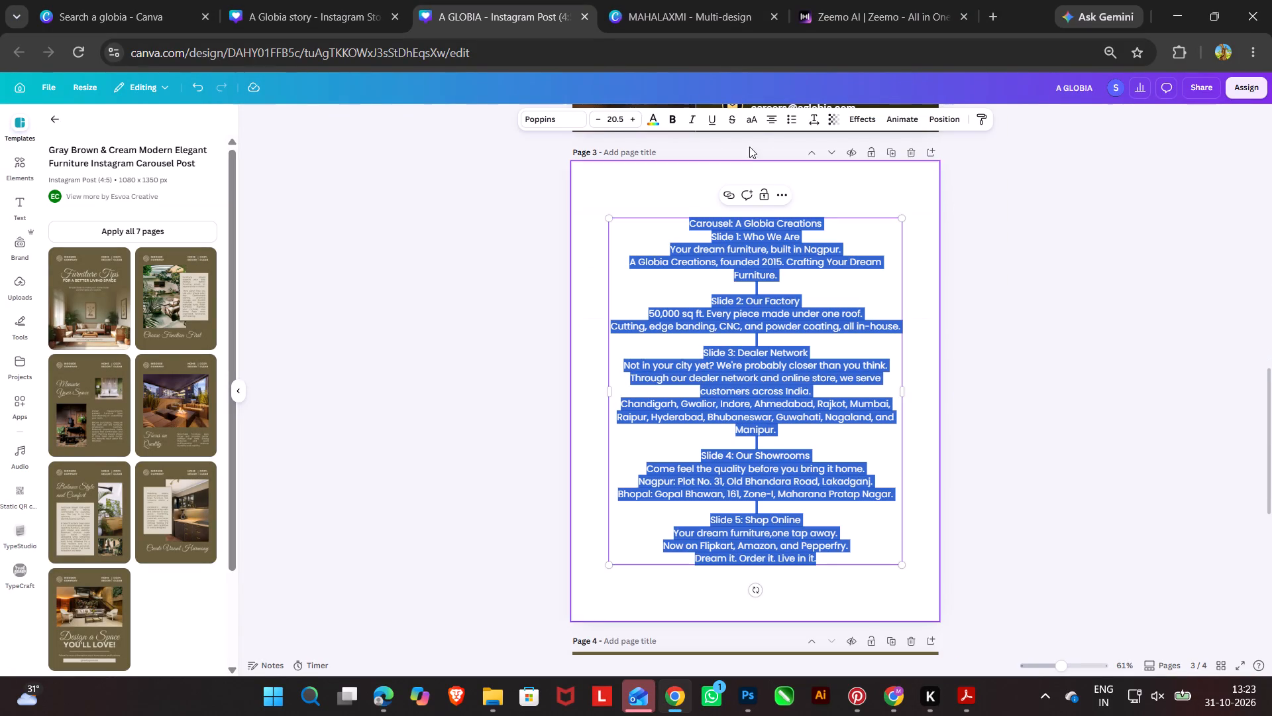
# Left-align the pasted carousel copy on page 3.
pyautogui.click(771, 123)
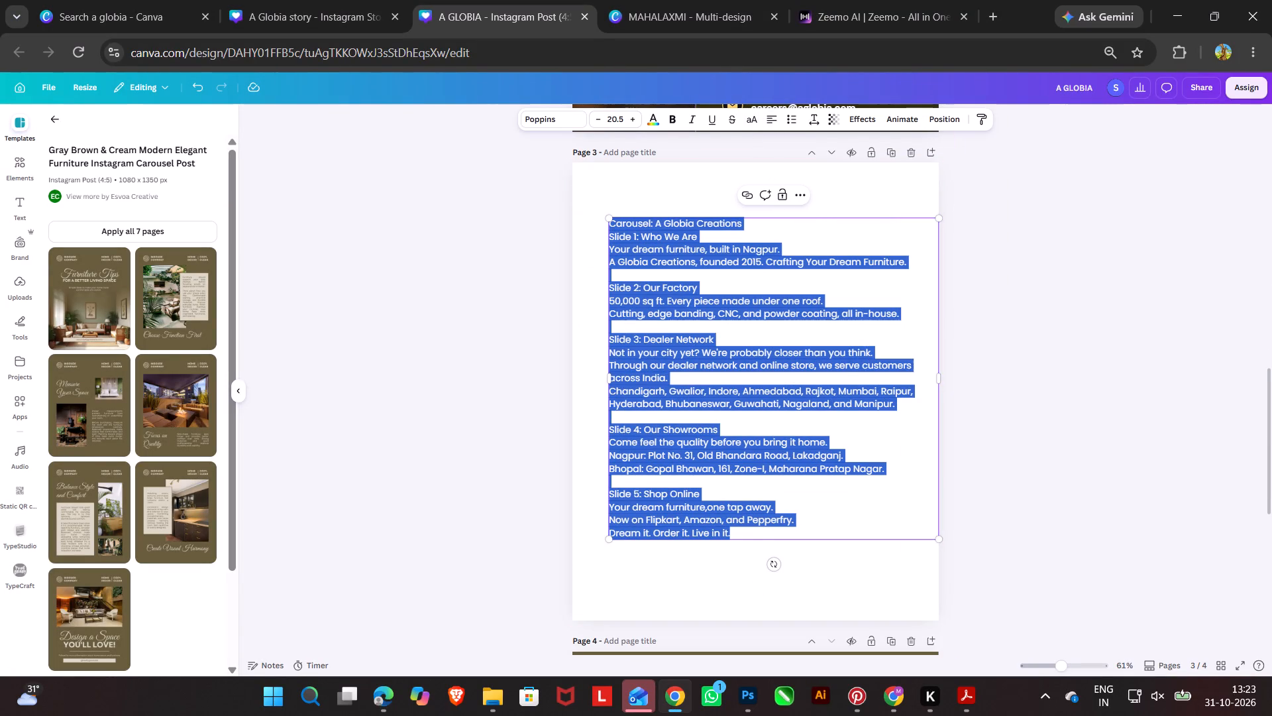
pyautogui.doubleClick(990, 265)
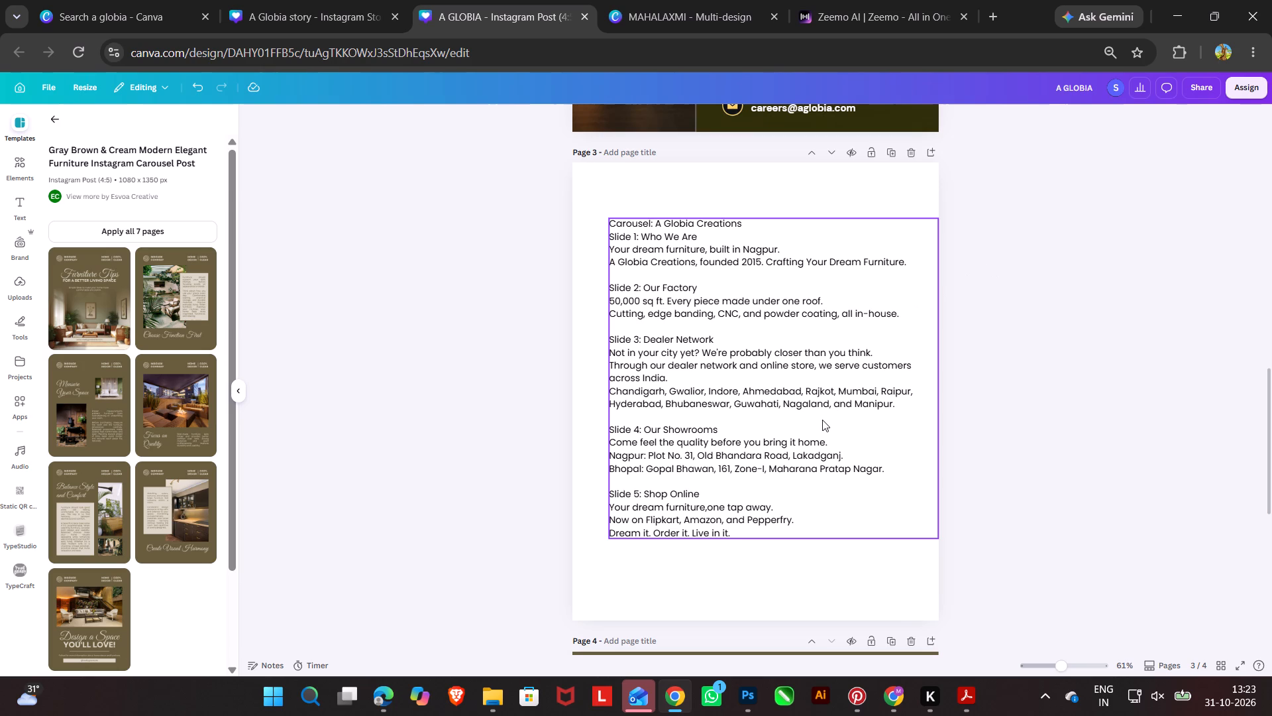
# Replace the subheading under "Who We Are" on page 4 with "Your dream furniture, built in Nagpur." copied from page 3's Slide 1 text.
pyautogui.click(677, 247)
pyautogui.tripleClick(678, 251)
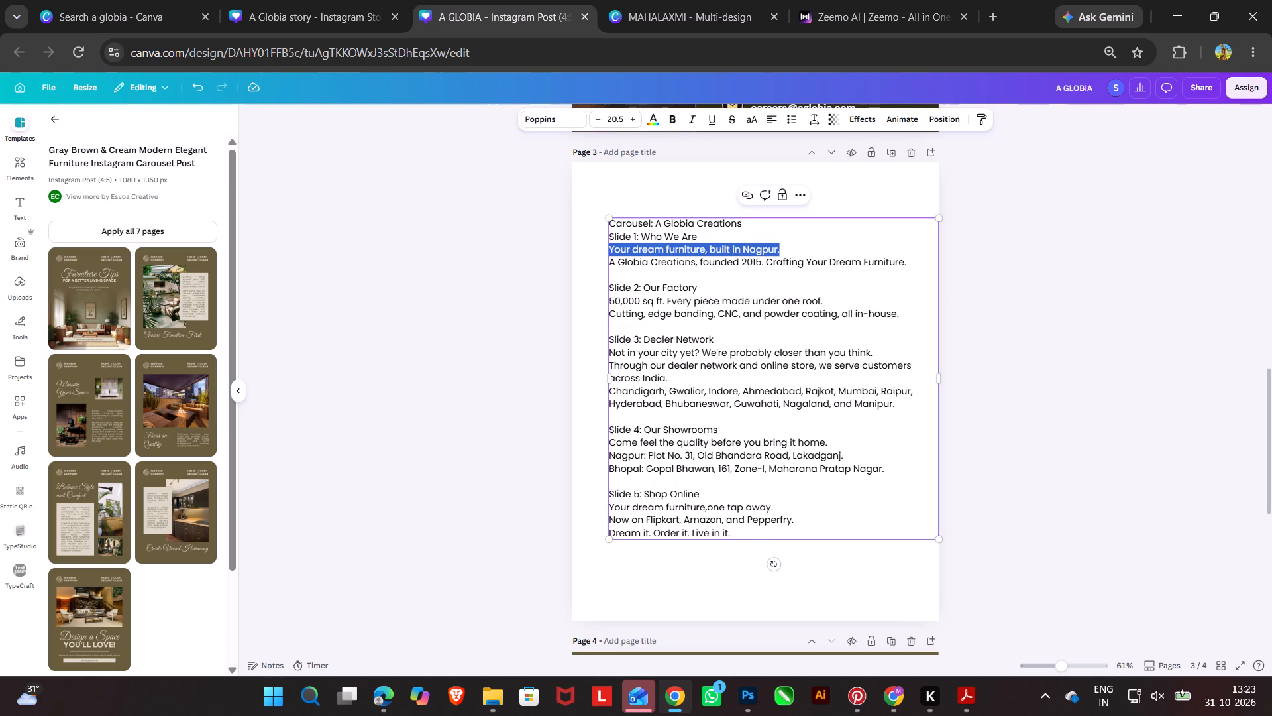
pyautogui.click(678, 251)
pyautogui.hotkey('ctrl', 'c')
pyautogui.scroll(-5, 766, 383)
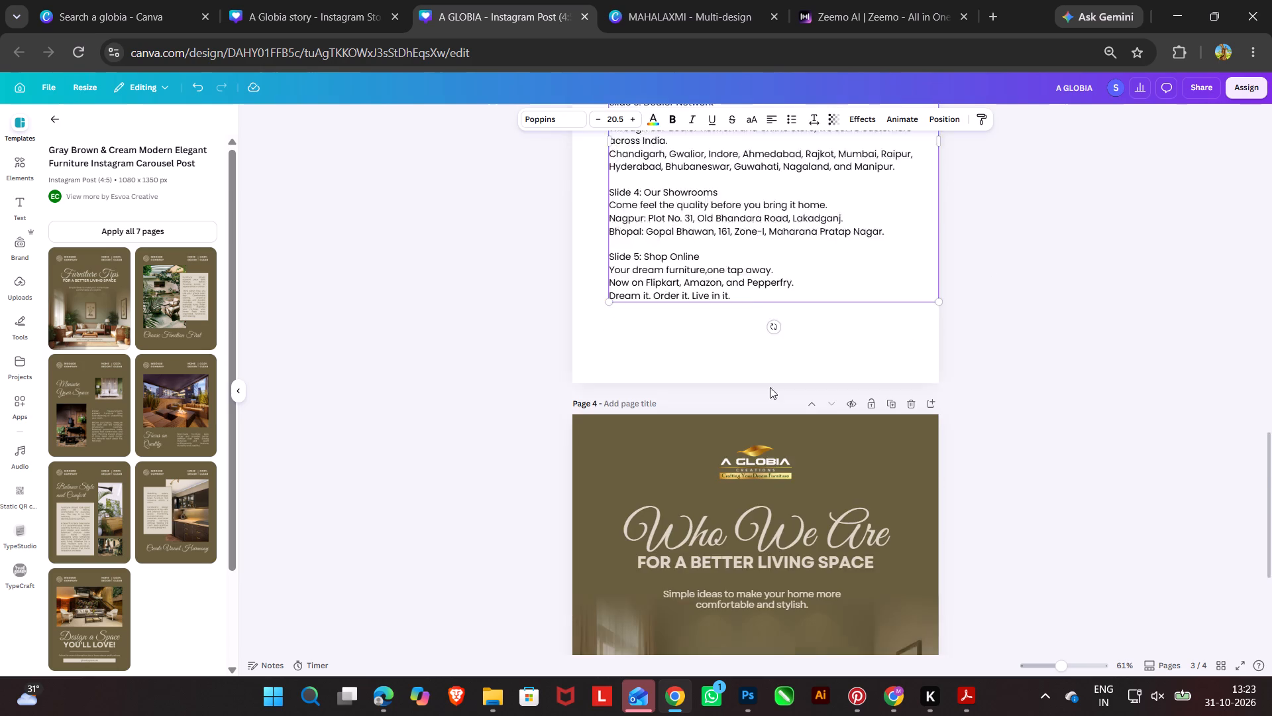
pyautogui.doubleClick(763, 390)
pyautogui.hotkey('ctrl', 'v')
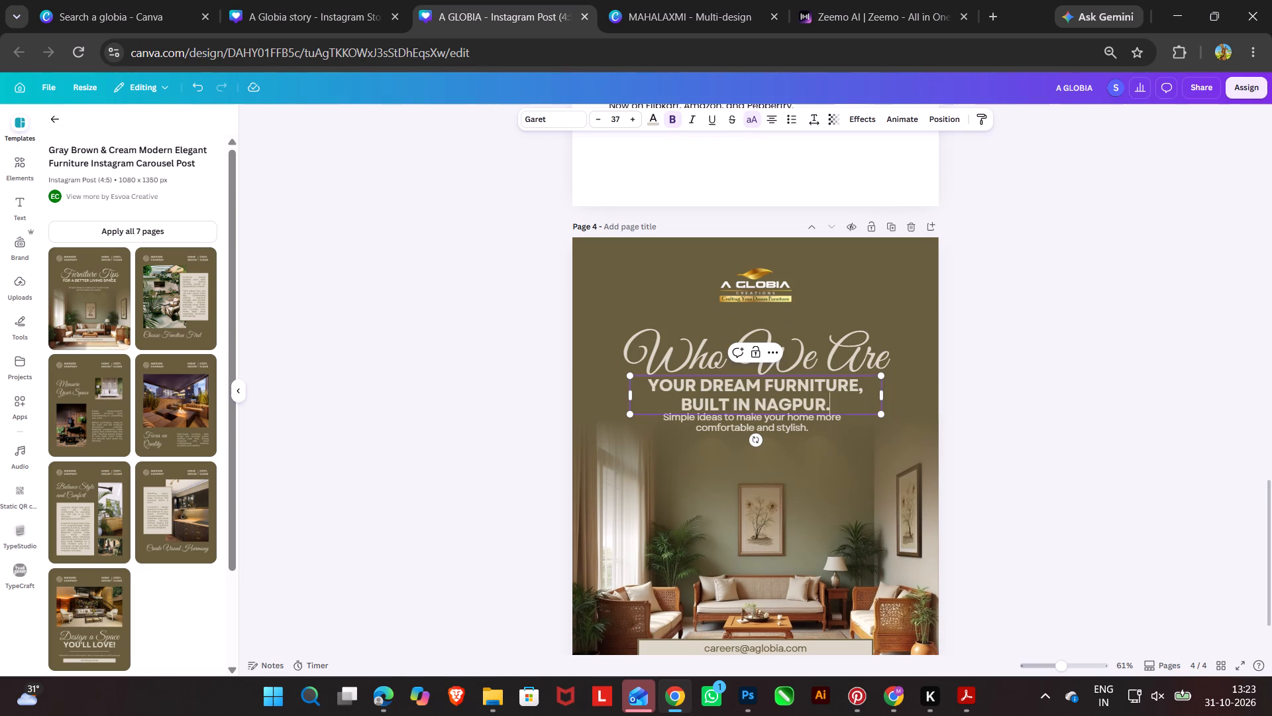
# Nudge the "Simple ideas to make your home more comfortable and stylish." text down, clear of the two-line subheading.
pyautogui.click(802, 427)
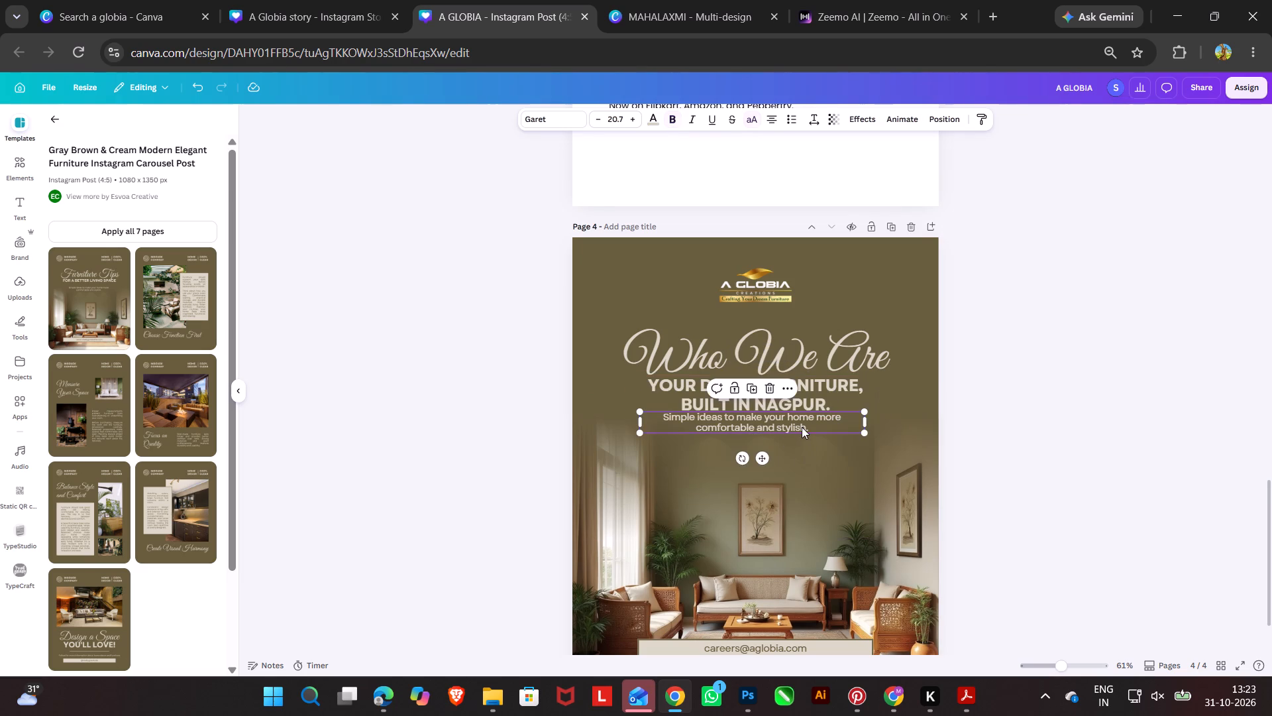
pyautogui.press('Down')
pyautogui.press('Down')
pyautogui.press('Down')
pyautogui.press('Down')
pyautogui.press('Down')
pyautogui.press('Down')
pyautogui.press('Down')
pyautogui.press('Down')
pyautogui.press('Down')
pyautogui.press('Down')
pyautogui.press('Down')
pyautogui.press('Down')
pyautogui.press('Down')
pyautogui.press('Down')
pyautogui.press('Down')
pyautogui.press('Down')
pyautogui.press('Down')
pyautogui.press('Down')
pyautogui.press('Down')
pyautogui.press('Down')
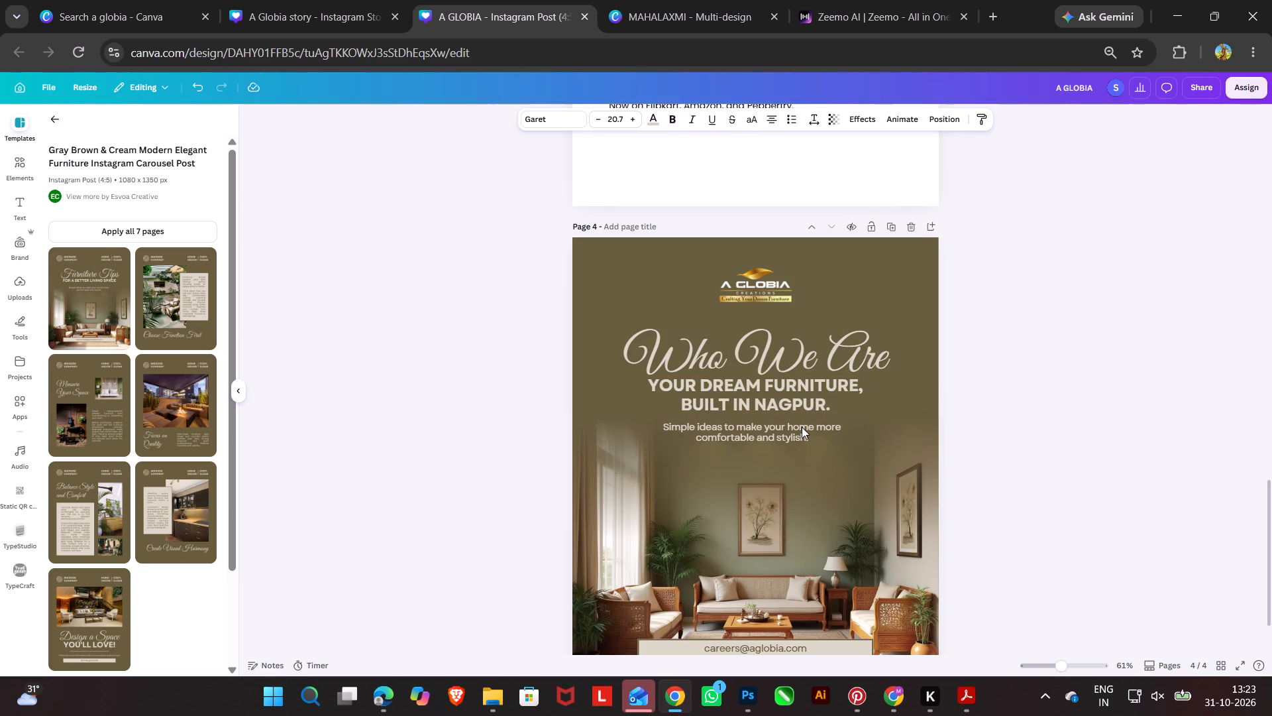
pyautogui.press('Down')
pyautogui.press('Down')
pyautogui.press('Down')
pyautogui.press('Down')
pyautogui.press('Down')
pyautogui.press('Down')
pyautogui.press('Down')
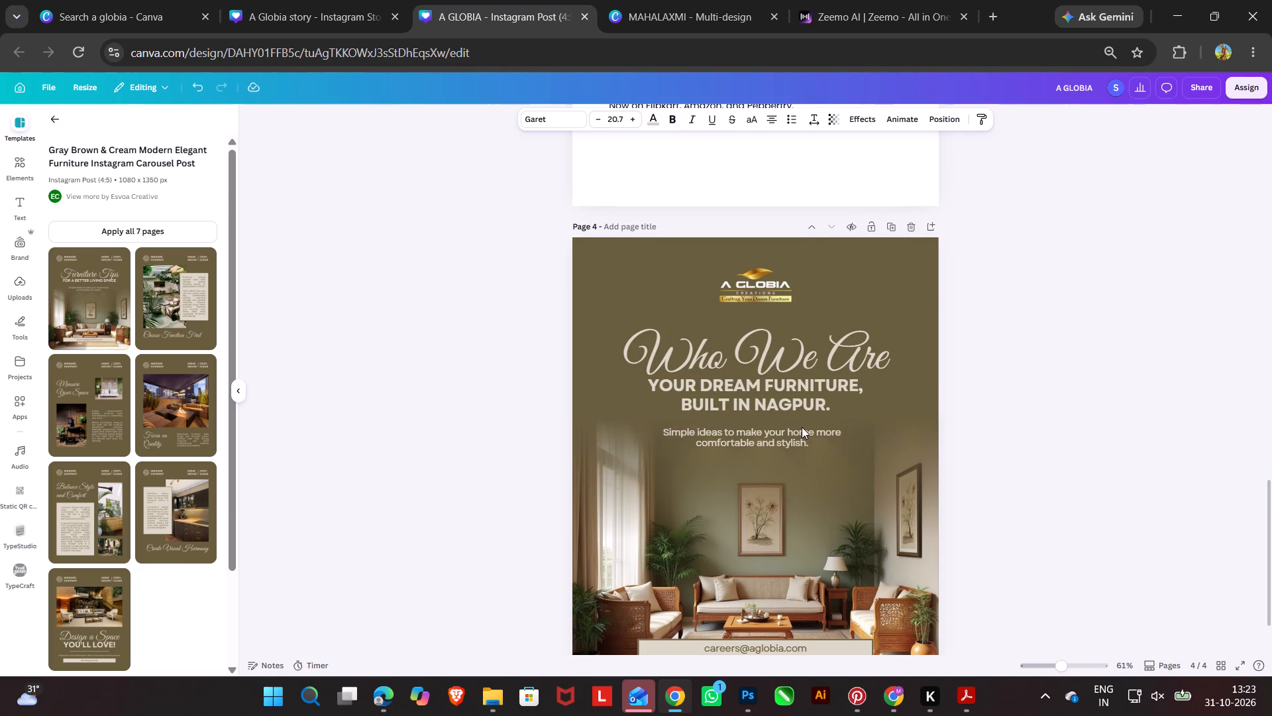
# Replace page 4's description with the copied Slide 1 line "A Globia Creations, founded 2015. Crafting Your Dream Furniture.".
pyautogui.scroll(4, 802, 427)
pyautogui.scroll(-1, 802, 427)
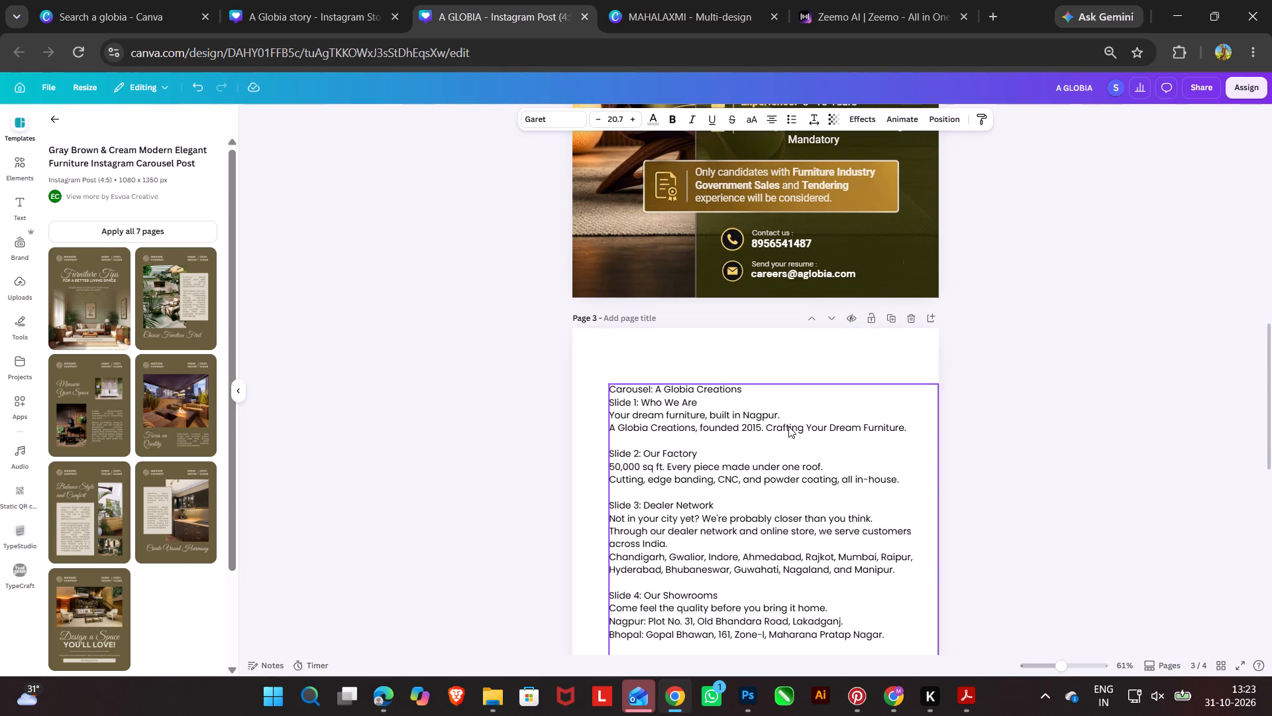
pyautogui.doubleClick(788, 426)
pyautogui.tripleClick(788, 426)
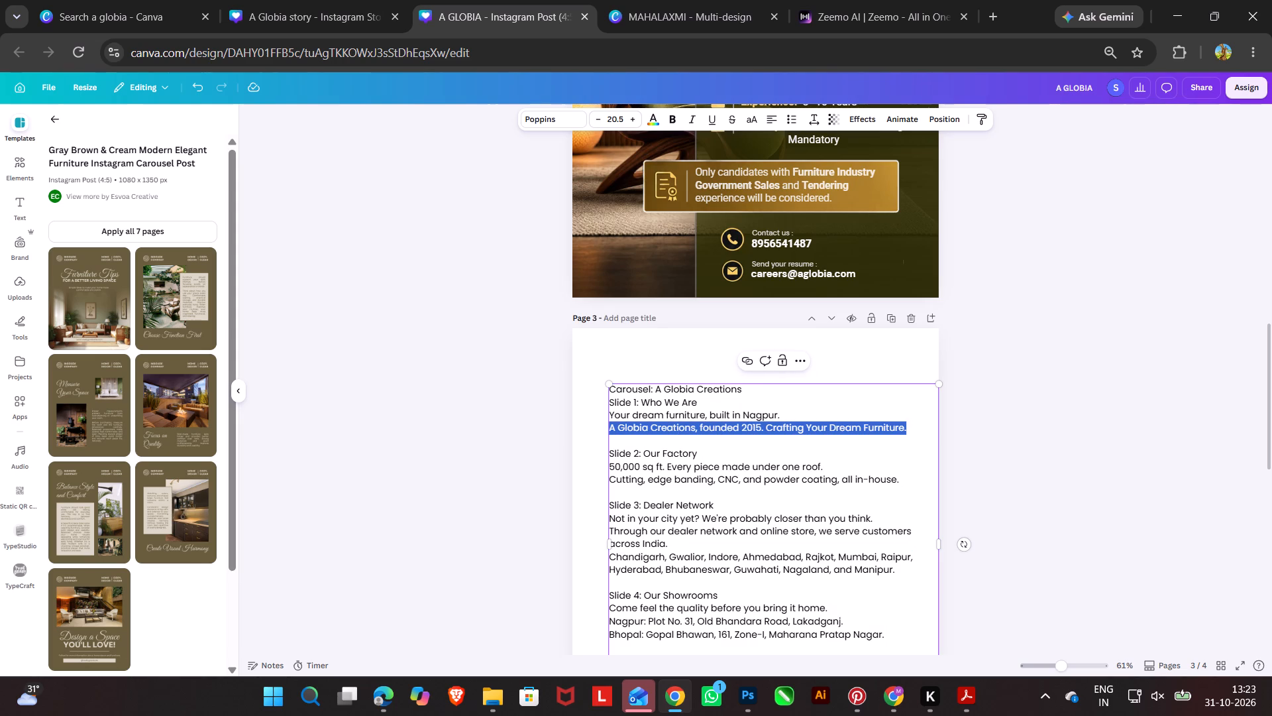
pyautogui.hotkey('ctrl', 'c')
pyautogui.click(1071, 527)
pyautogui.scroll(-5, 1032, 519)
pyautogui.doubleClick(772, 595)
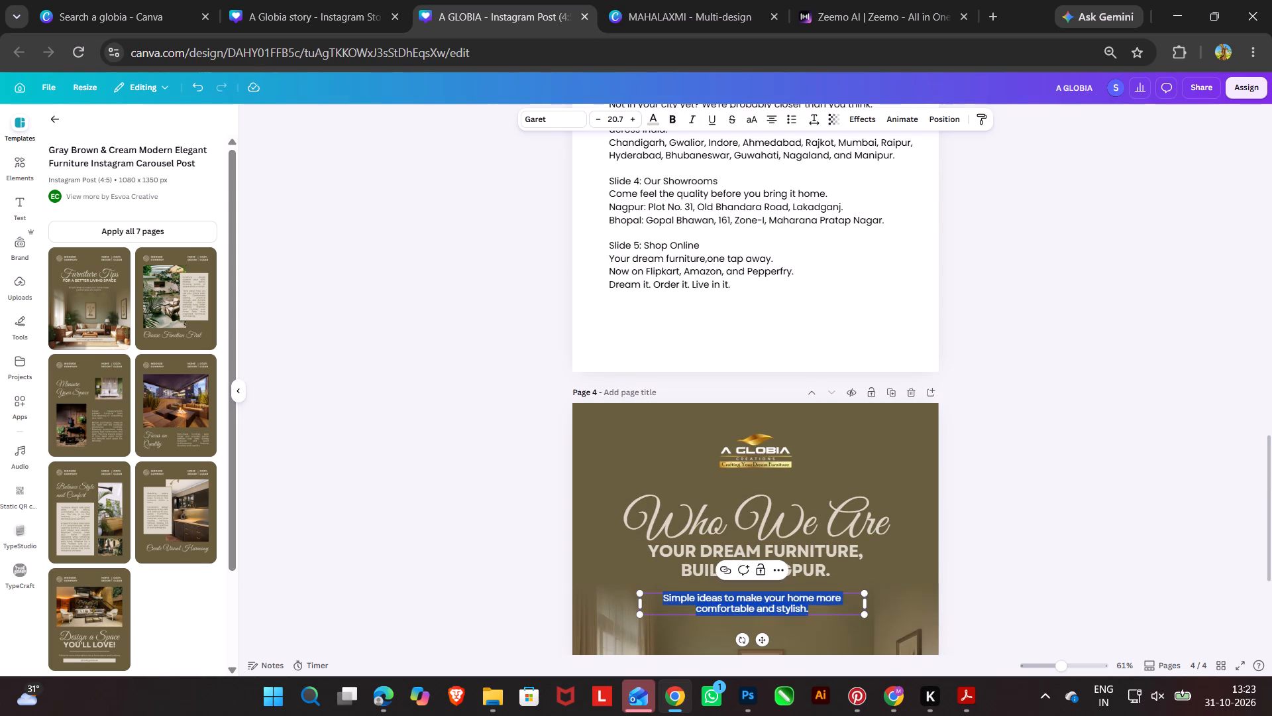
pyautogui.hotkey('ctrl', 'v')
pyautogui.doubleClick(1049, 553)
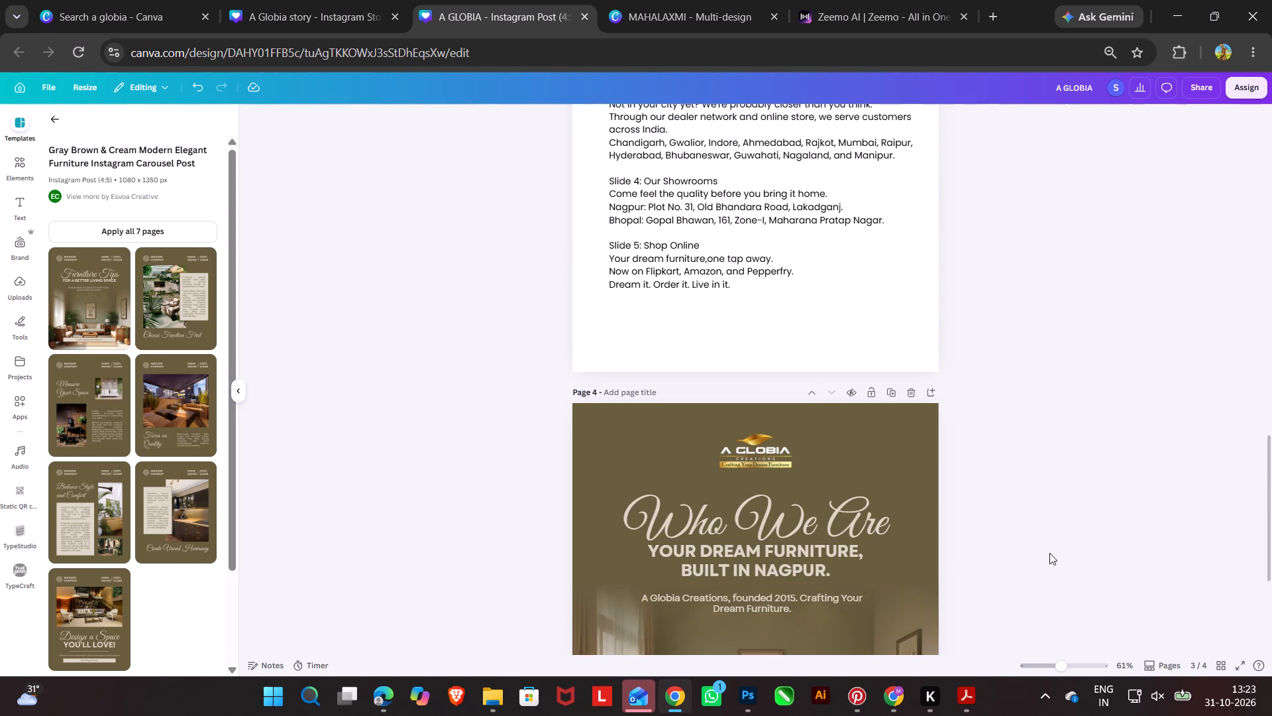
# Change the "Who We Are" heading's text colour on page 4 to white.
pyautogui.scroll(-5, 1045, 550)
pyautogui.scroll(1, 1044, 550)
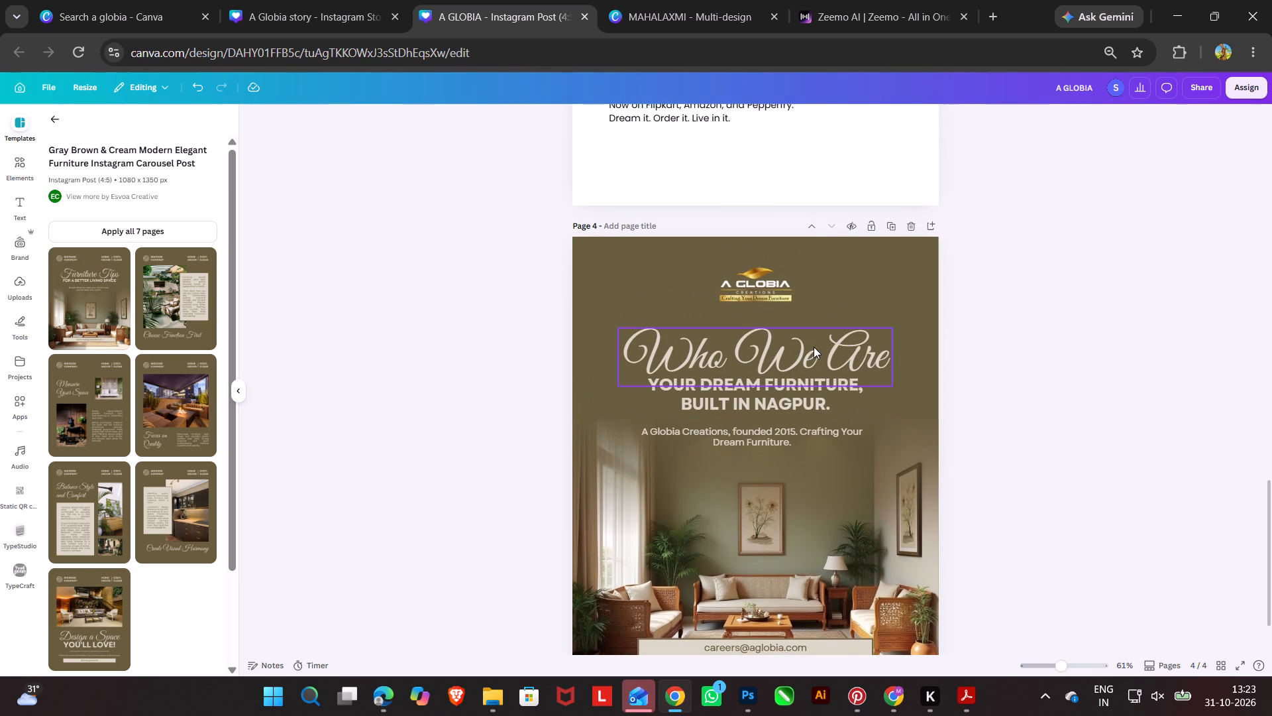
pyautogui.click(814, 347)
pyautogui.click(655, 119)
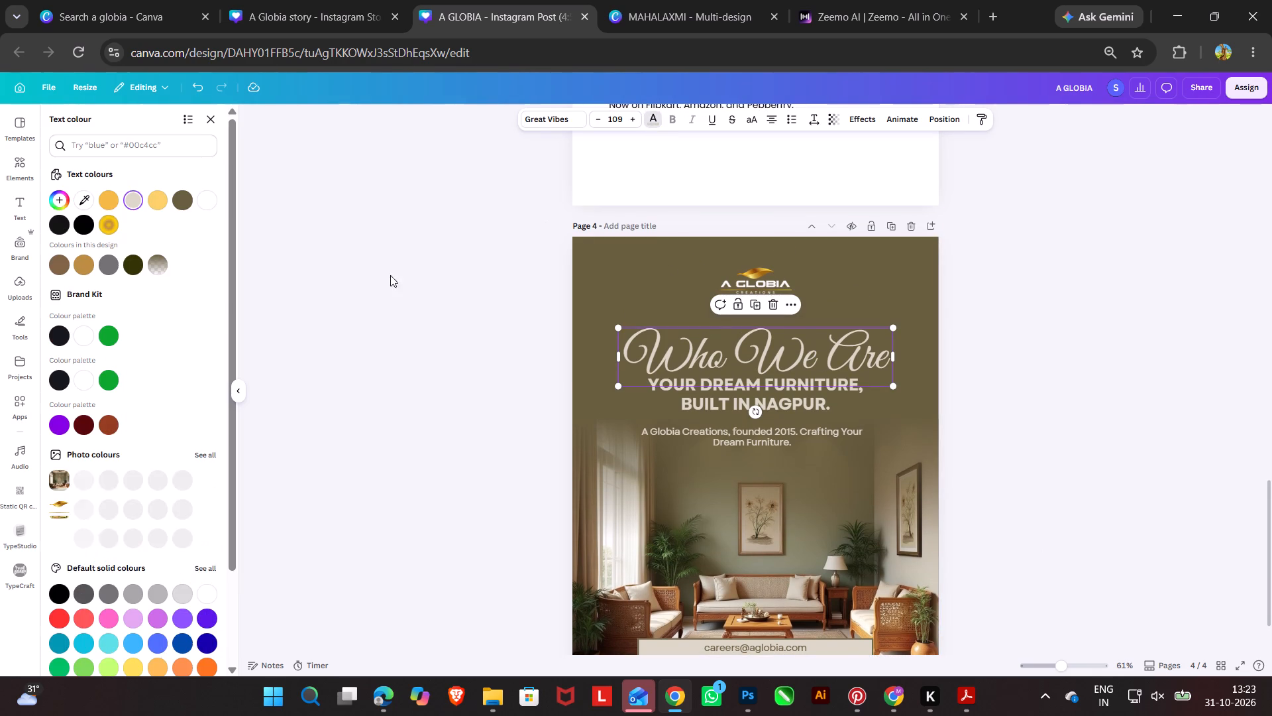
pyautogui.click(204, 200)
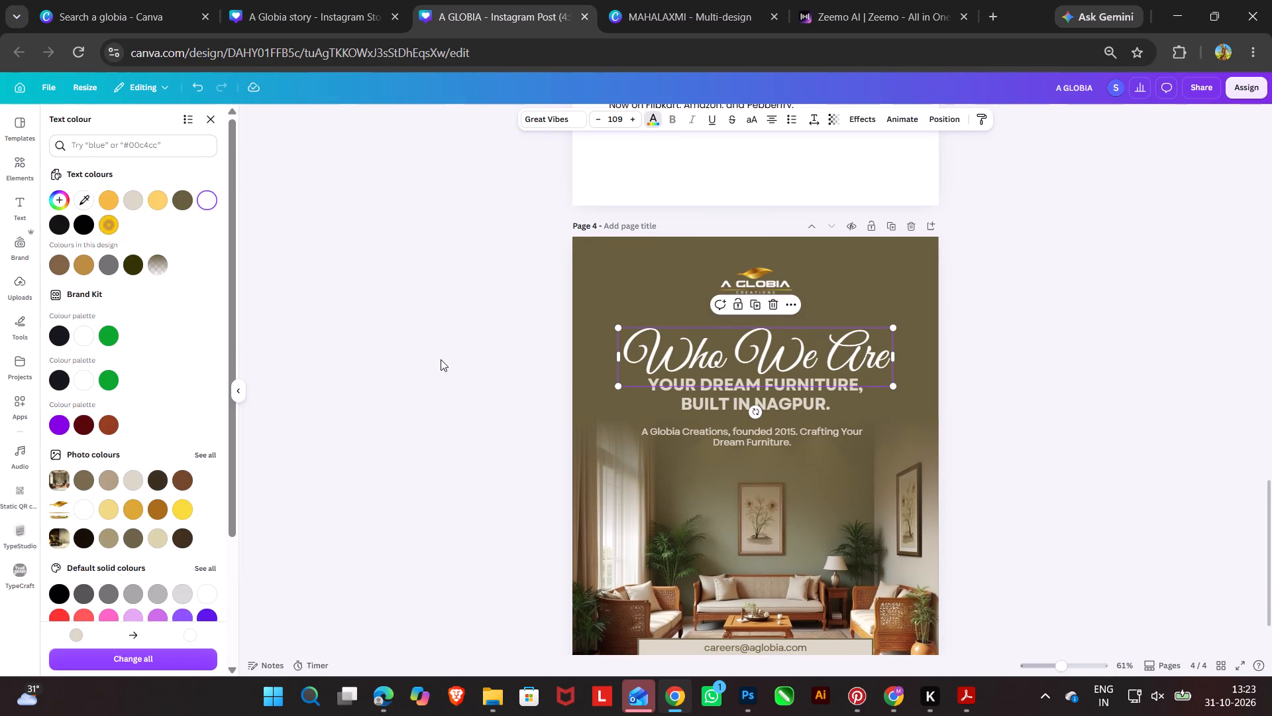
pyautogui.doubleClick(441, 359)
# Reduce the font size of the "Your dream furniture, built in Nagpur." subheading to 31.
pyautogui.click(762, 400)
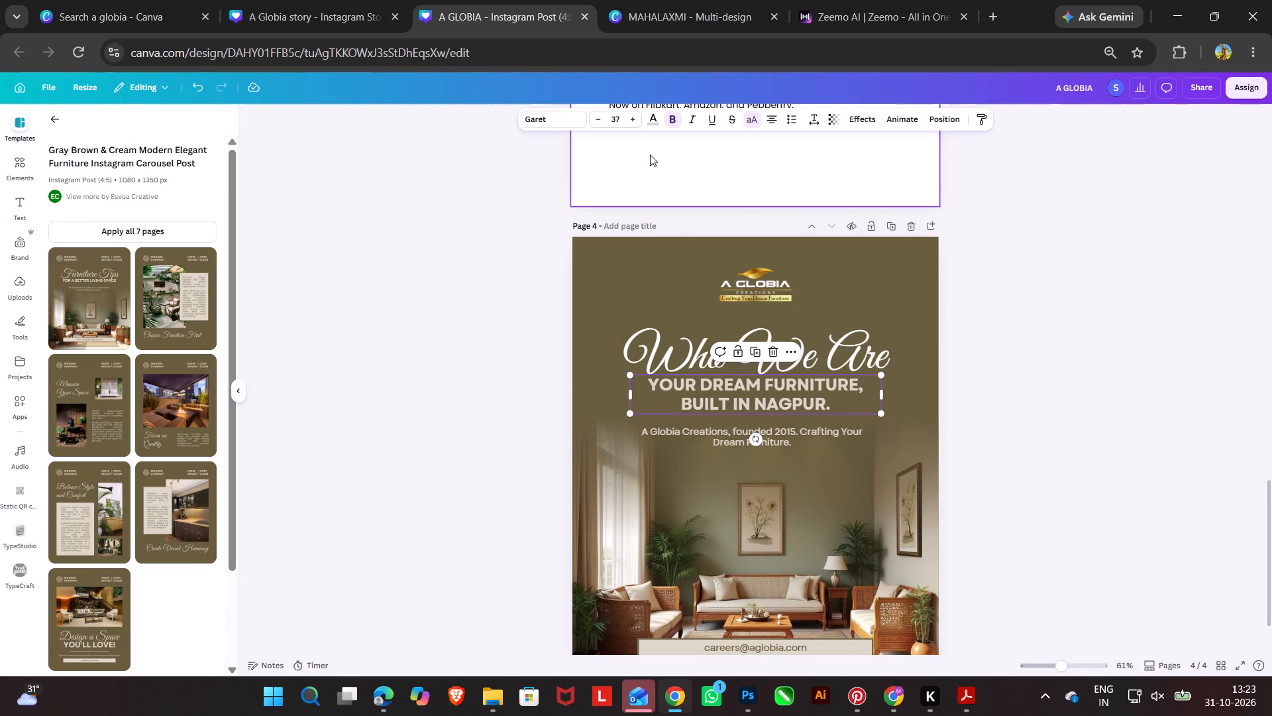
pyautogui.click(595, 118)
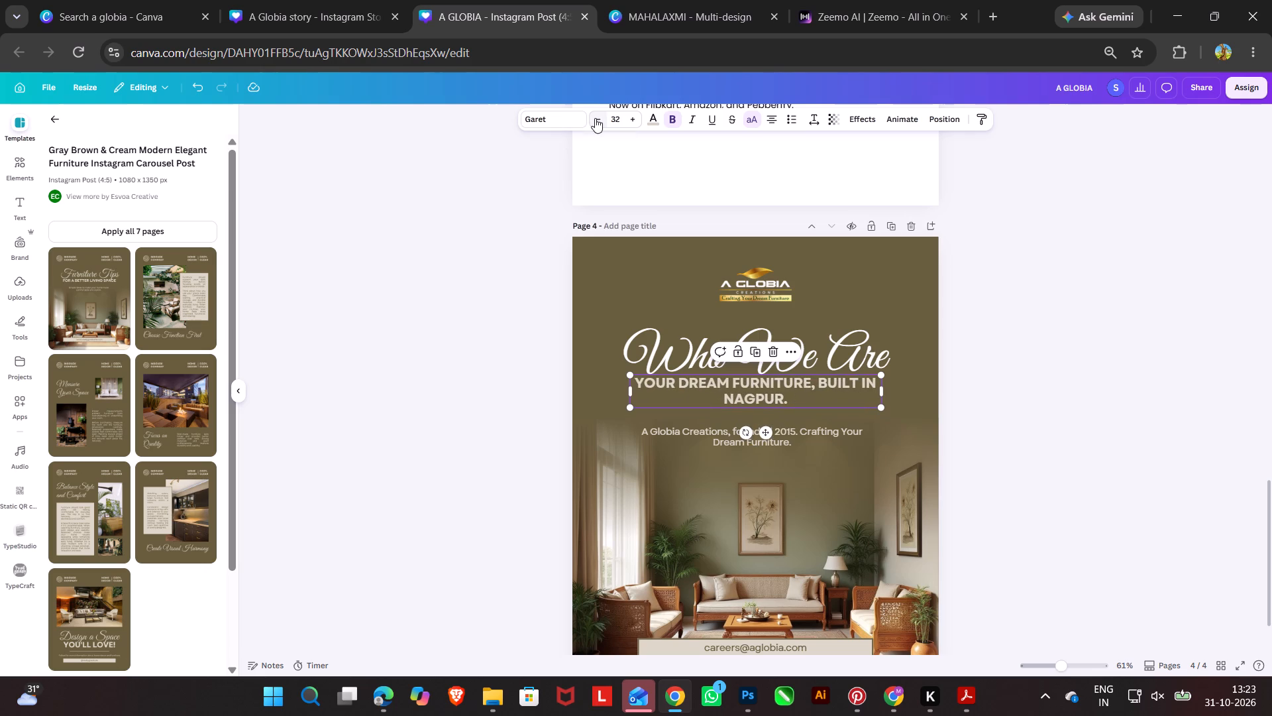
# Place the text cursor between "FURNITURE," and "BUILT" in page 4's subheading.
pyautogui.click(823, 385)
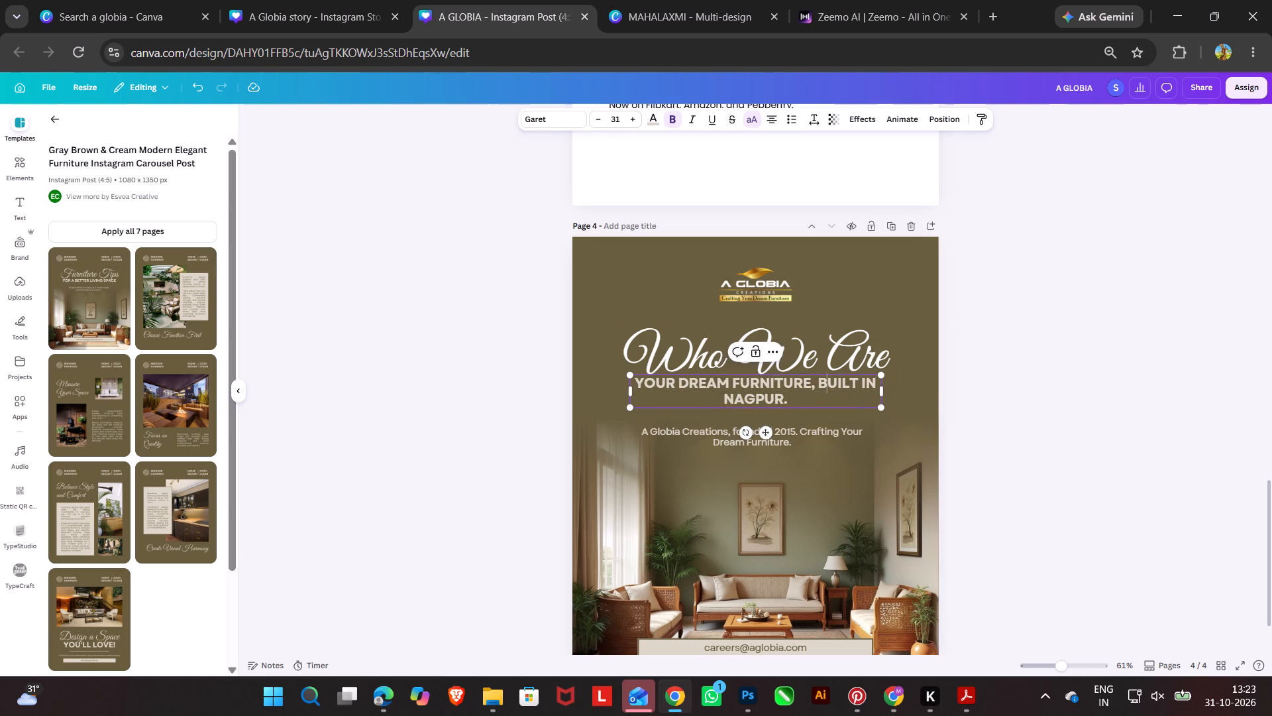
pyautogui.click(816, 383)
pyautogui.press('Right')
# Break page 4's subheading into two lines, with "BUILT IN NAGPUR." starting the second line.
pyautogui.press('BackSpace')
pyautogui.press('Return')
pyautogui.doubleClick(1081, 422)
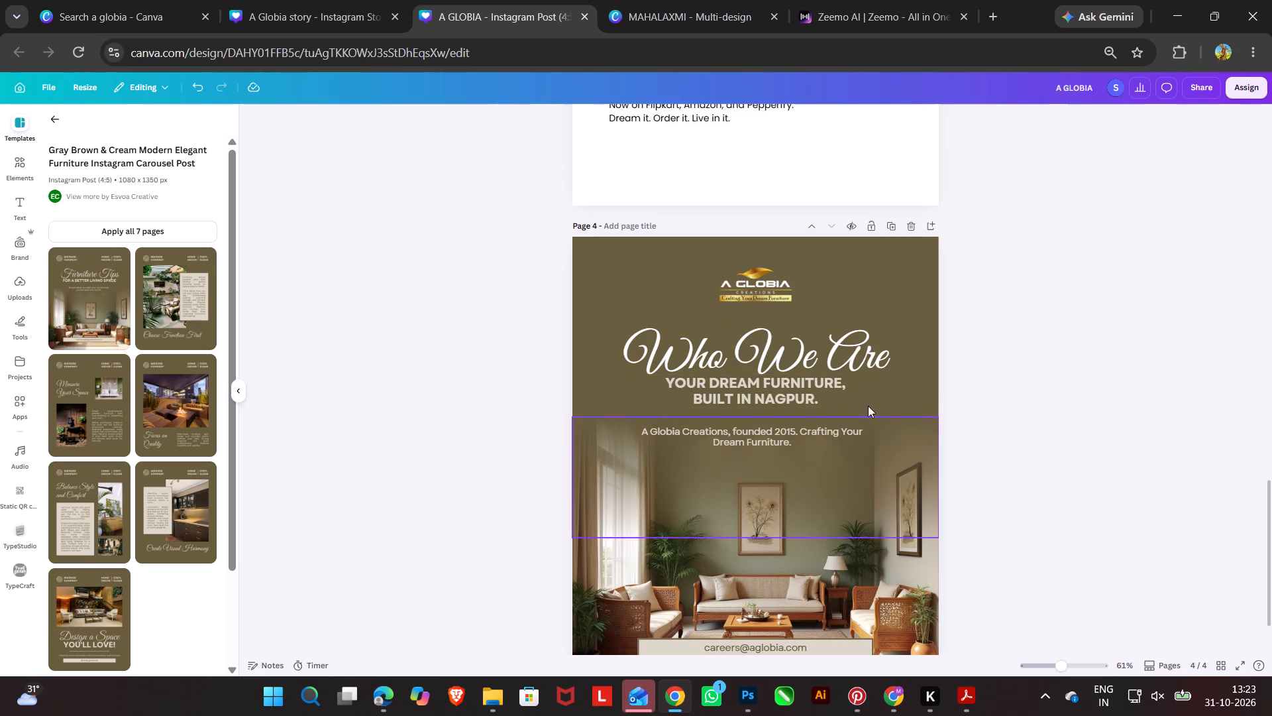
# Nudge the two-line subheading on page 4 slightly down, away from the "Who We Are" heading.
pyautogui.click(802, 395)
pyautogui.press('Down')
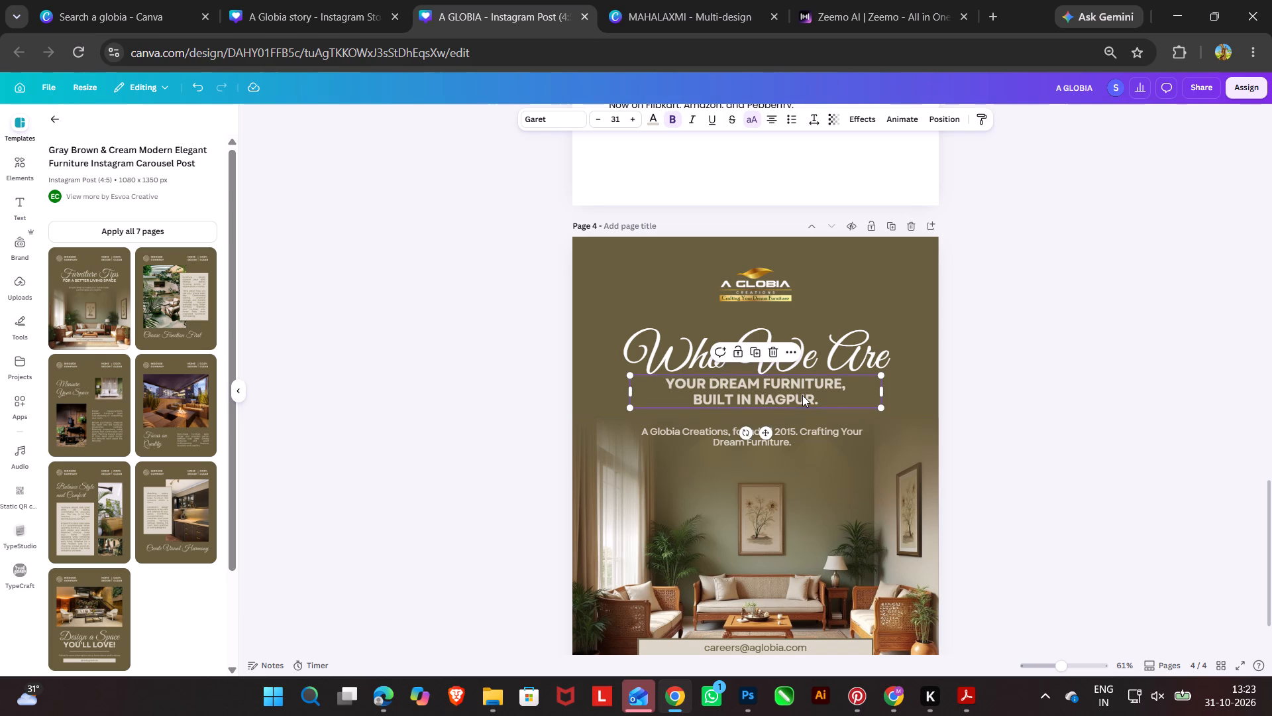
pyautogui.doubleClick(1123, 398)
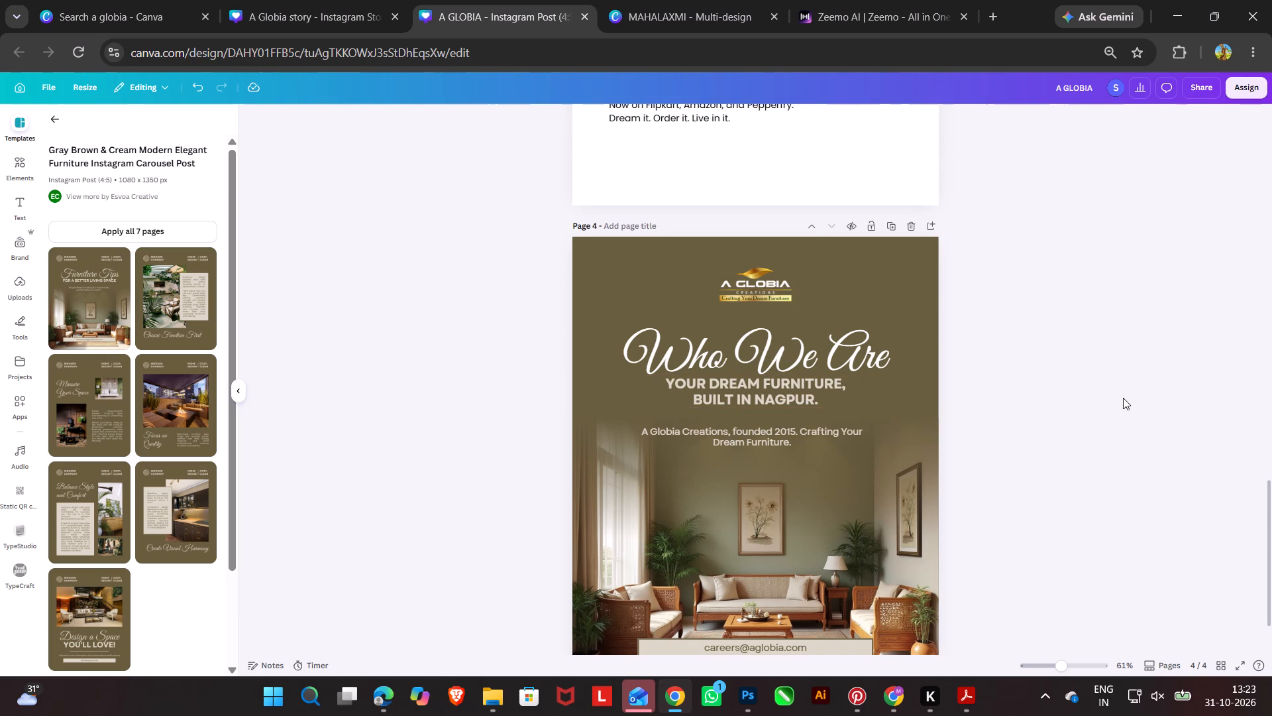
# Delete the living-room photo from the lower part of page 4.
pyautogui.scroll(-2, 1124, 397)
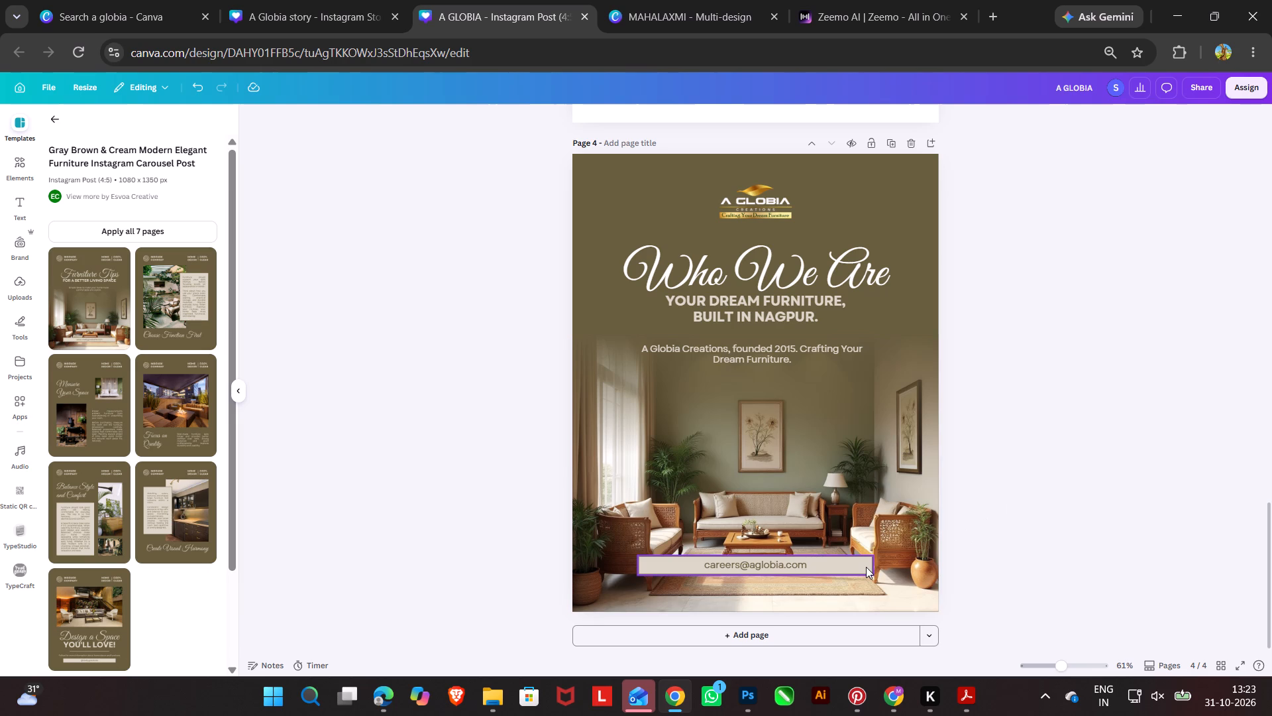
pyautogui.click(1049, 385)
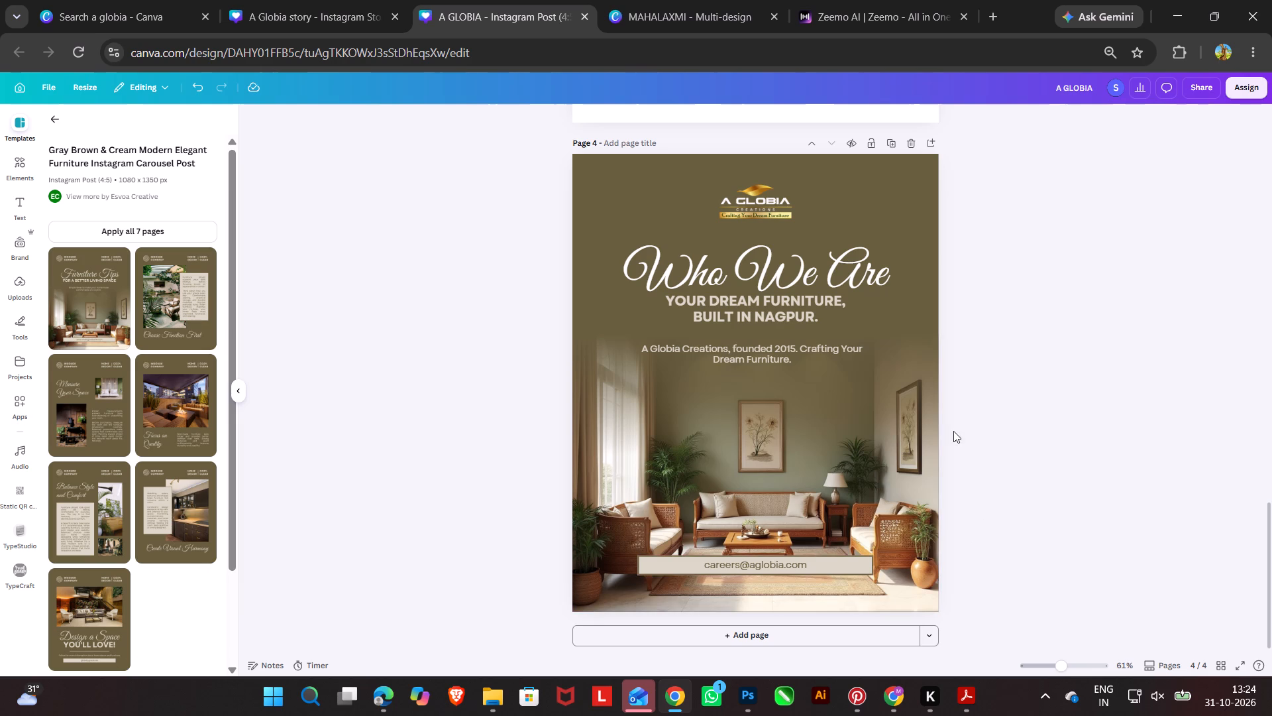
pyautogui.click(884, 486)
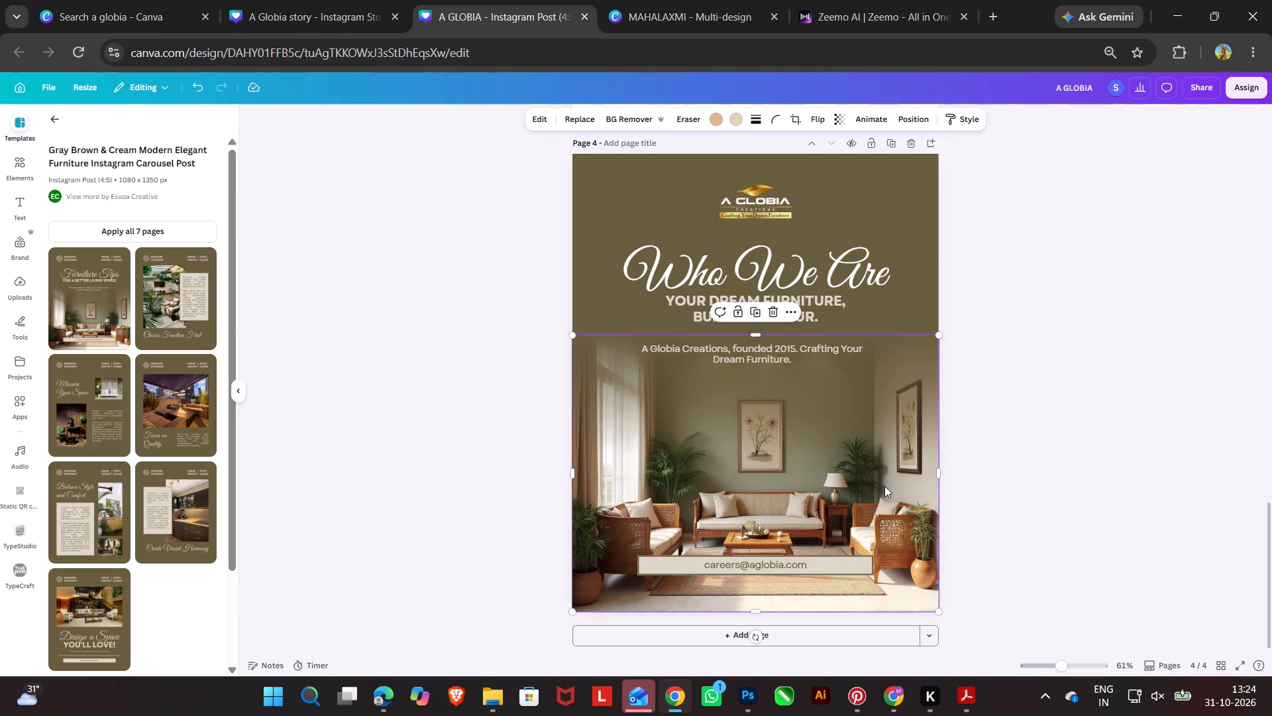
pyautogui.click(772, 310)
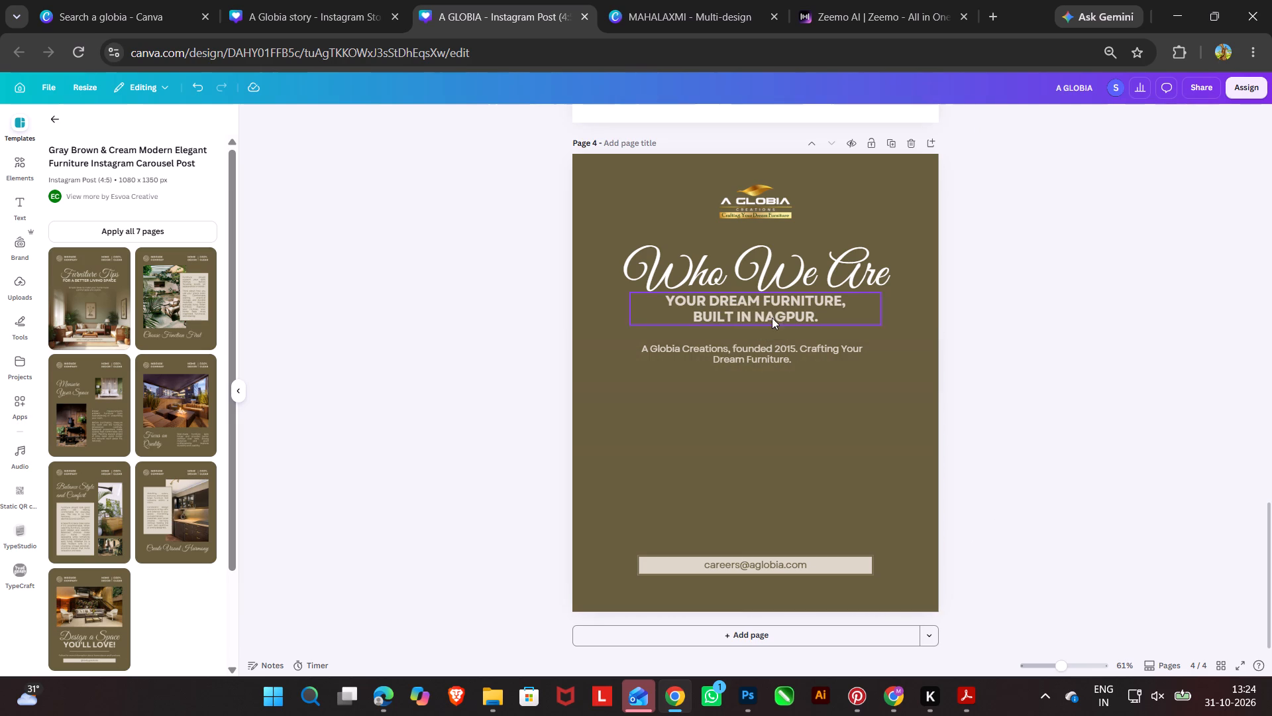
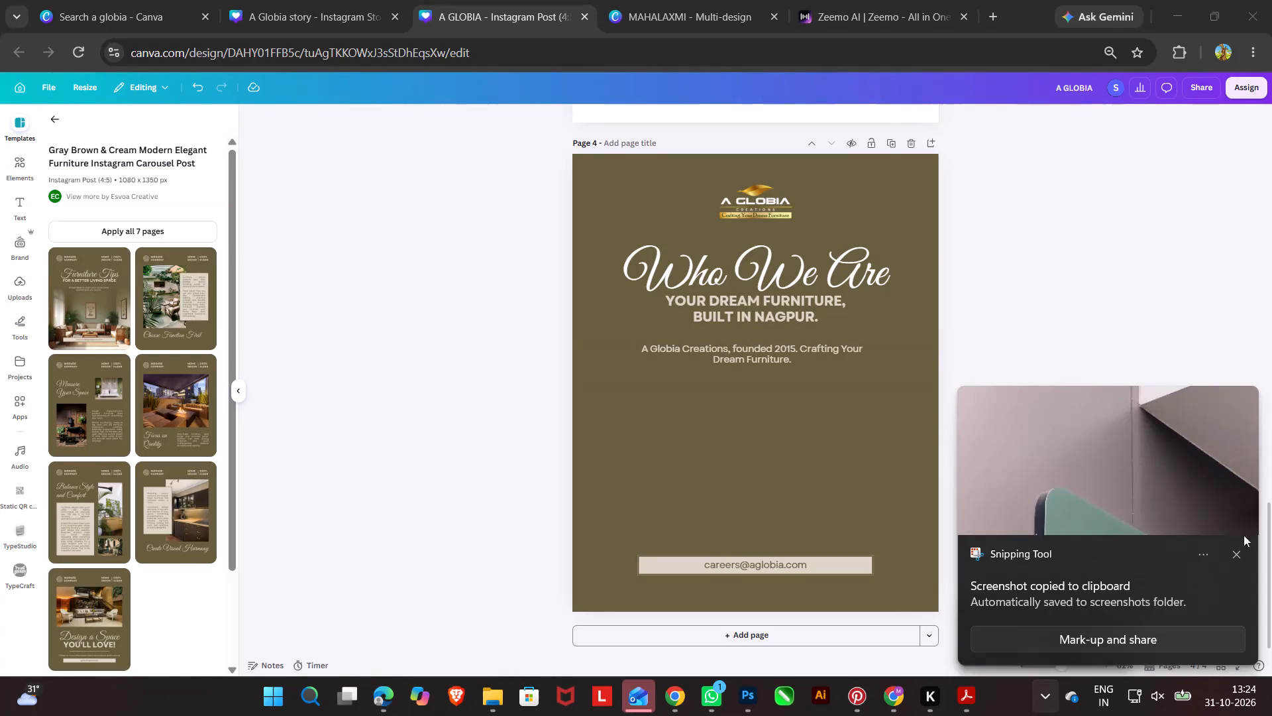
# Dismiss the screenshot notification and paste the copied image of the green MBL sign onto page 4.
pyautogui.click(1234, 552)
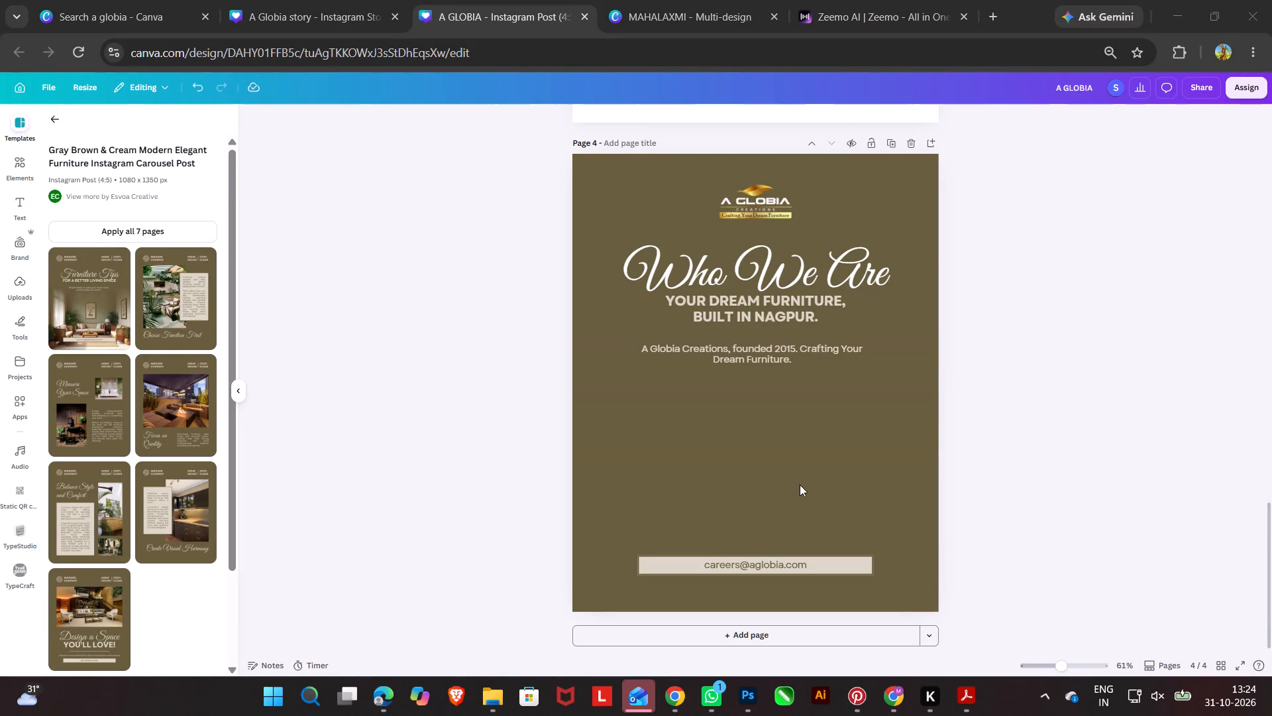
pyautogui.click(789, 476)
pyautogui.hotkey('ctrl', 'v')
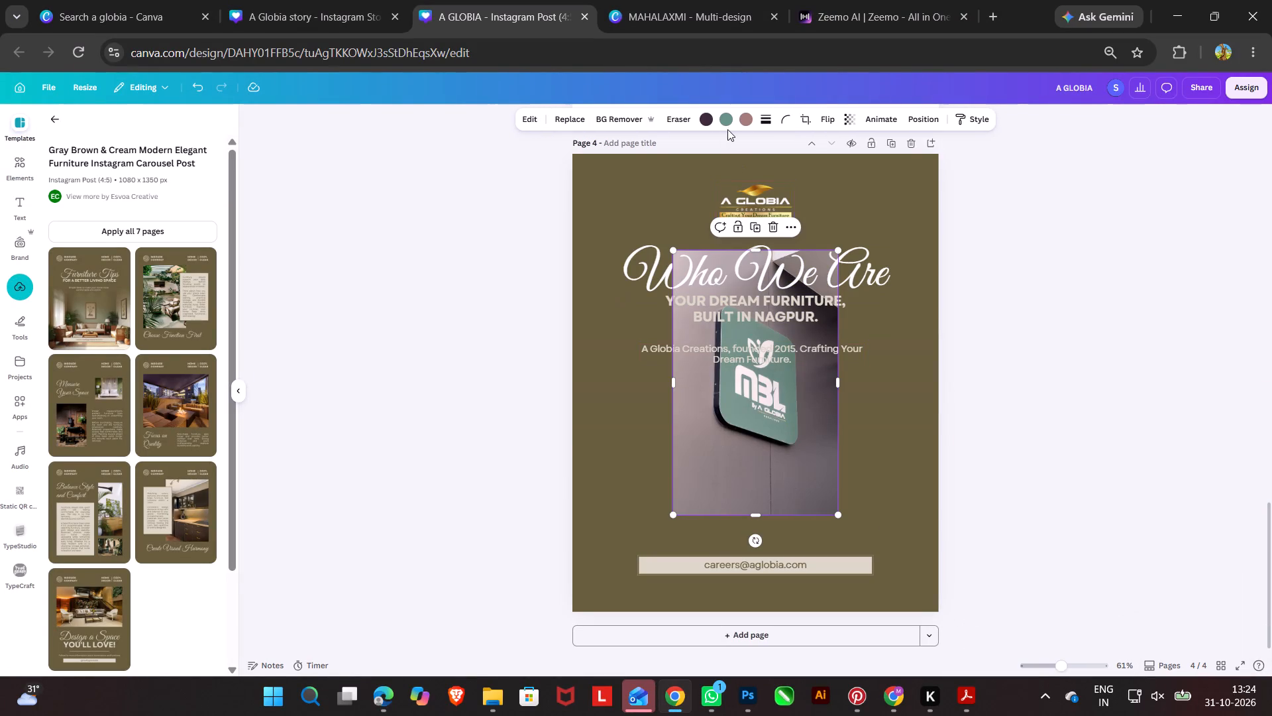
# Open the pasted sign image's green colour for editing and activate the eyedropper to sample a colour from the screen.
pyautogui.click(725, 125)
pyautogui.click(85, 202)
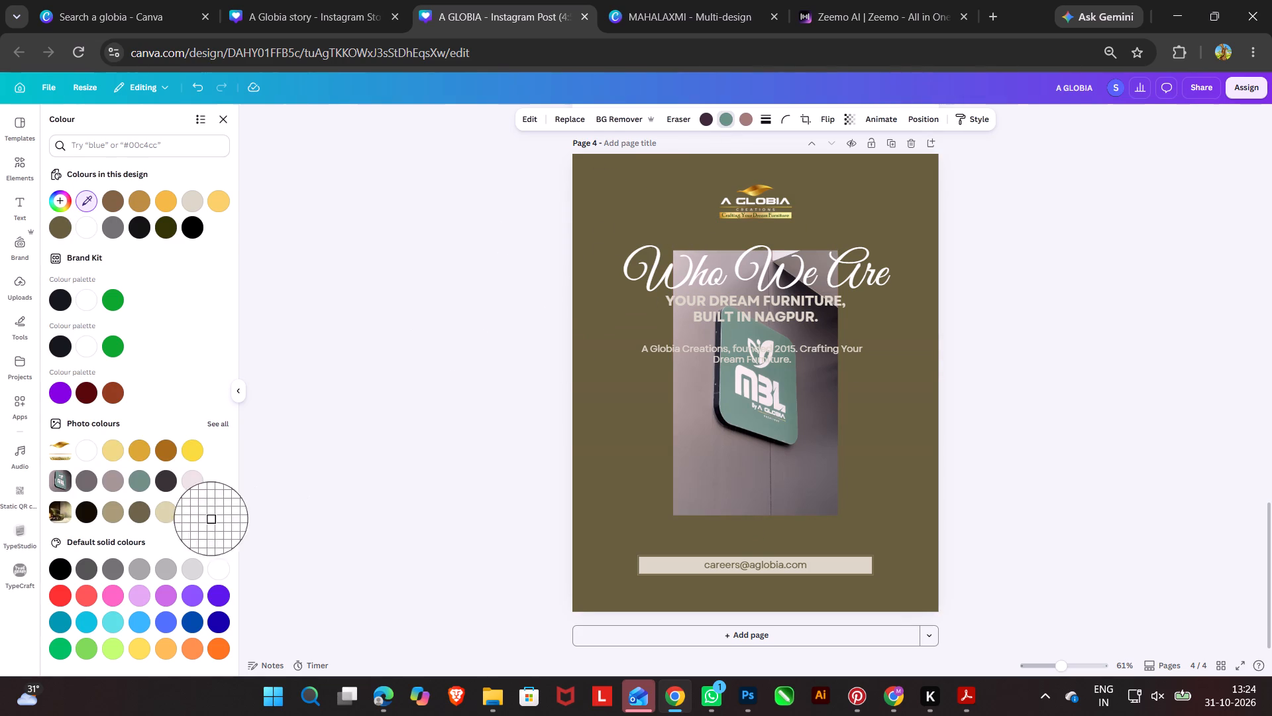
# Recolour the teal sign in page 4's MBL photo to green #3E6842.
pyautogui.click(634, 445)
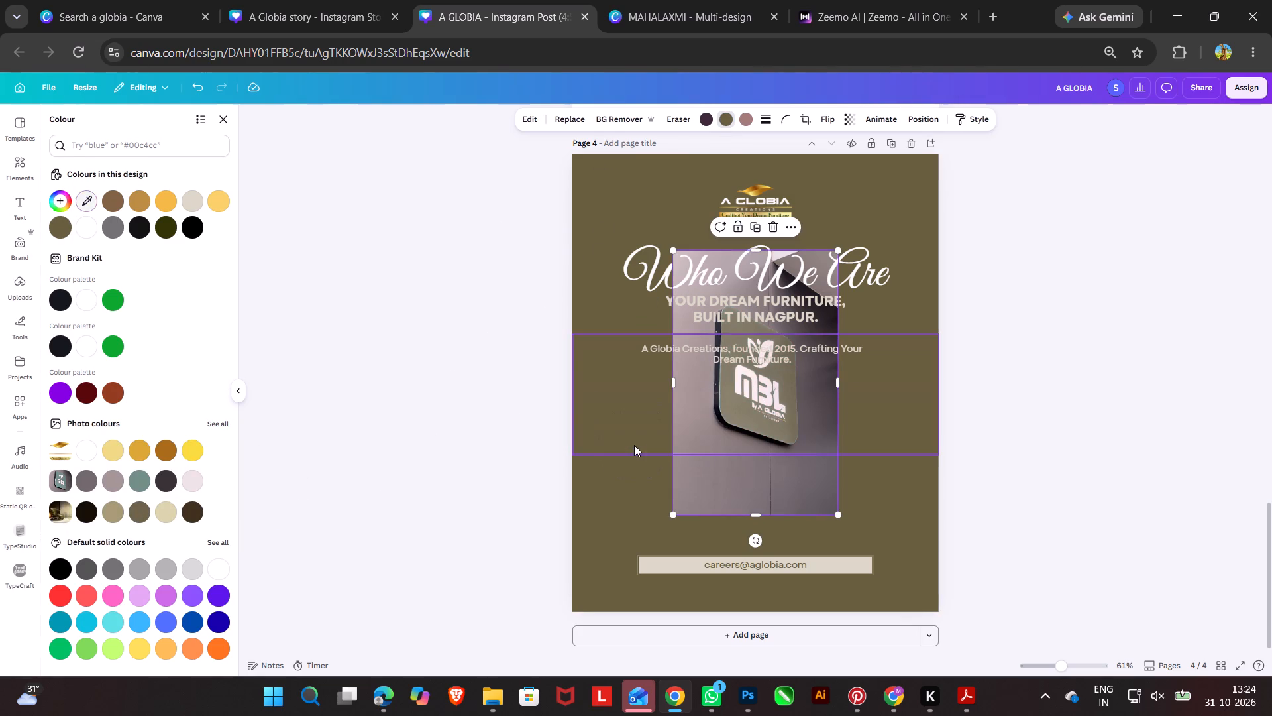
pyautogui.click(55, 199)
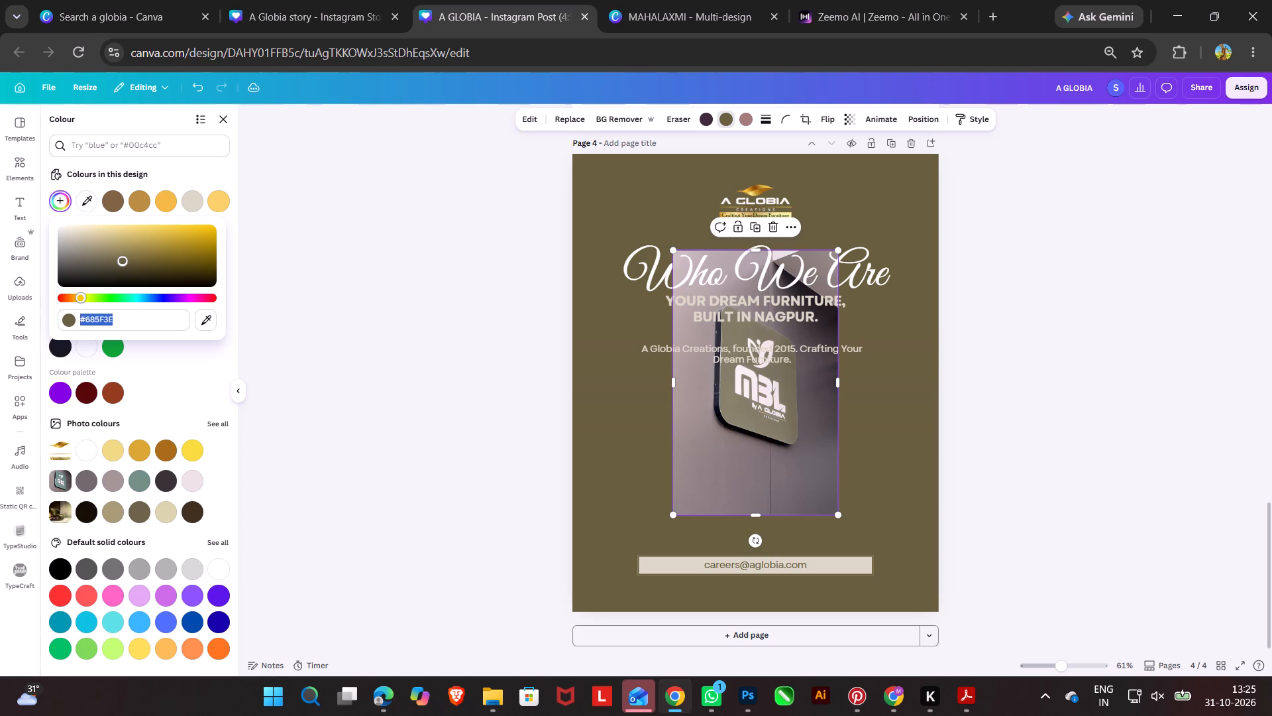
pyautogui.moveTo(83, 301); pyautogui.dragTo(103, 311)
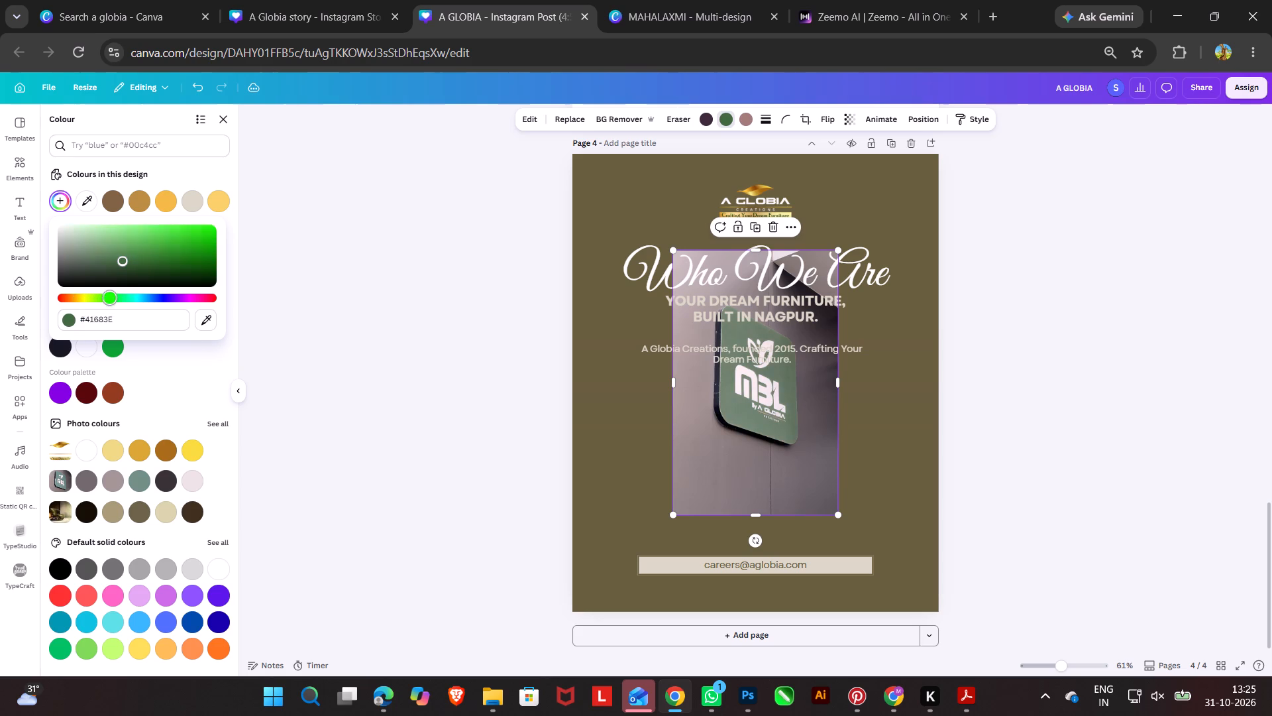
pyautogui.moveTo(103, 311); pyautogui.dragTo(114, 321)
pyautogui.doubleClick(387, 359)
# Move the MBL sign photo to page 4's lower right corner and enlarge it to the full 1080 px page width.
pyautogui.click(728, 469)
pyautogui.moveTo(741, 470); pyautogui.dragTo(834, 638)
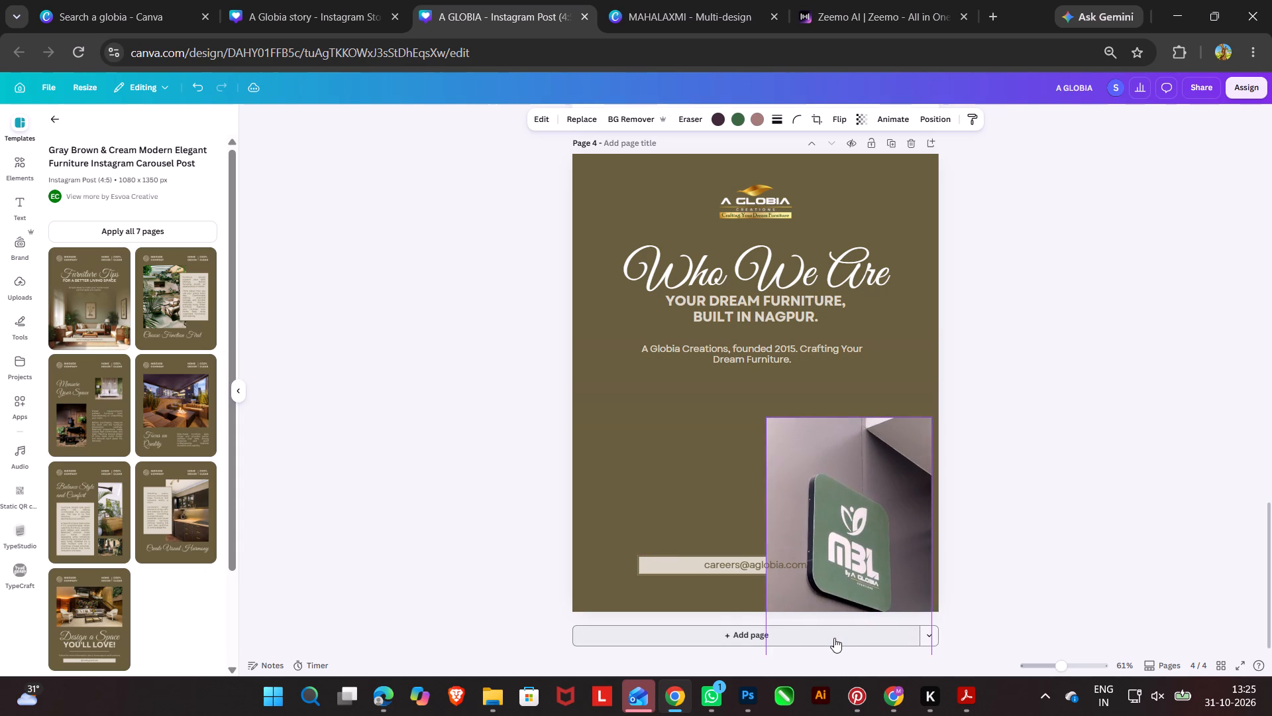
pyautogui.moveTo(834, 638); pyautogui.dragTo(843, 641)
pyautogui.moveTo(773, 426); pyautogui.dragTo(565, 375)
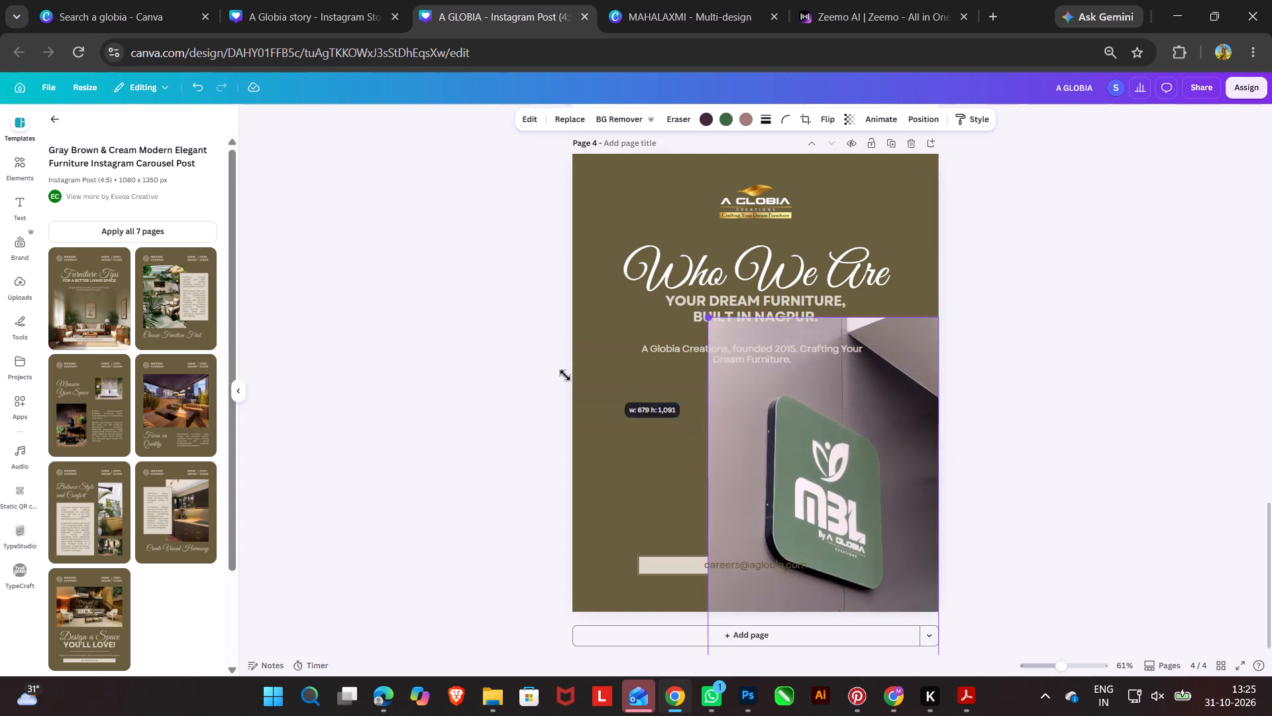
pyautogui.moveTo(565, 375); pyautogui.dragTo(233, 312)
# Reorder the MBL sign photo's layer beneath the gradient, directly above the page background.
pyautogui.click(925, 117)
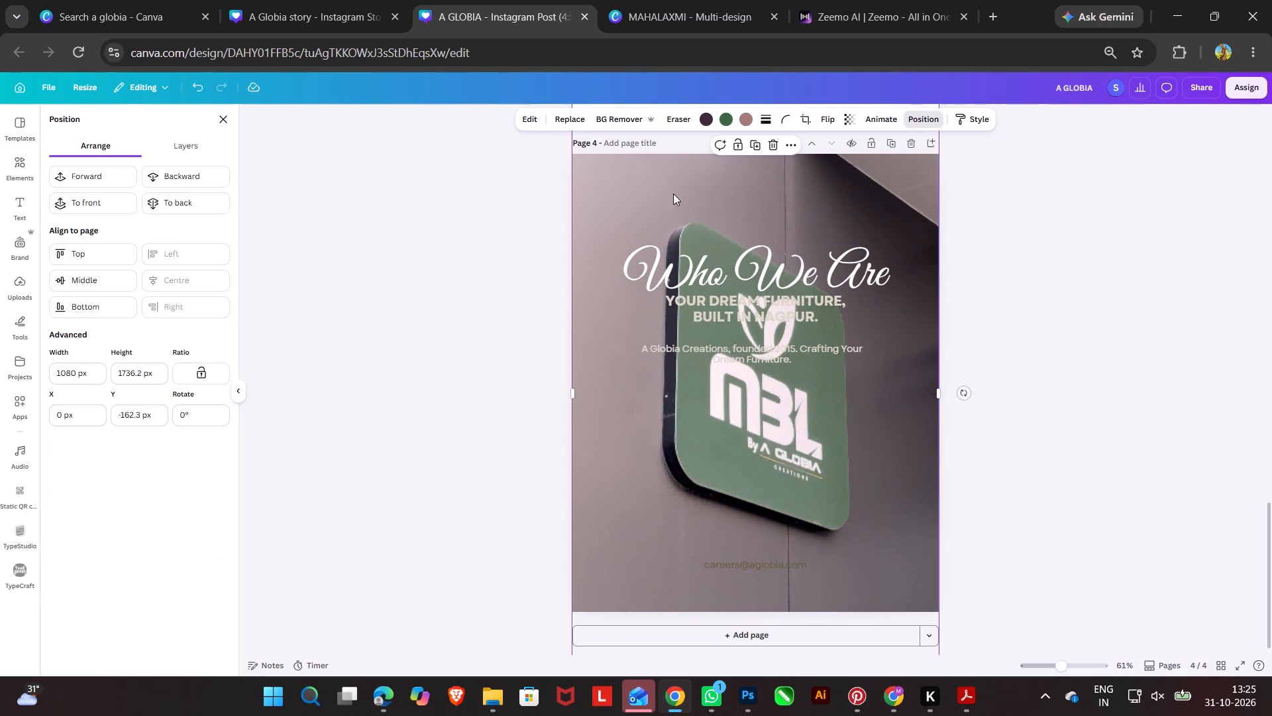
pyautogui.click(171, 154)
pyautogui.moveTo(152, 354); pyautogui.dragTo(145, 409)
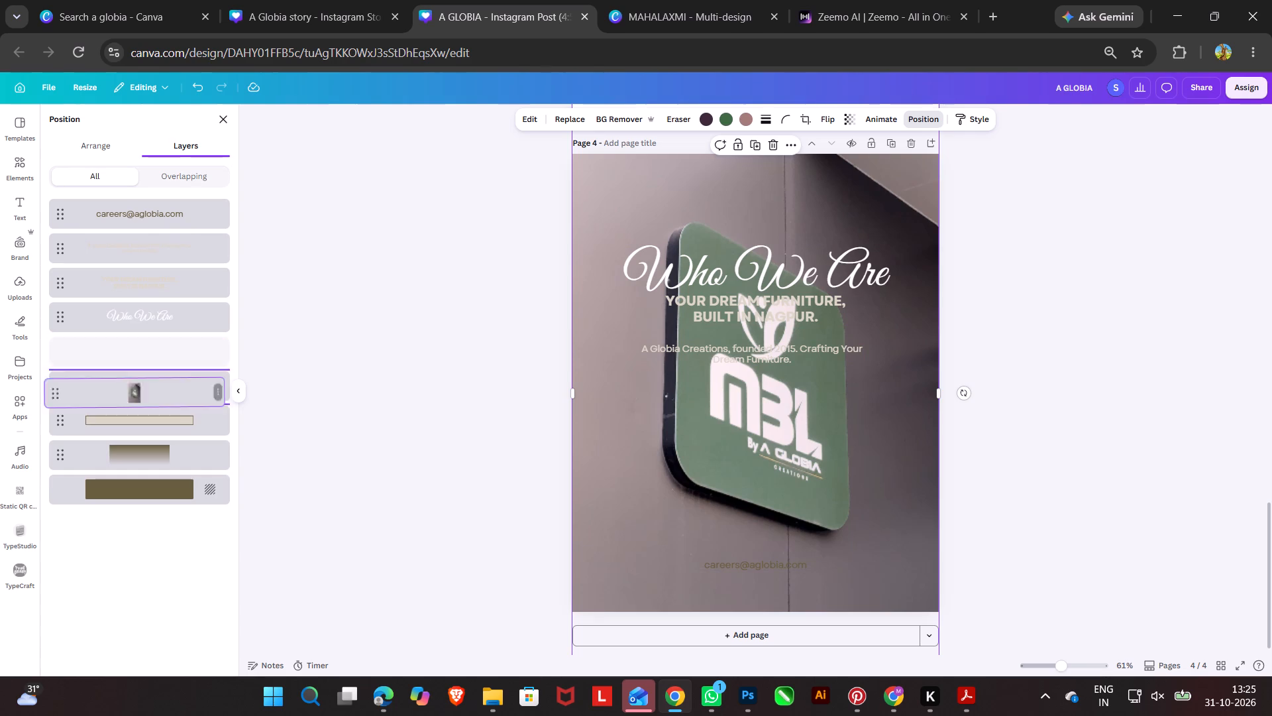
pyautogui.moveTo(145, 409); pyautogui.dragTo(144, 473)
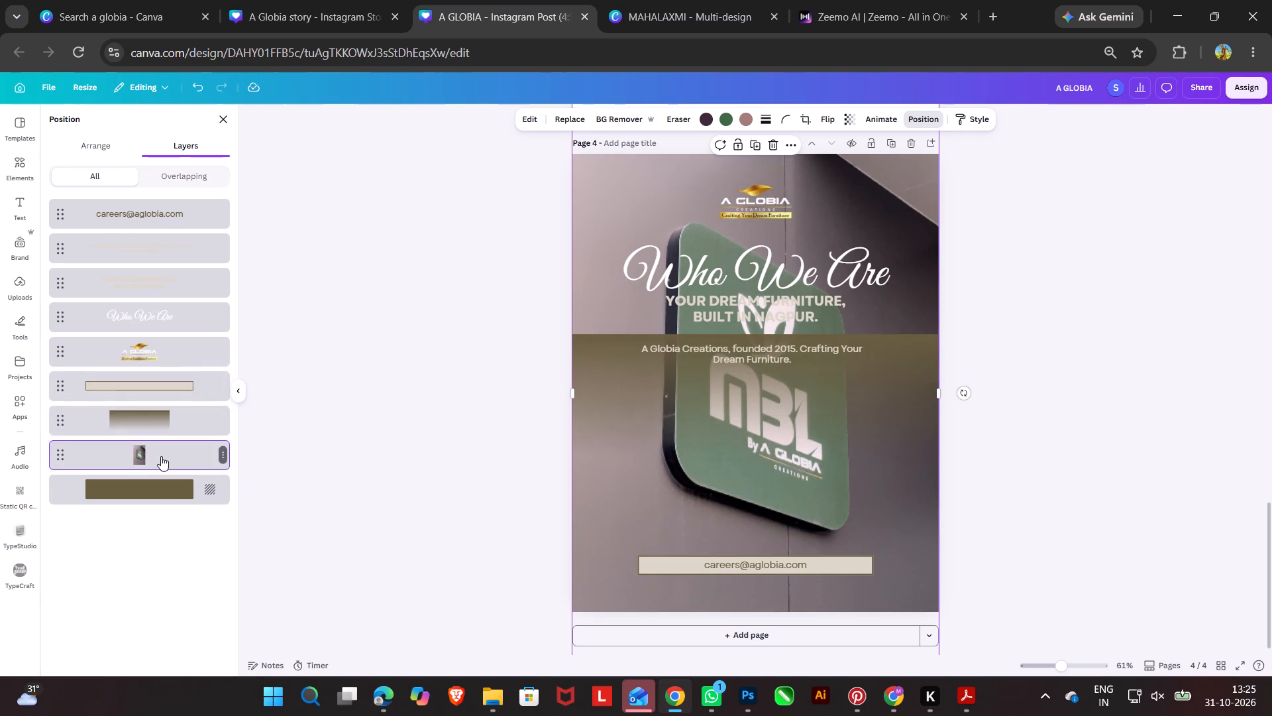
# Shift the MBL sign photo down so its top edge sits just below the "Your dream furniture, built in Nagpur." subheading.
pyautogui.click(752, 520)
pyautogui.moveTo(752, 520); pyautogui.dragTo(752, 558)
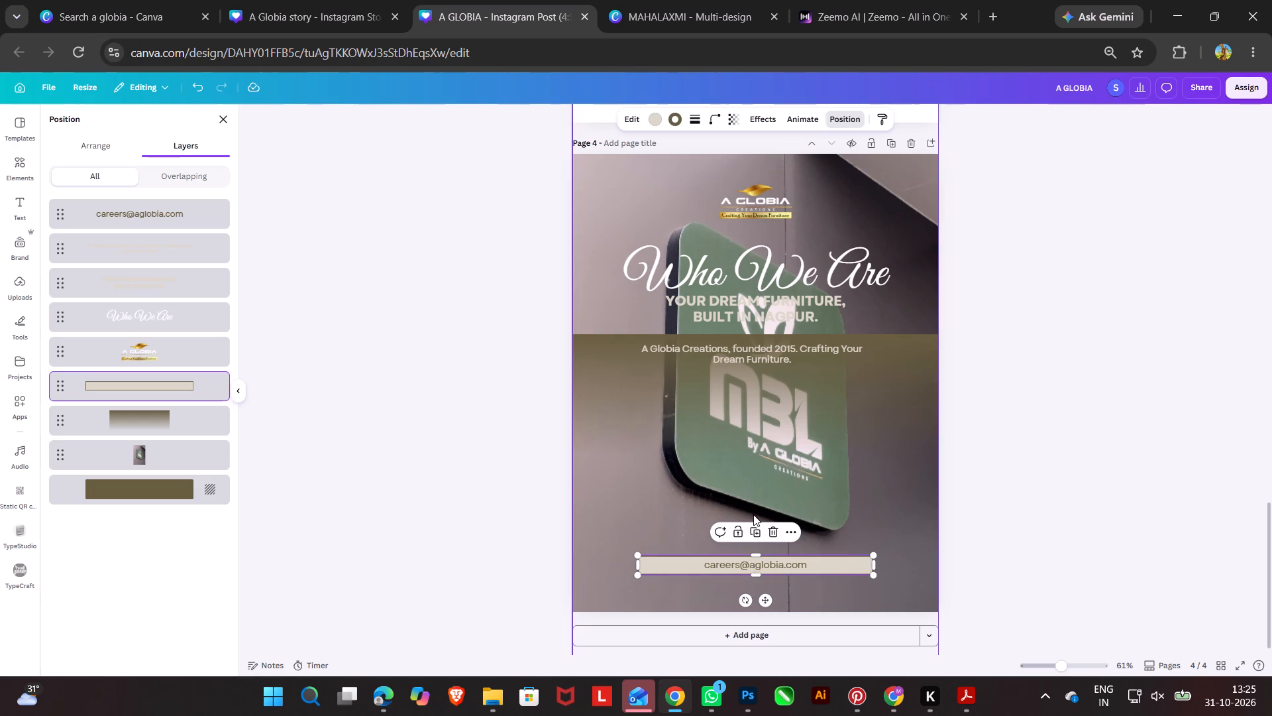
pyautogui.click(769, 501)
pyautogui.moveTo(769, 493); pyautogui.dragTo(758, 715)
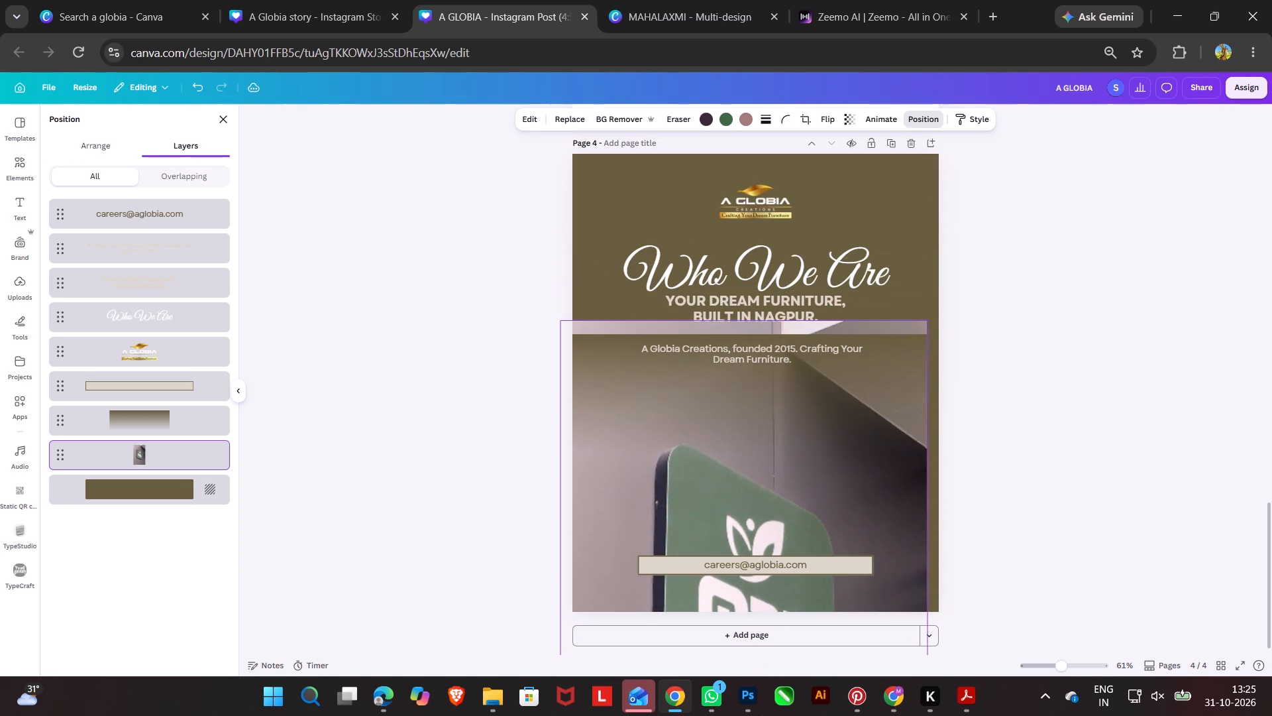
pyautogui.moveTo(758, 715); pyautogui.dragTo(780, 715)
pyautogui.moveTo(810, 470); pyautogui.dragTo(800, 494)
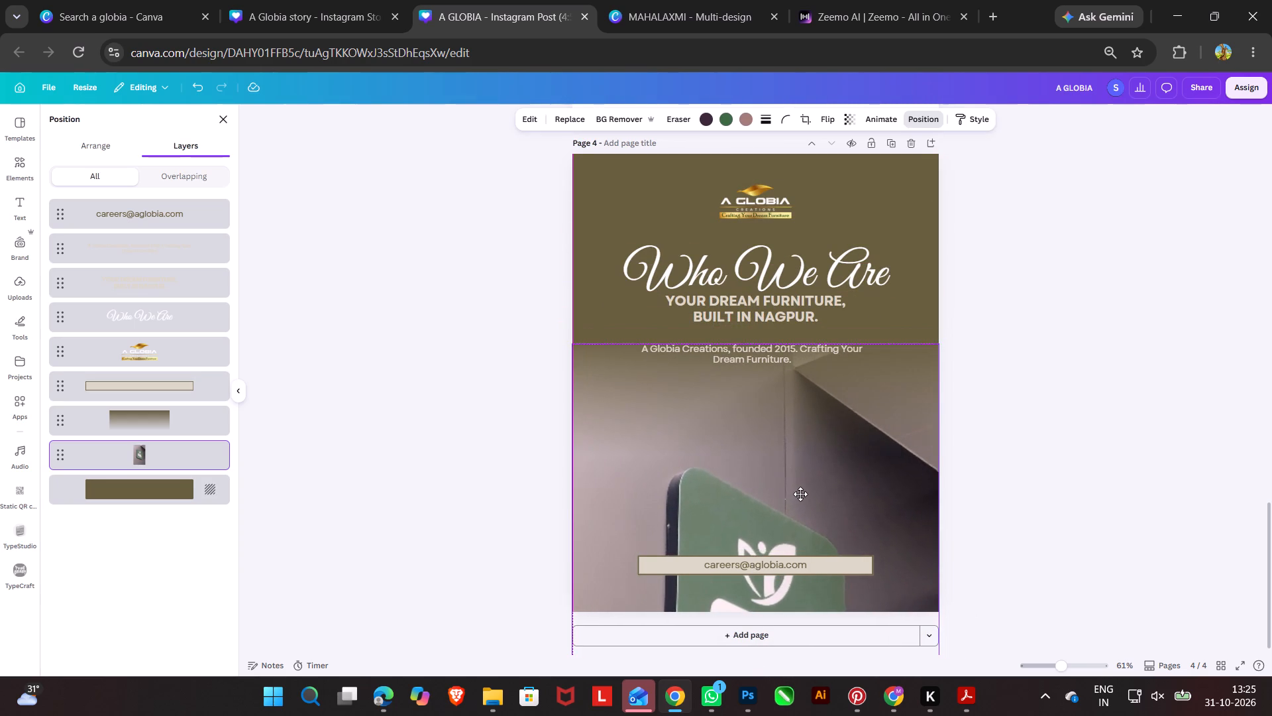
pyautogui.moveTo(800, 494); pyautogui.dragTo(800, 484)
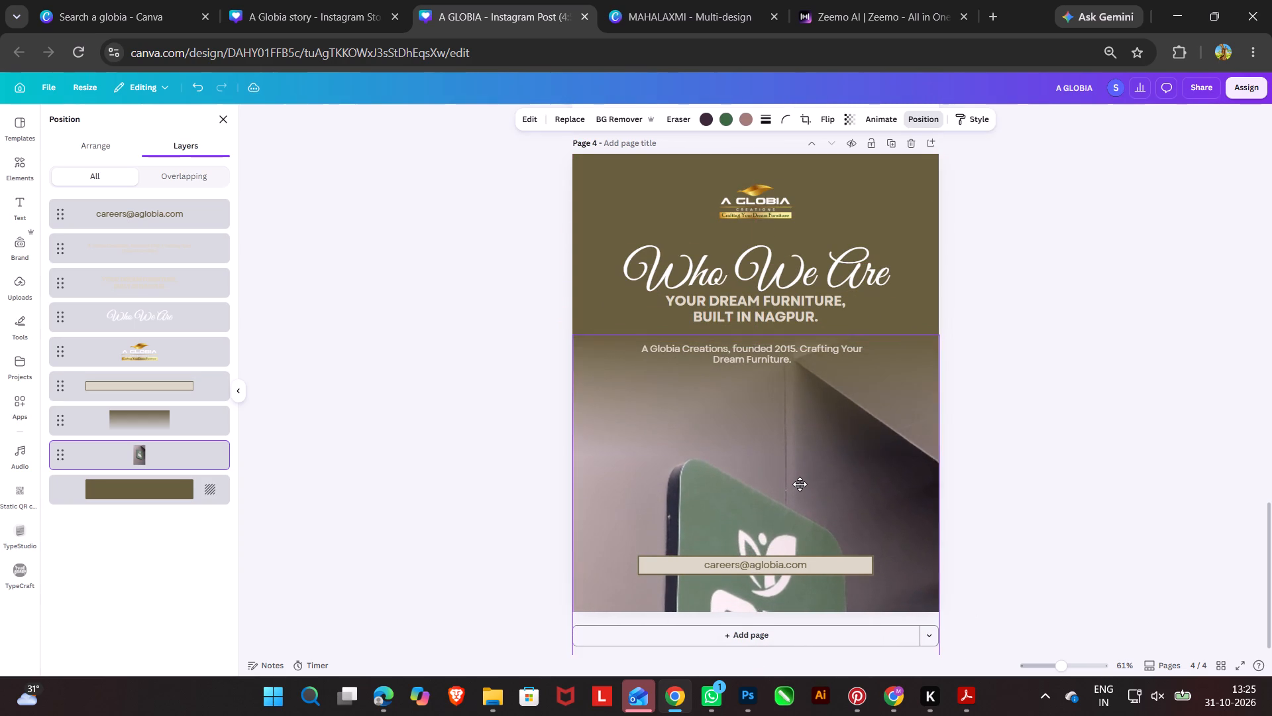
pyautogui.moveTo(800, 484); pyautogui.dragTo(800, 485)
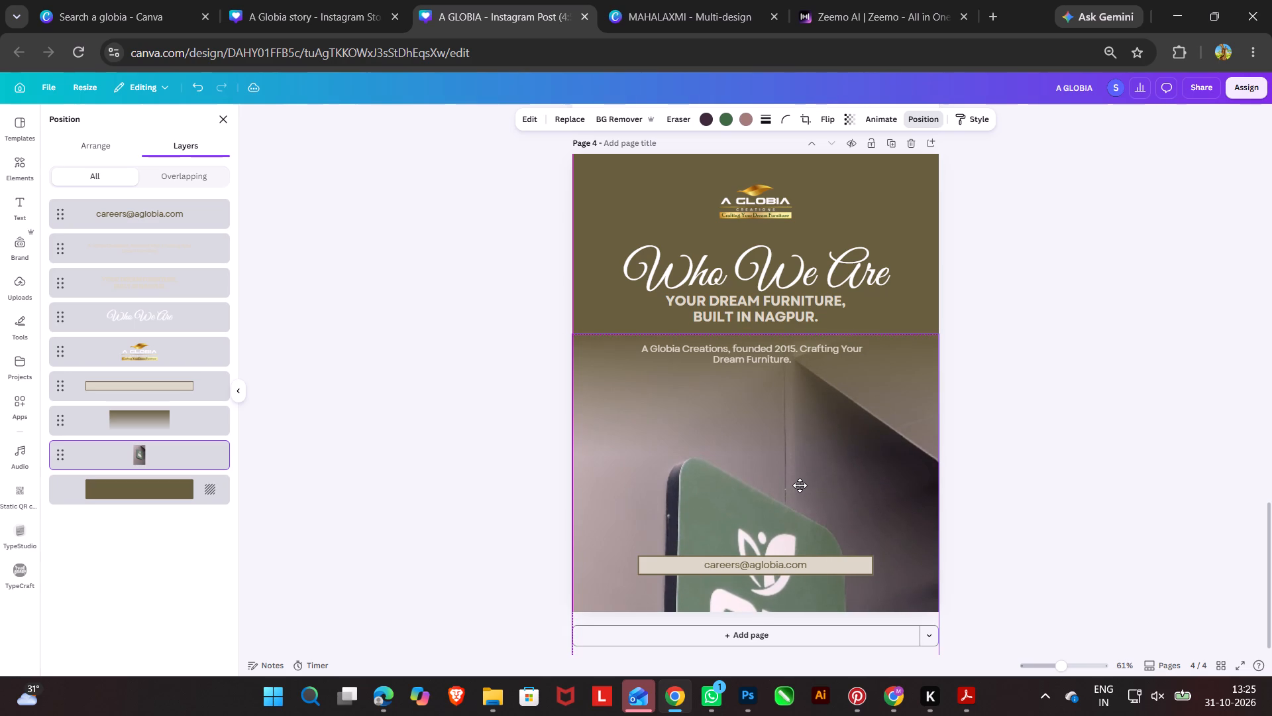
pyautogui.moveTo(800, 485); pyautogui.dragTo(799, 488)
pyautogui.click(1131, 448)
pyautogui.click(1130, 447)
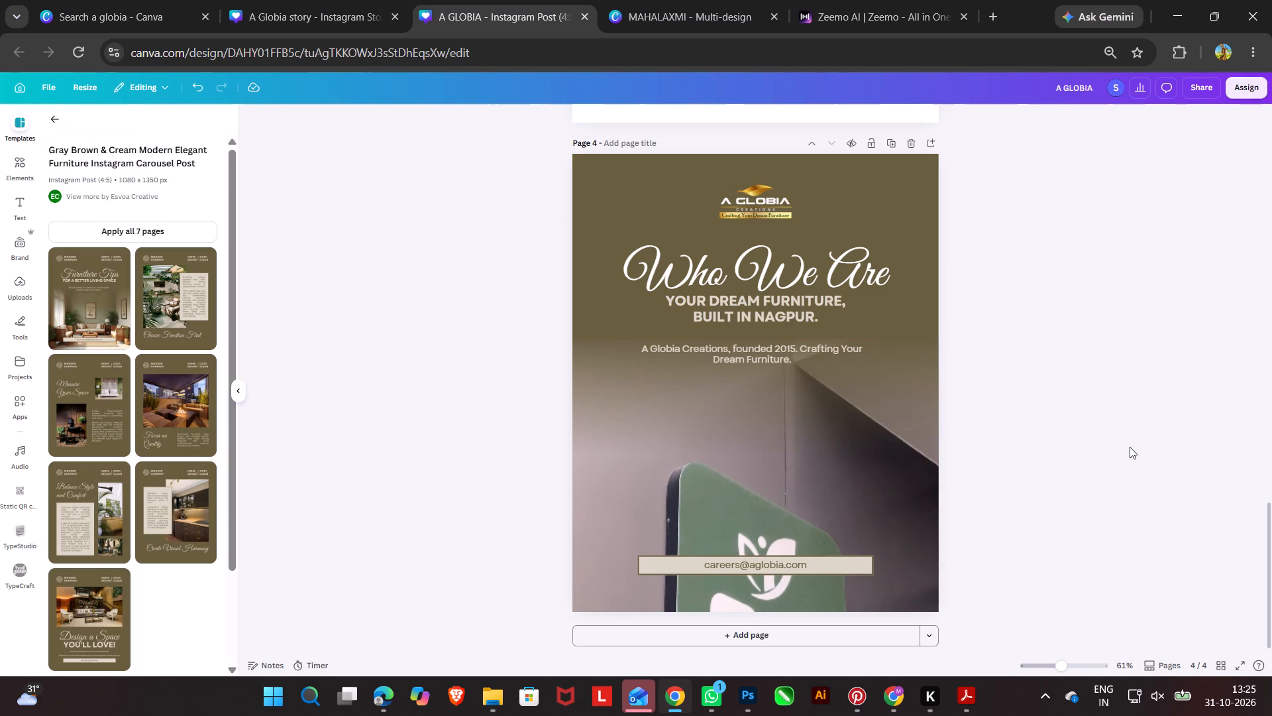
# Delete the MBL sign photo from page 4.
pyautogui.click(886, 481)
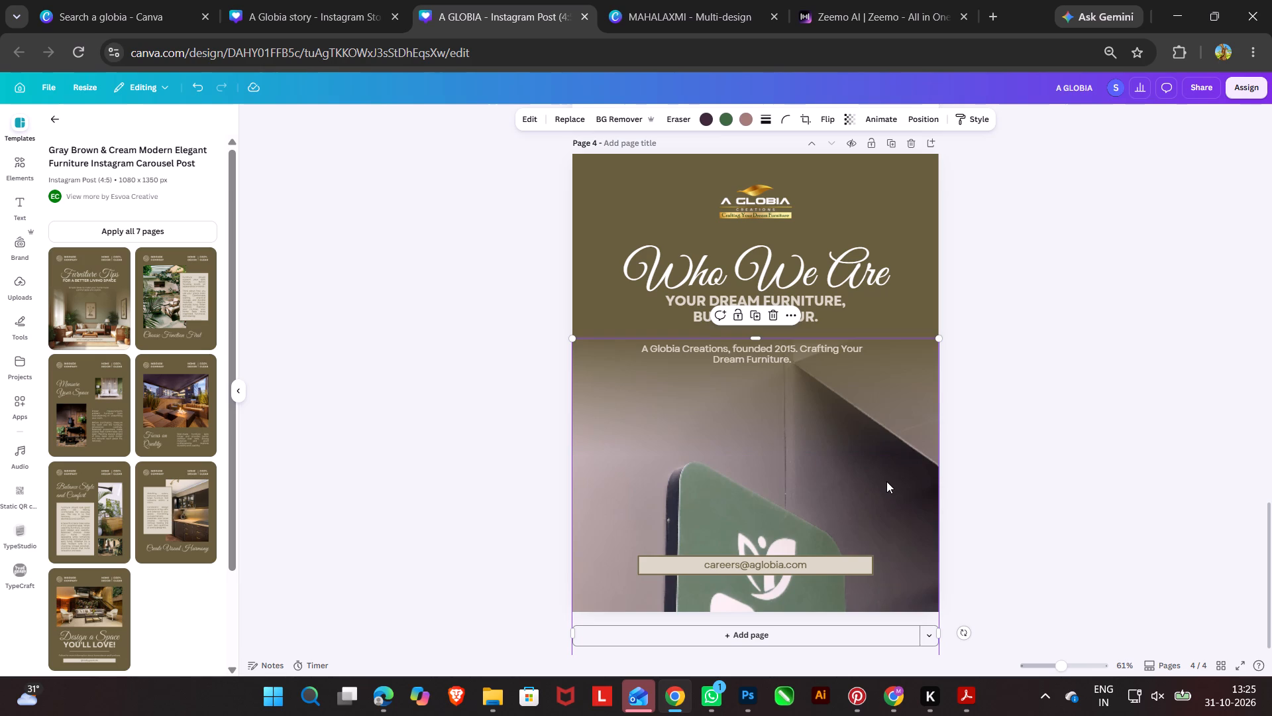
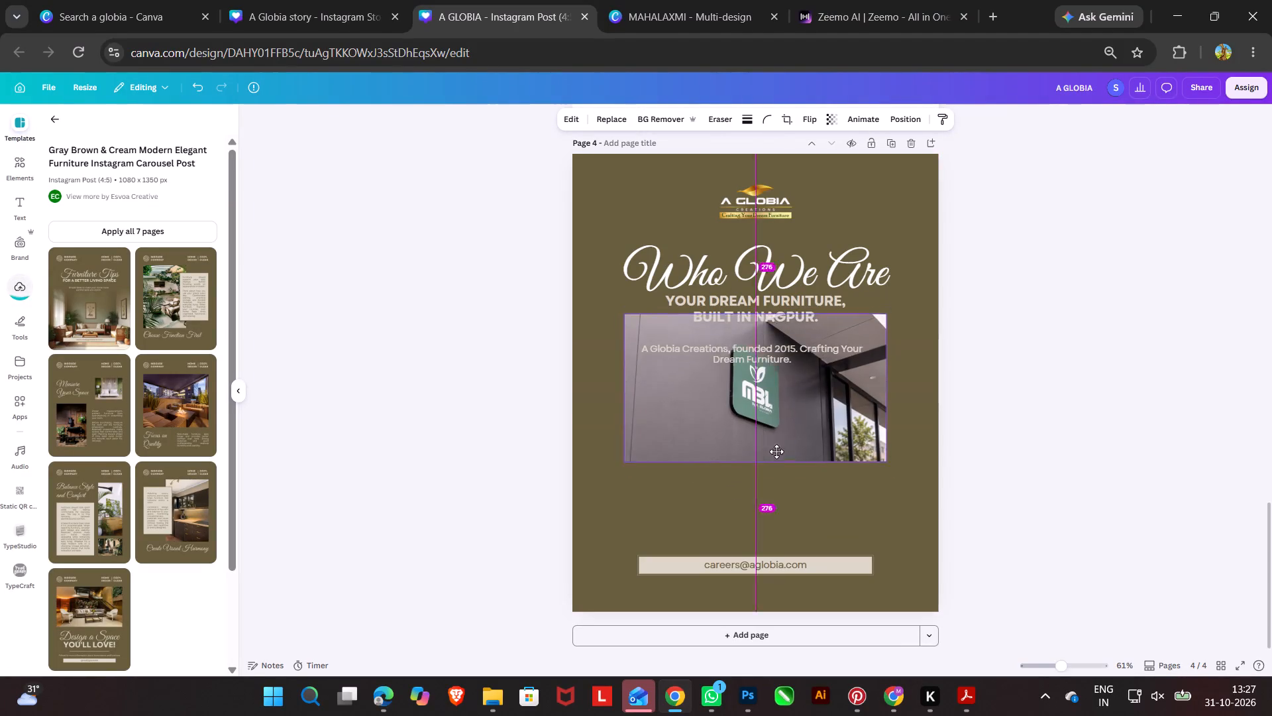
# Place the expanded MBL sign photo at page 4's bottom edge and enlarge it to about 1,138 px wide, reaching up to the tagline text.
pyautogui.moveTo(776, 451); pyautogui.dragTo(823, 585)
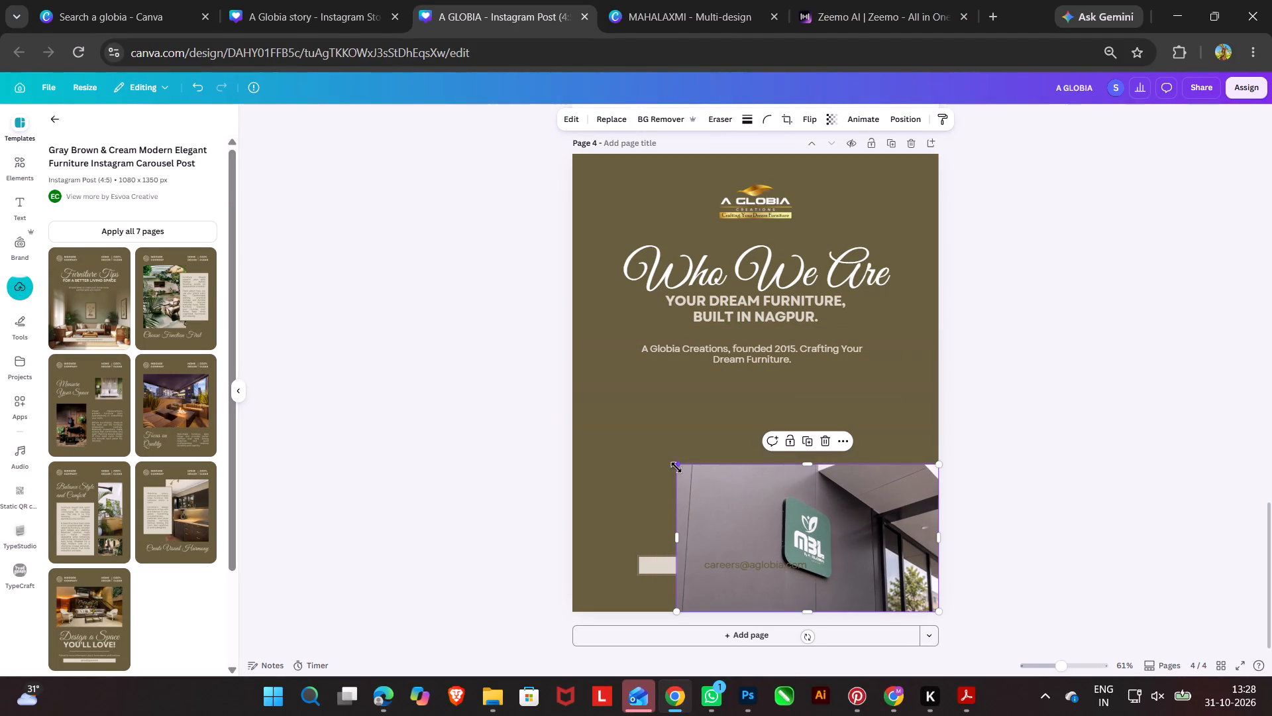
pyautogui.moveTo(677, 466); pyautogui.dragTo(574, 404)
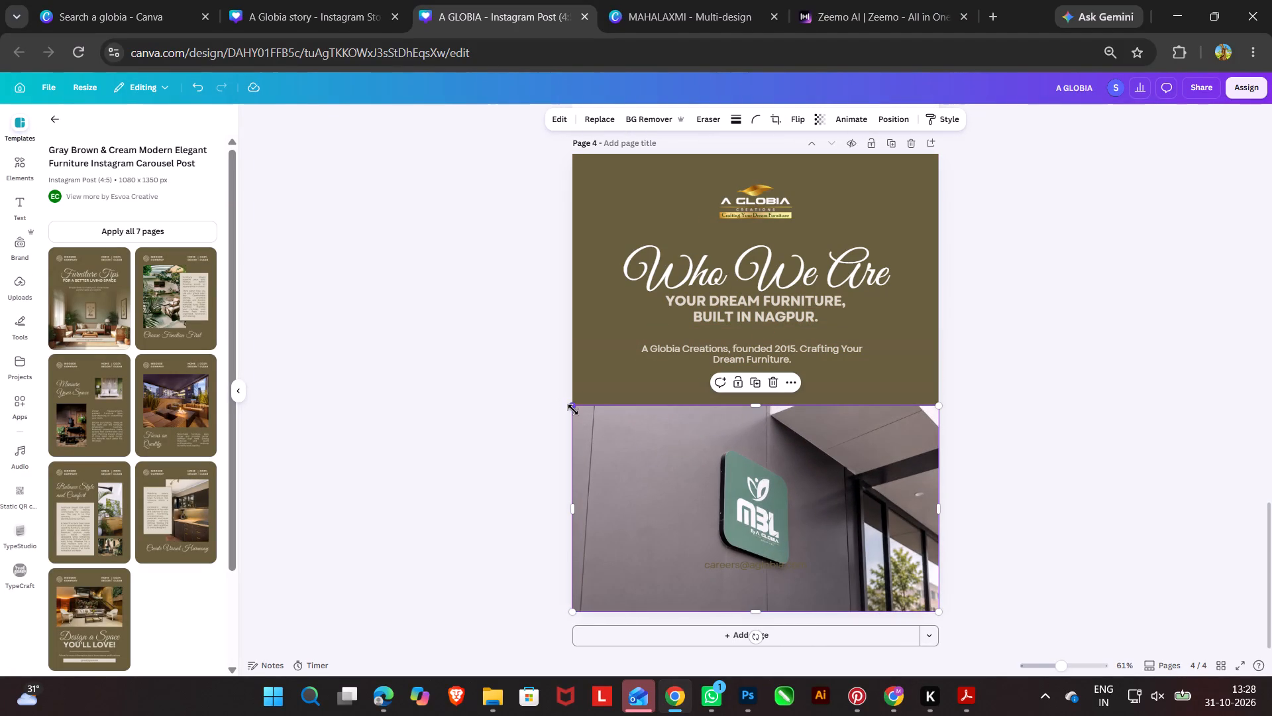
pyautogui.moveTo(573, 410); pyautogui.dragTo(558, 395)
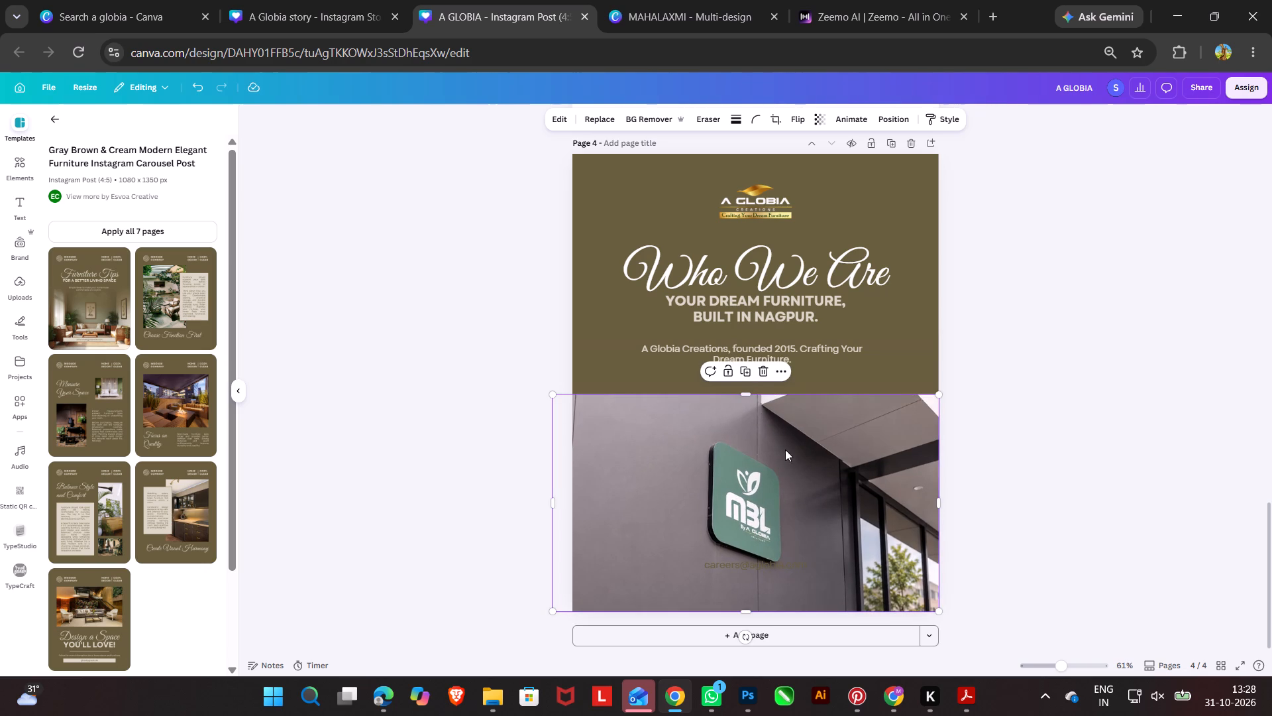
pyautogui.click(785, 455)
pyautogui.click(768, 421)
pyautogui.moveTo(748, 392); pyautogui.dragTo(748, 367)
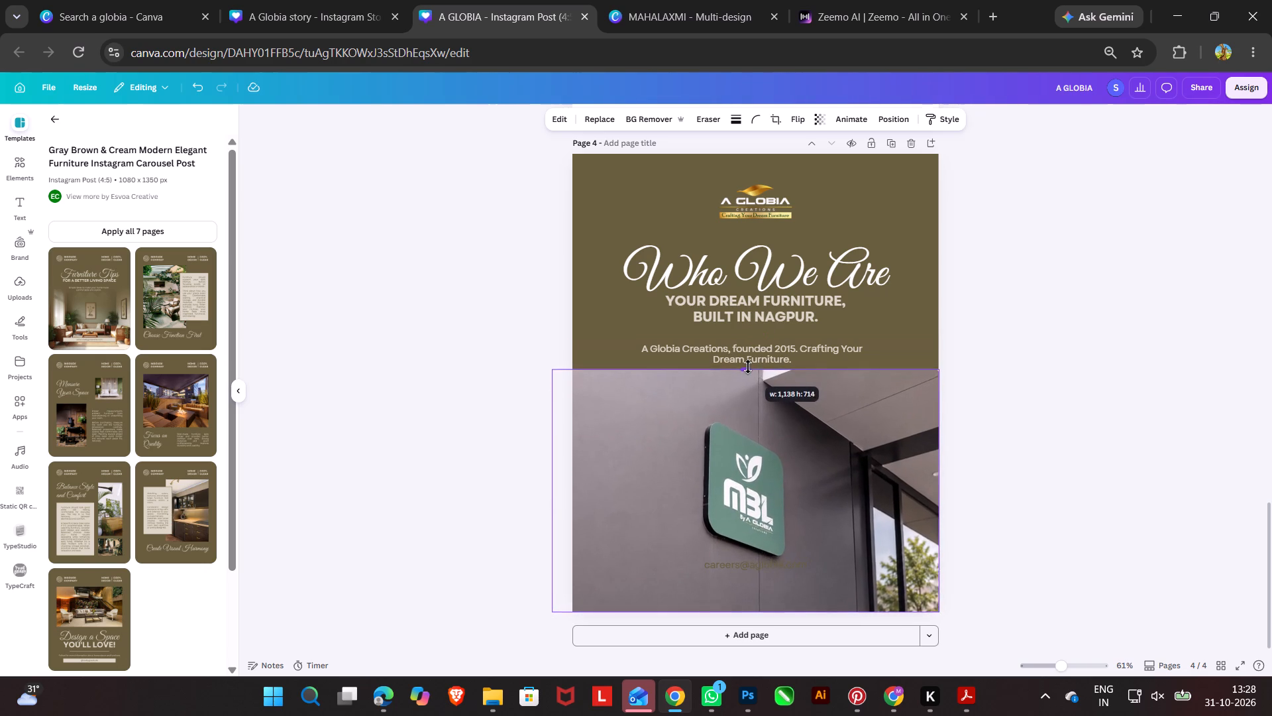
pyautogui.moveTo(748, 367); pyautogui.dragTo(748, 364)
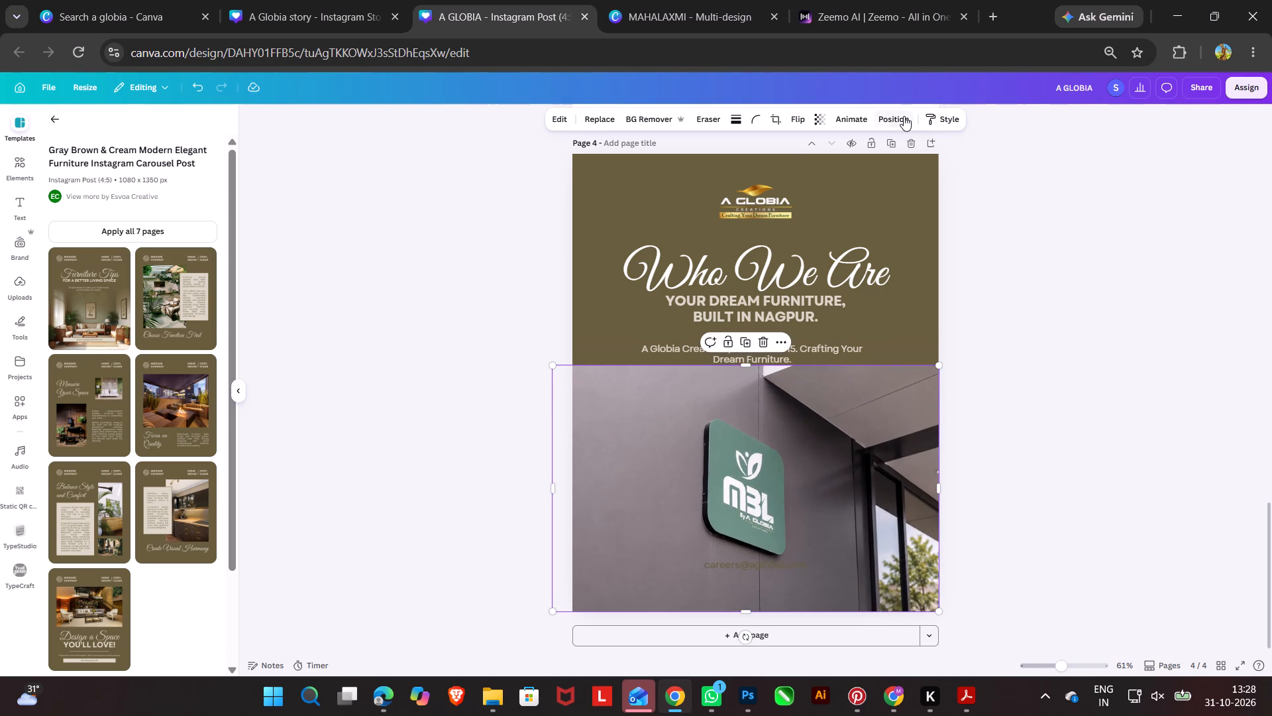
# Move the MBL sign photo down the layer order to just above the page background, behind the email bar and gradient.
pyautogui.click(904, 116)
pyautogui.moveTo(163, 351); pyautogui.dragTo(172, 456)
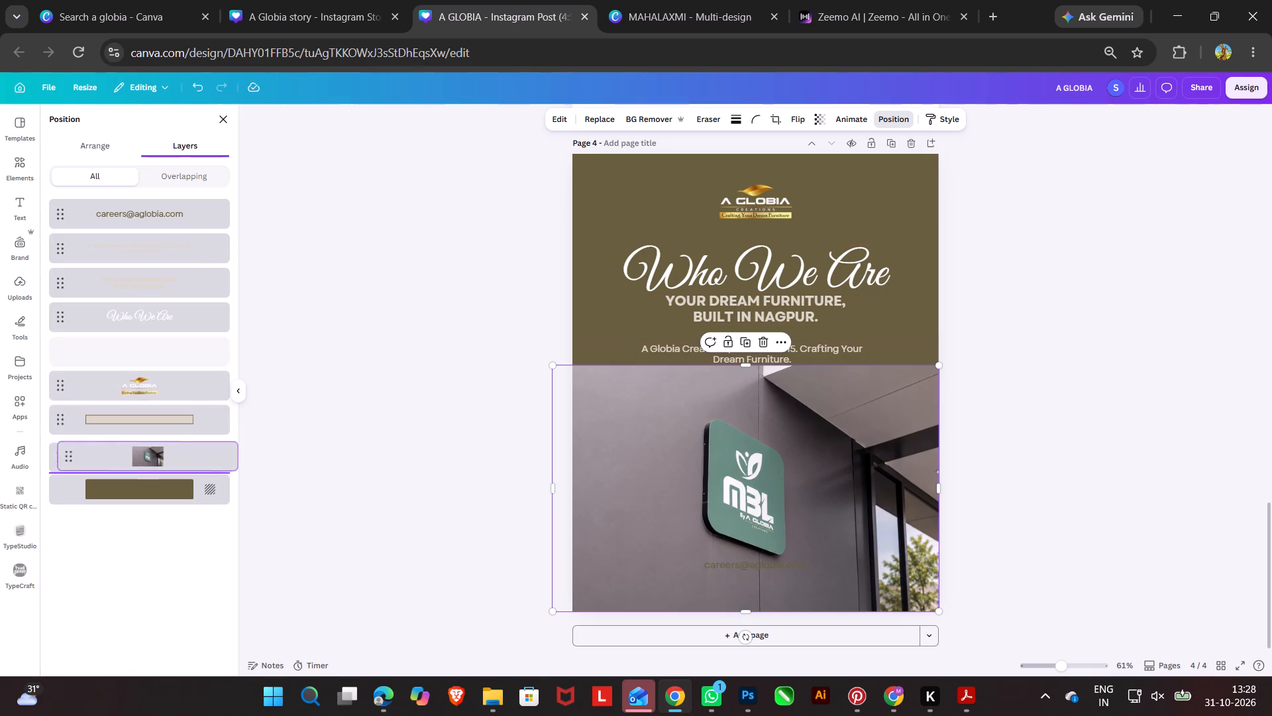
pyautogui.moveTo(172, 456); pyautogui.dragTo(173, 467)
pyautogui.doubleClick(433, 453)
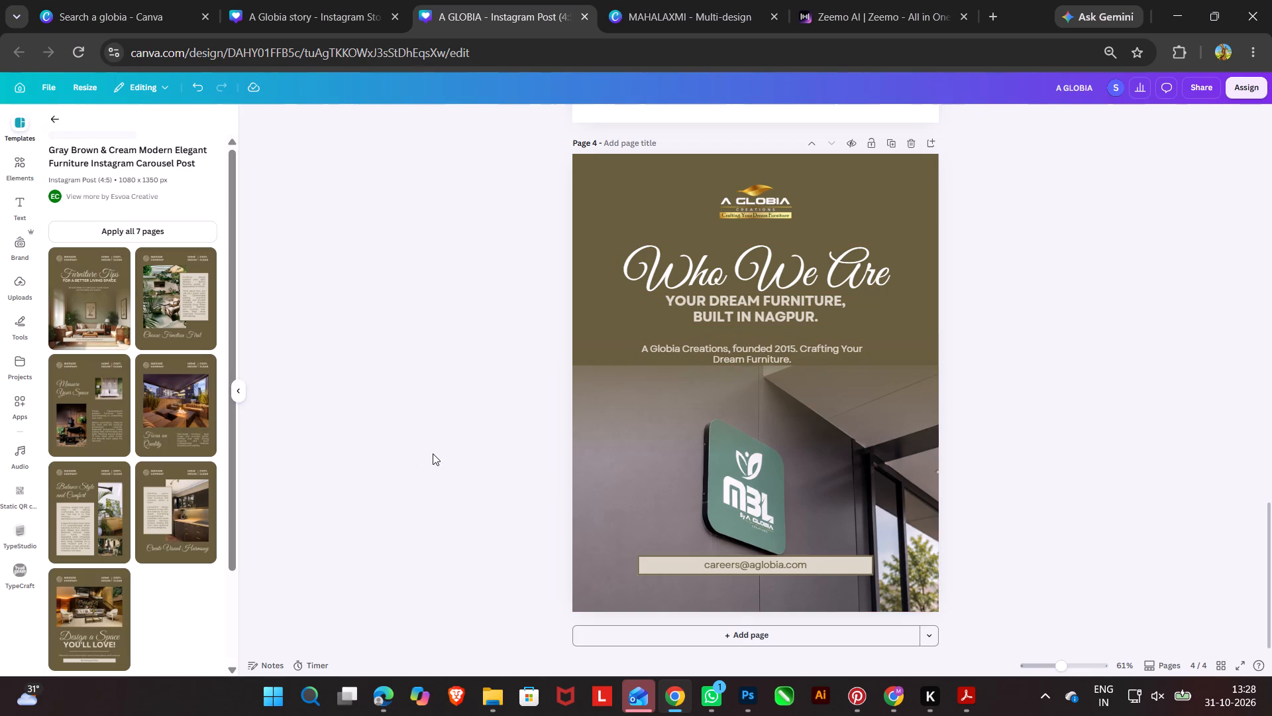
# Extend the MBL sign photo on page 4 upward so its top edge meets the top of the gradient overlay.
pyautogui.click(665, 480)
pyautogui.click(651, 375)
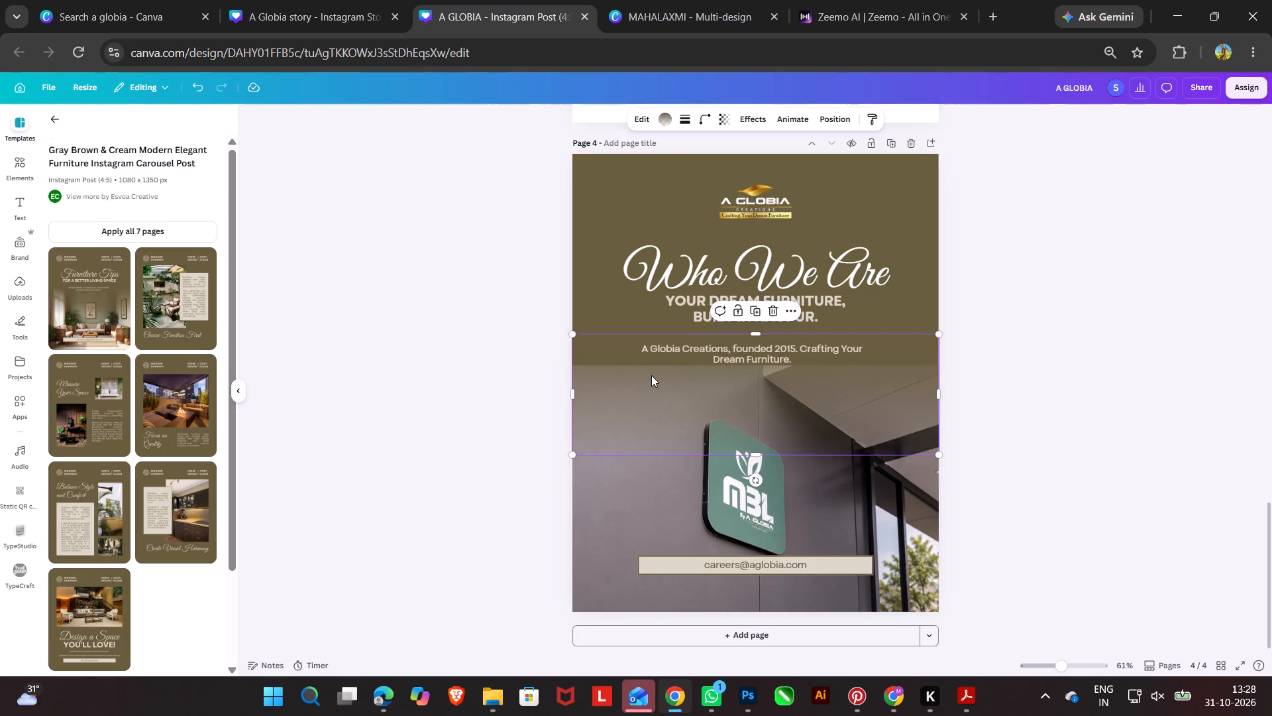
pyautogui.click(818, 497)
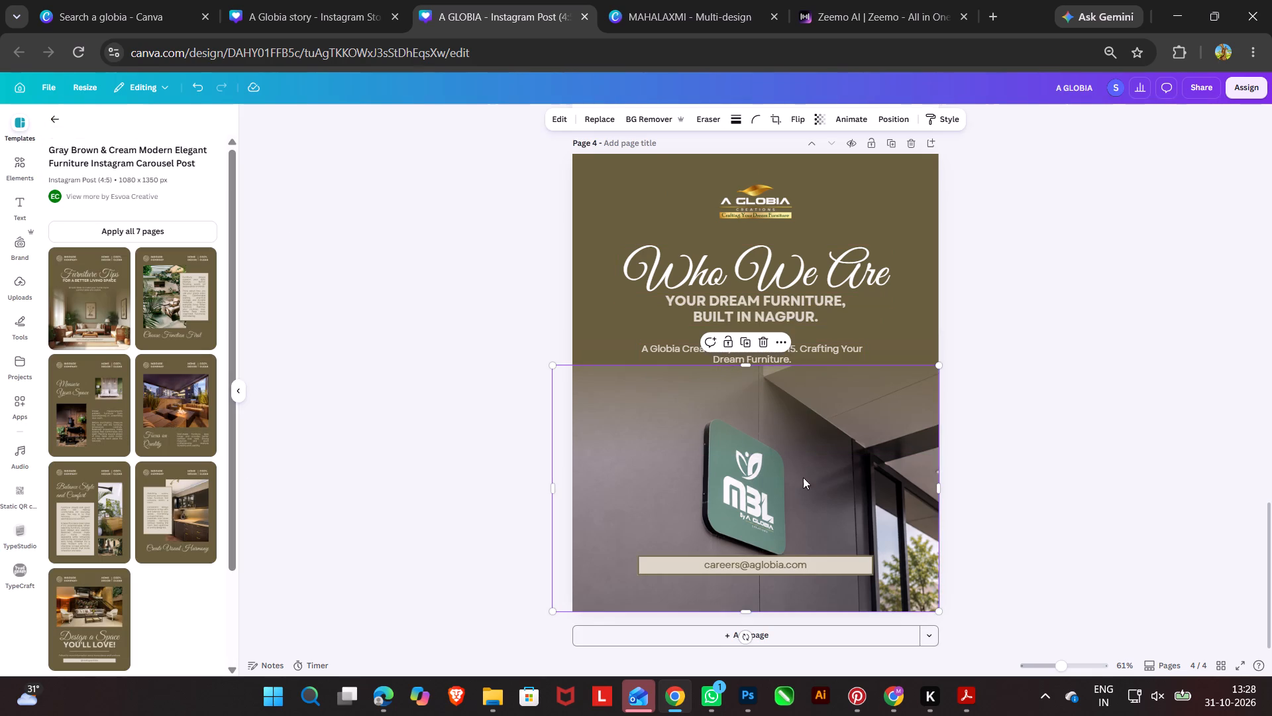
pyautogui.moveTo(745, 367); pyautogui.dragTo(745, 349)
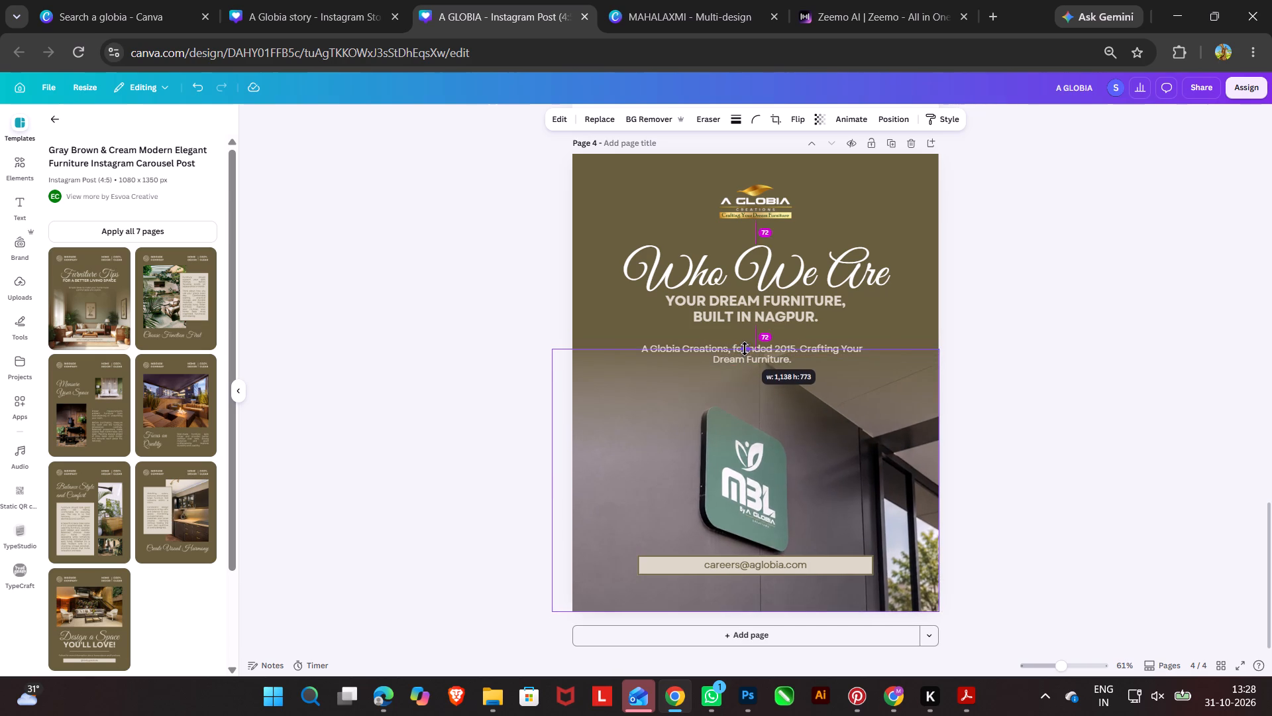
pyautogui.moveTo(745, 349); pyautogui.dragTo(745, 343)
pyautogui.click(1051, 365)
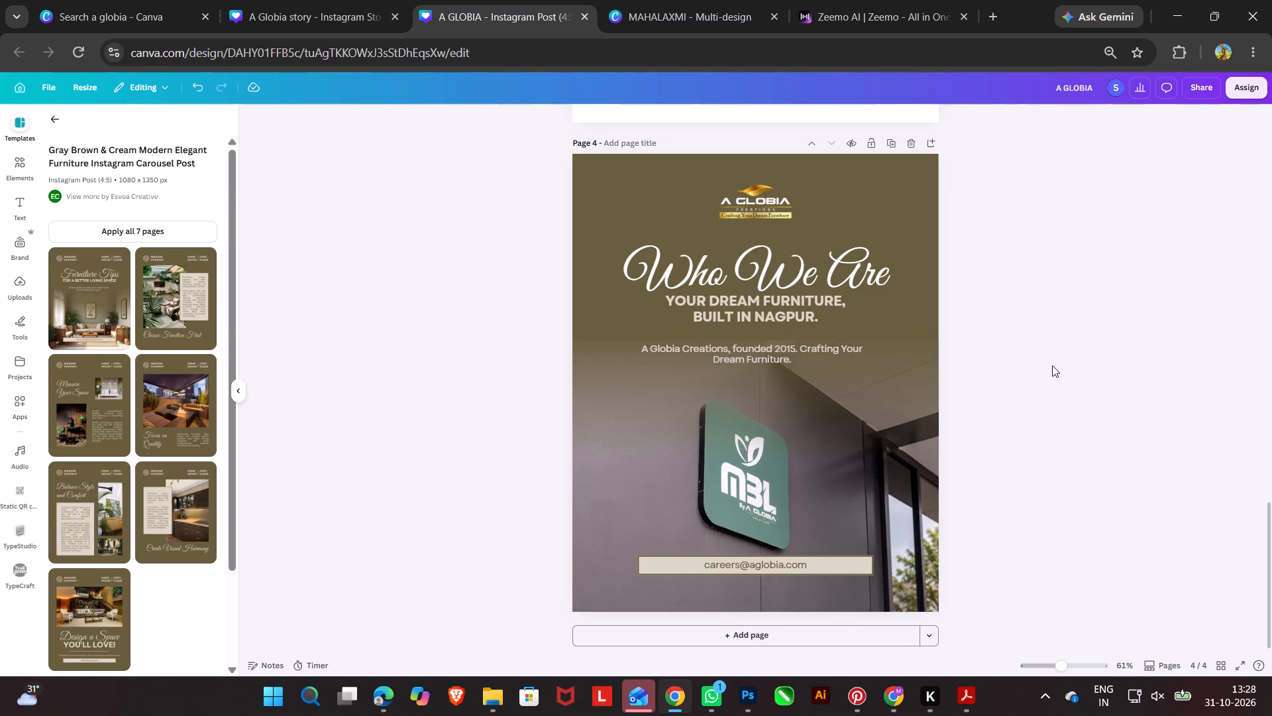
pyautogui.click(897, 412)
pyautogui.click(875, 497)
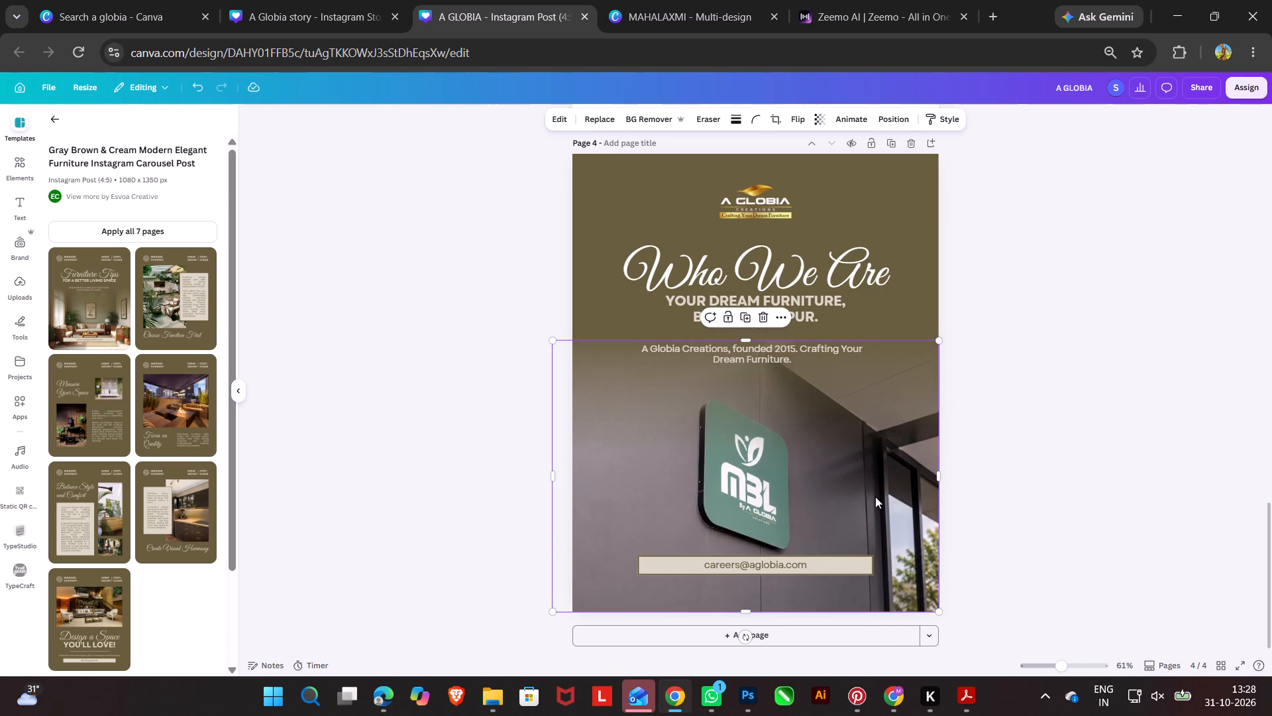
pyautogui.click(745, 339)
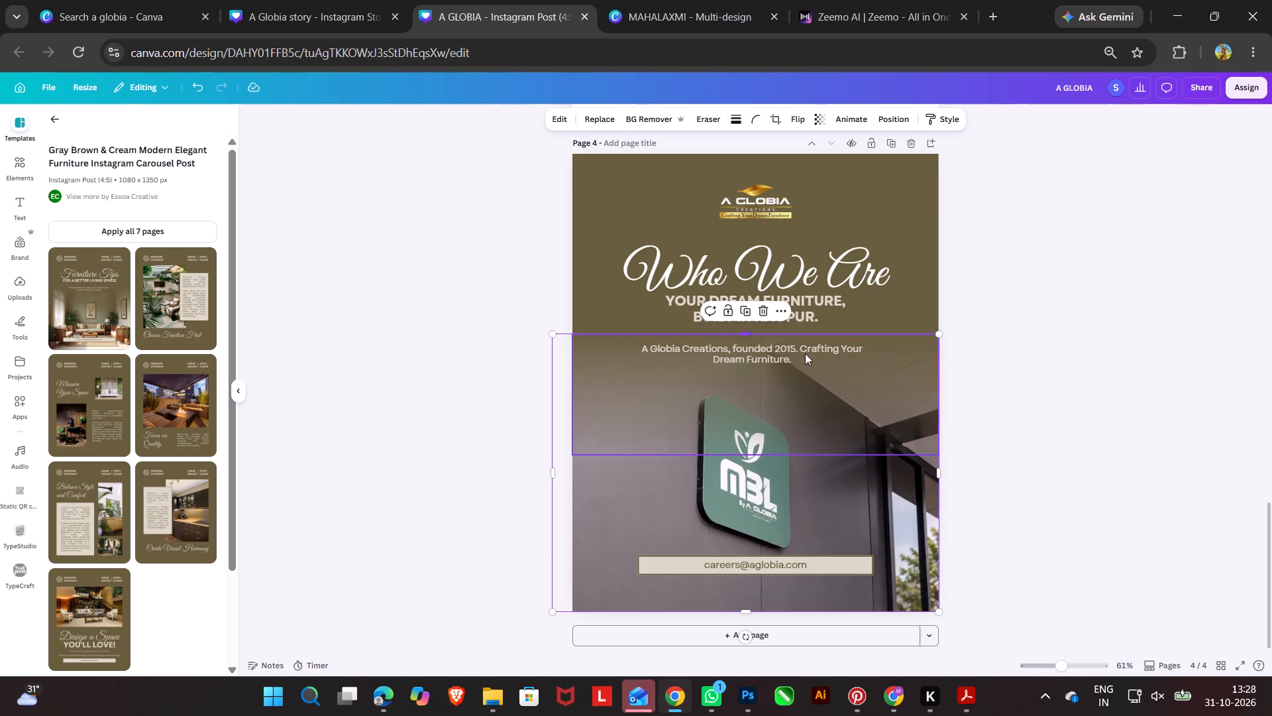
pyautogui.click(1038, 397)
pyautogui.click(917, 464)
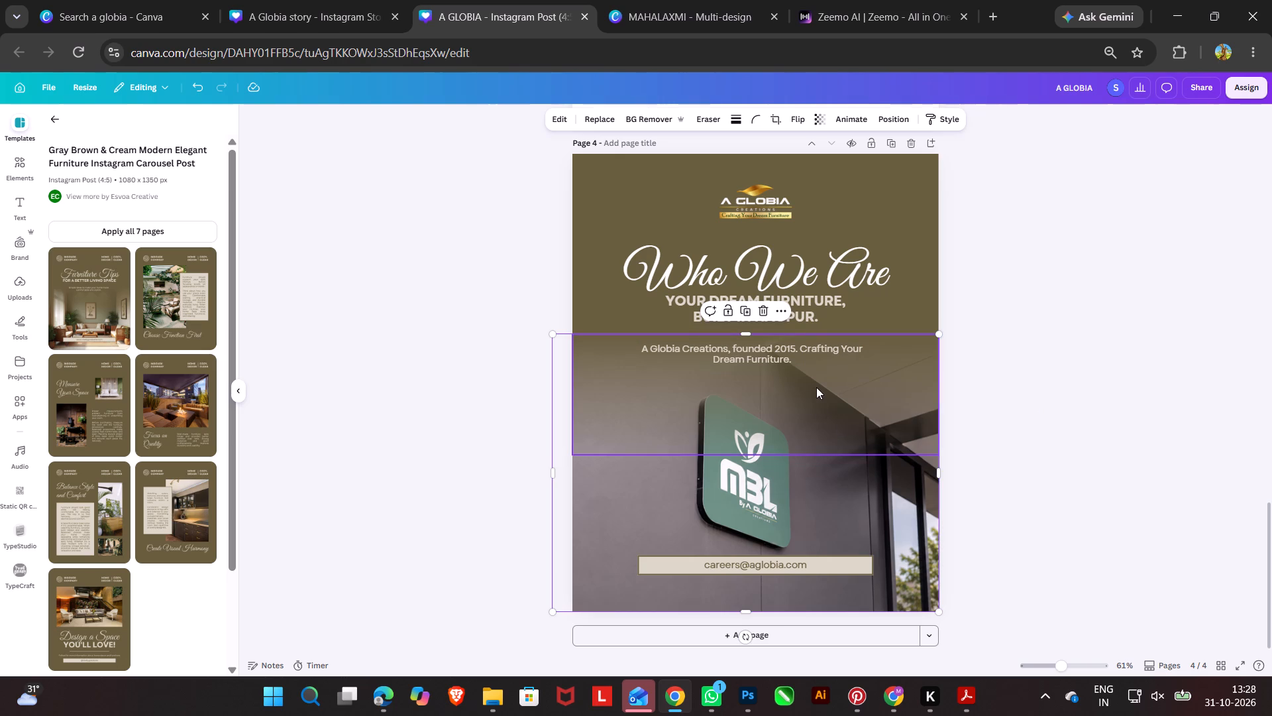
pyautogui.click(816, 387)
pyautogui.press('Up')
pyautogui.doubleClick(1114, 383)
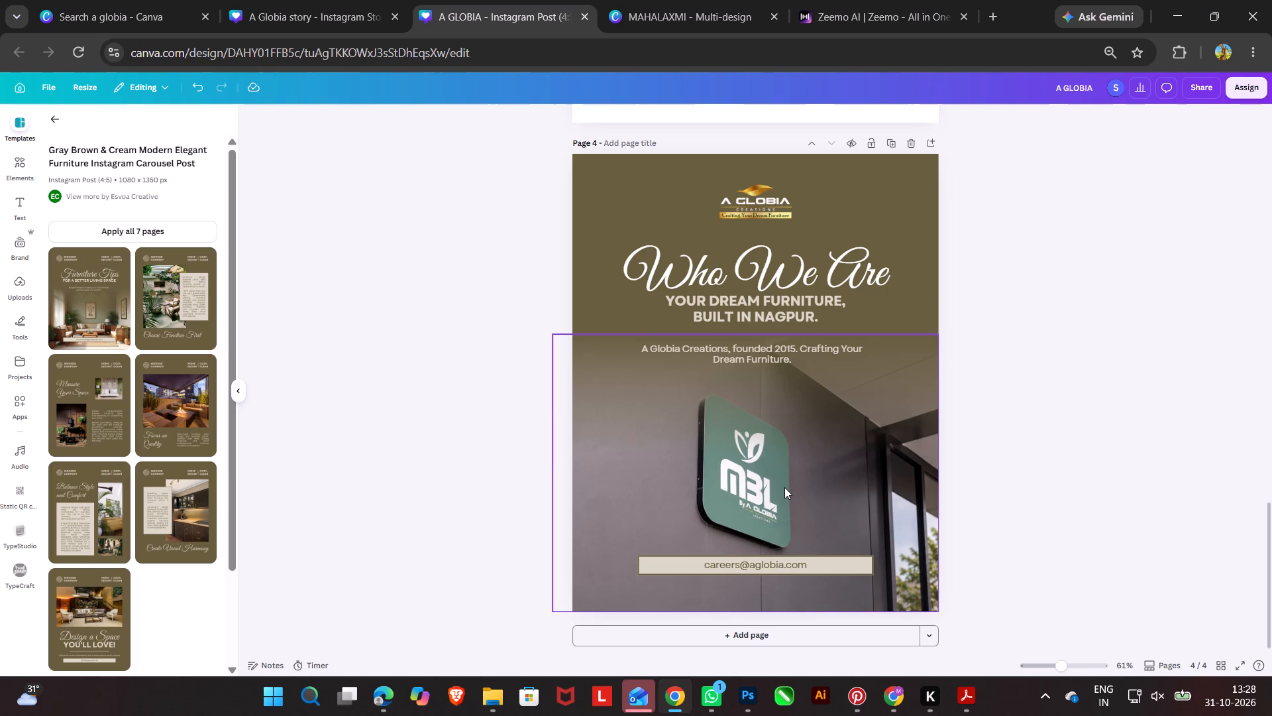
# Change the page 4 background colour to the green sampled from the MBL sign.
pyautogui.click(648, 195)
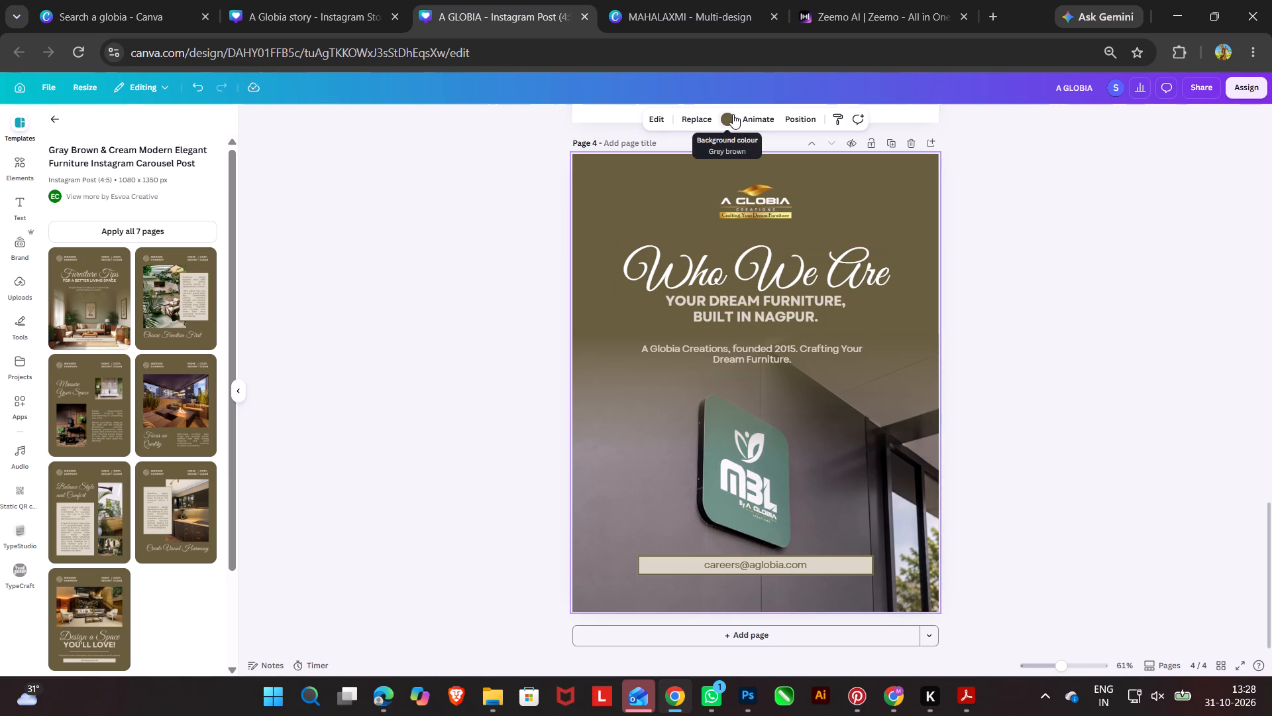
pyautogui.click(733, 114)
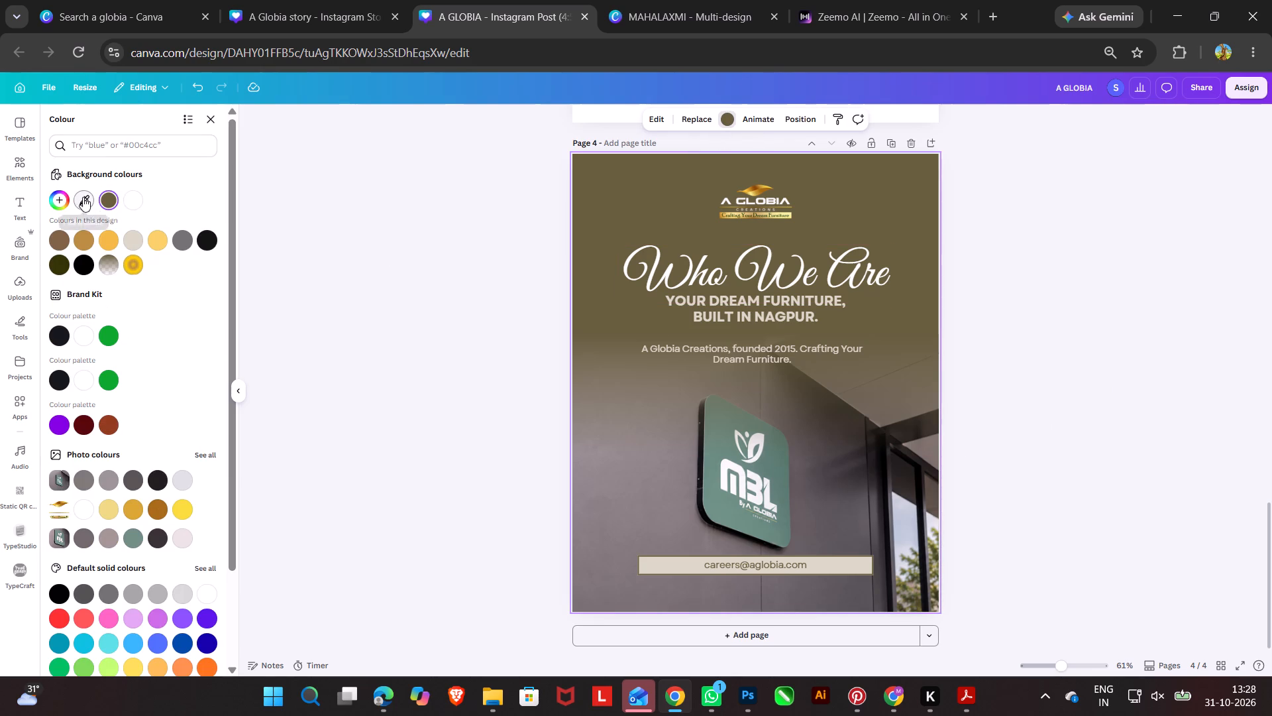
pyautogui.click(83, 197)
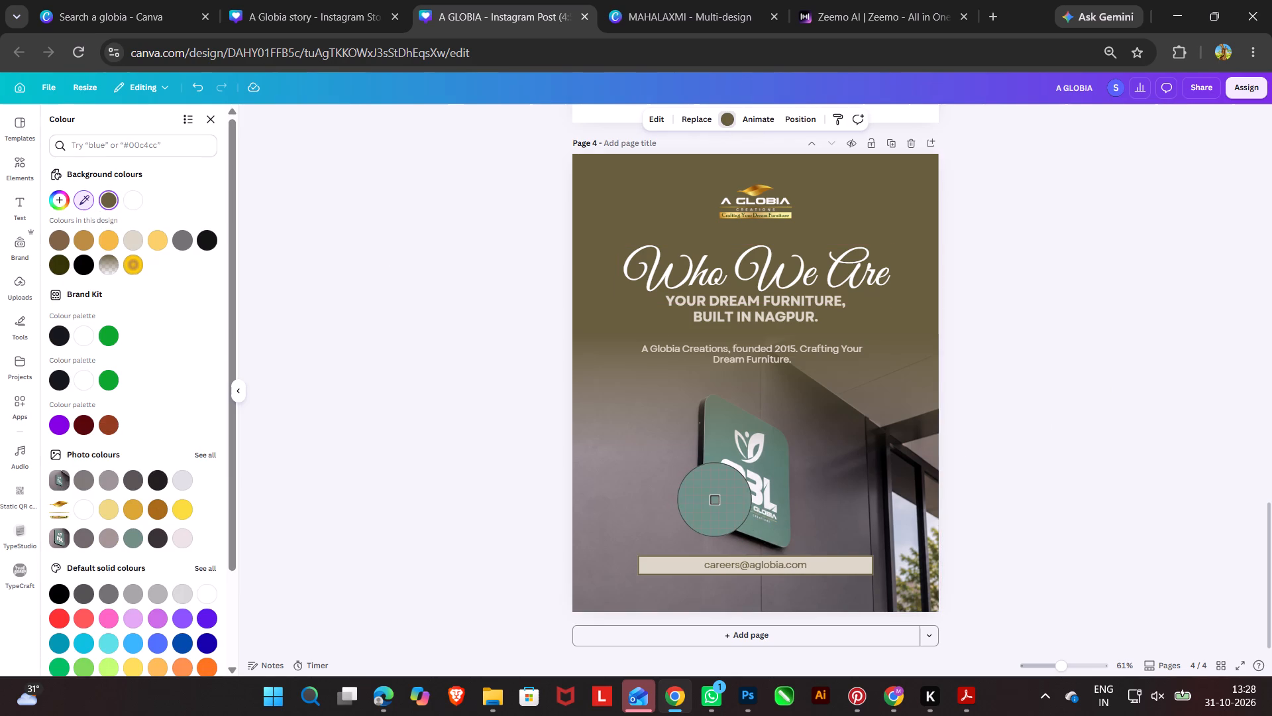
pyautogui.click(715, 500)
# Recolour both stops of the page 4 gradient overlay with the green sampled from the MBL sign.
pyautogui.click(635, 377)
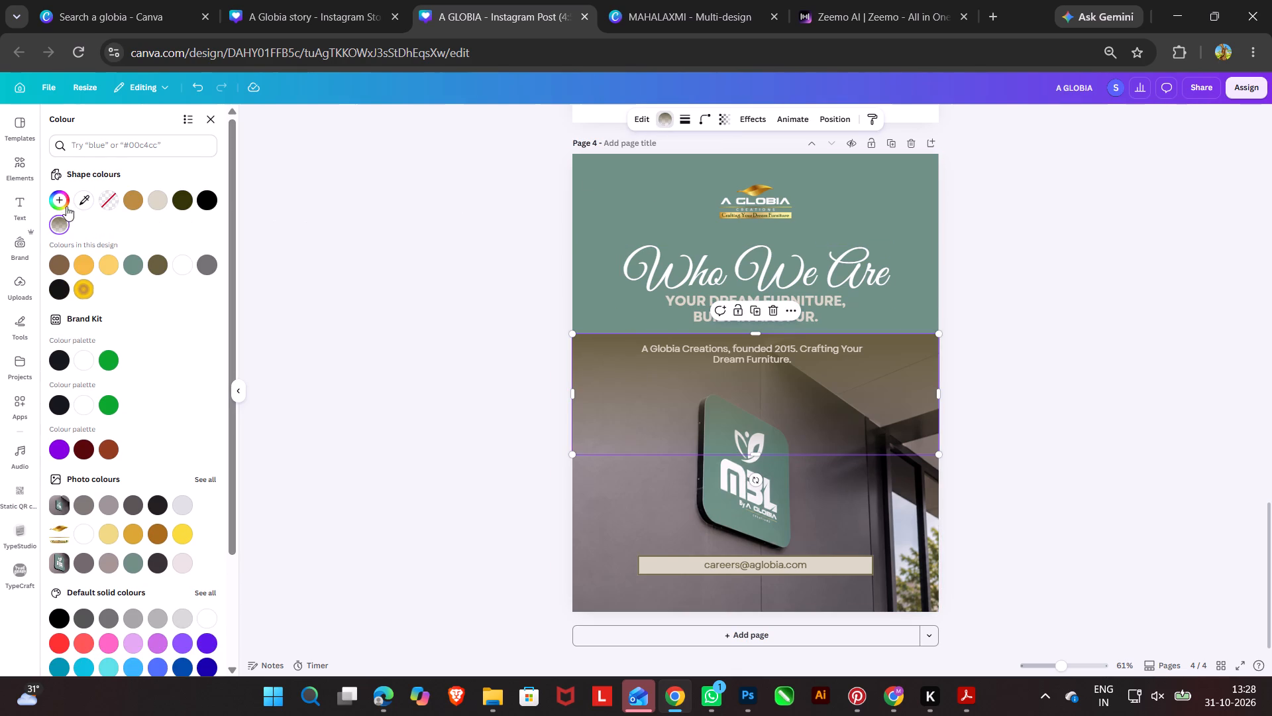
pyautogui.click(57, 221)
pyautogui.click(63, 300)
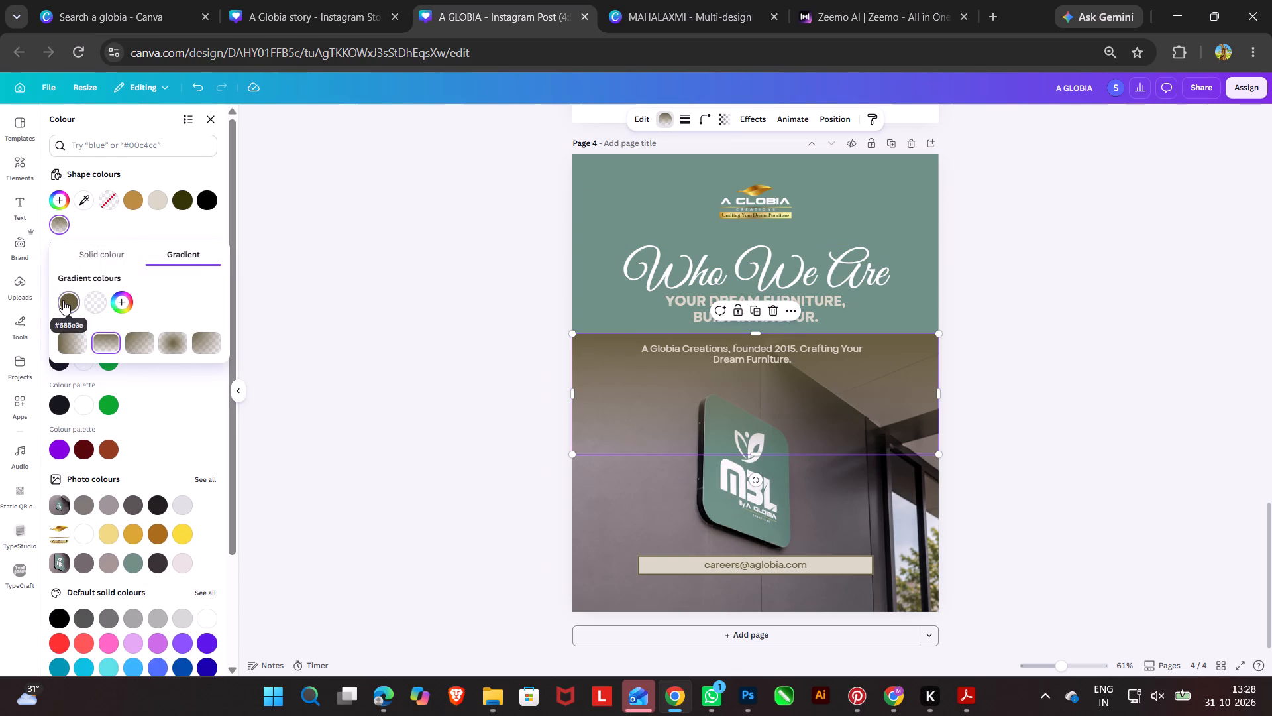
pyautogui.click(213, 441)
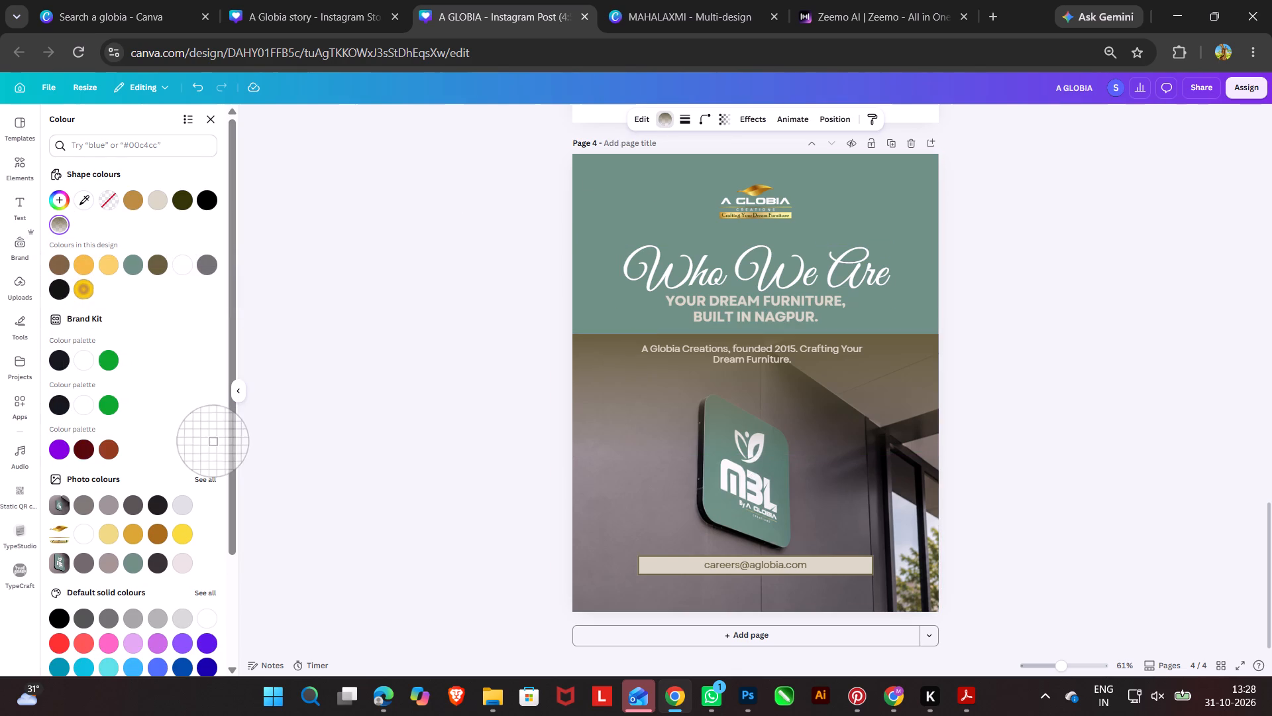
pyautogui.click(717, 502)
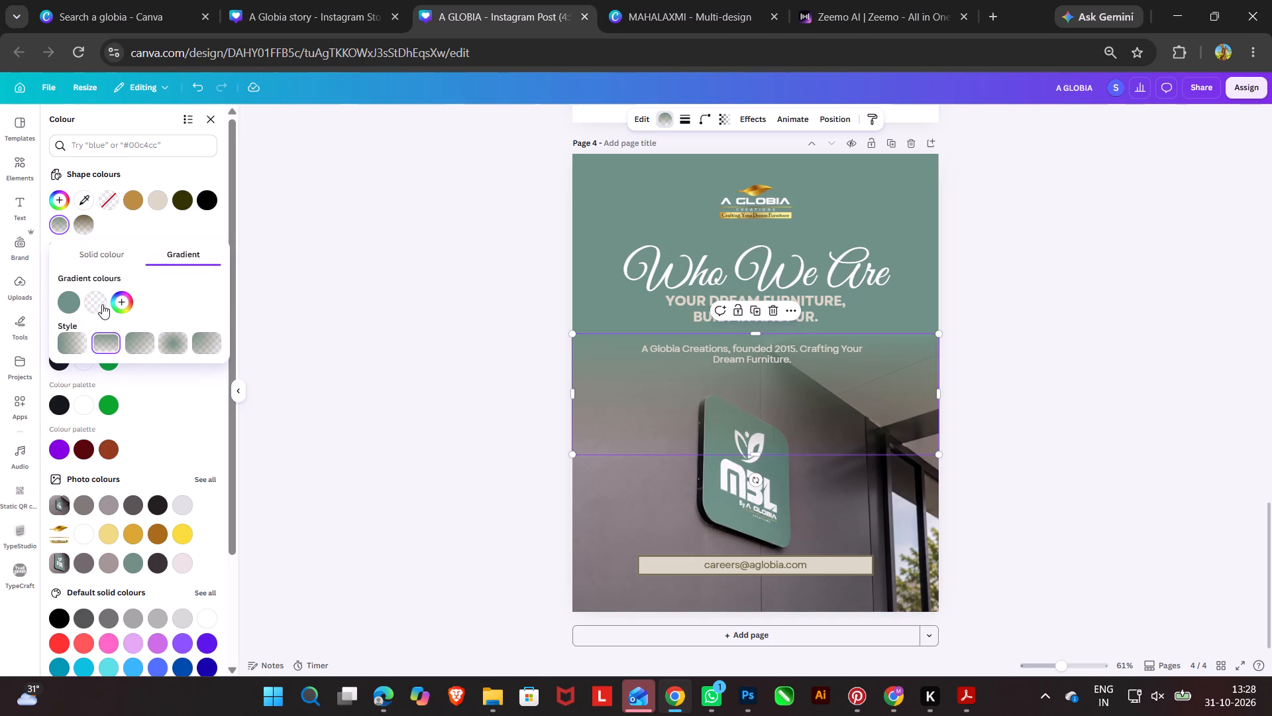
pyautogui.click(96, 303)
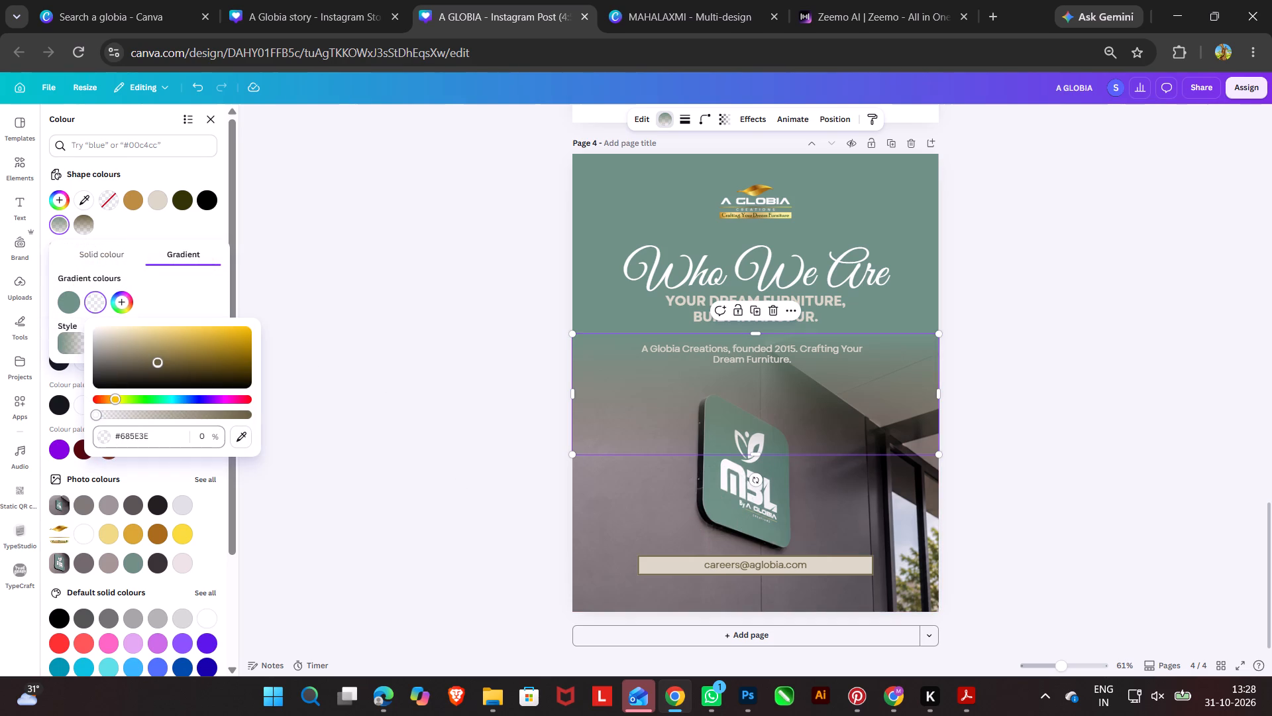
pyautogui.click(240, 439)
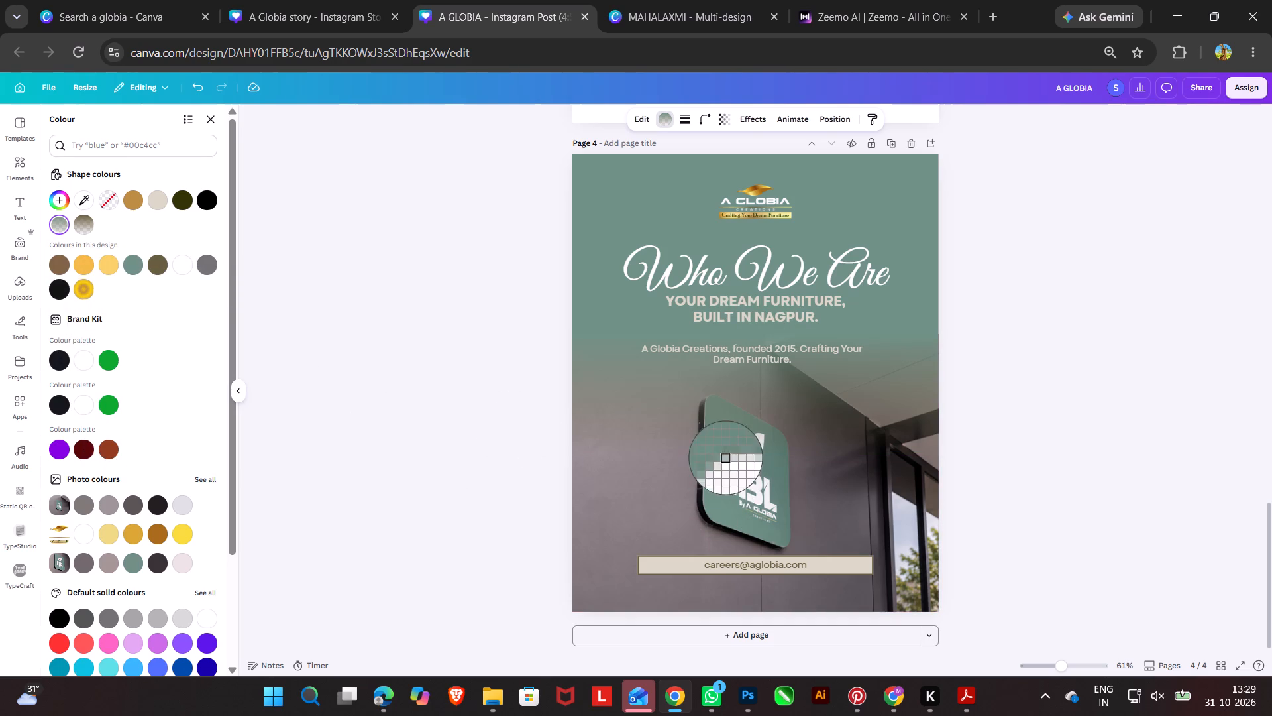
pyautogui.click(710, 485)
pyautogui.click(434, 391)
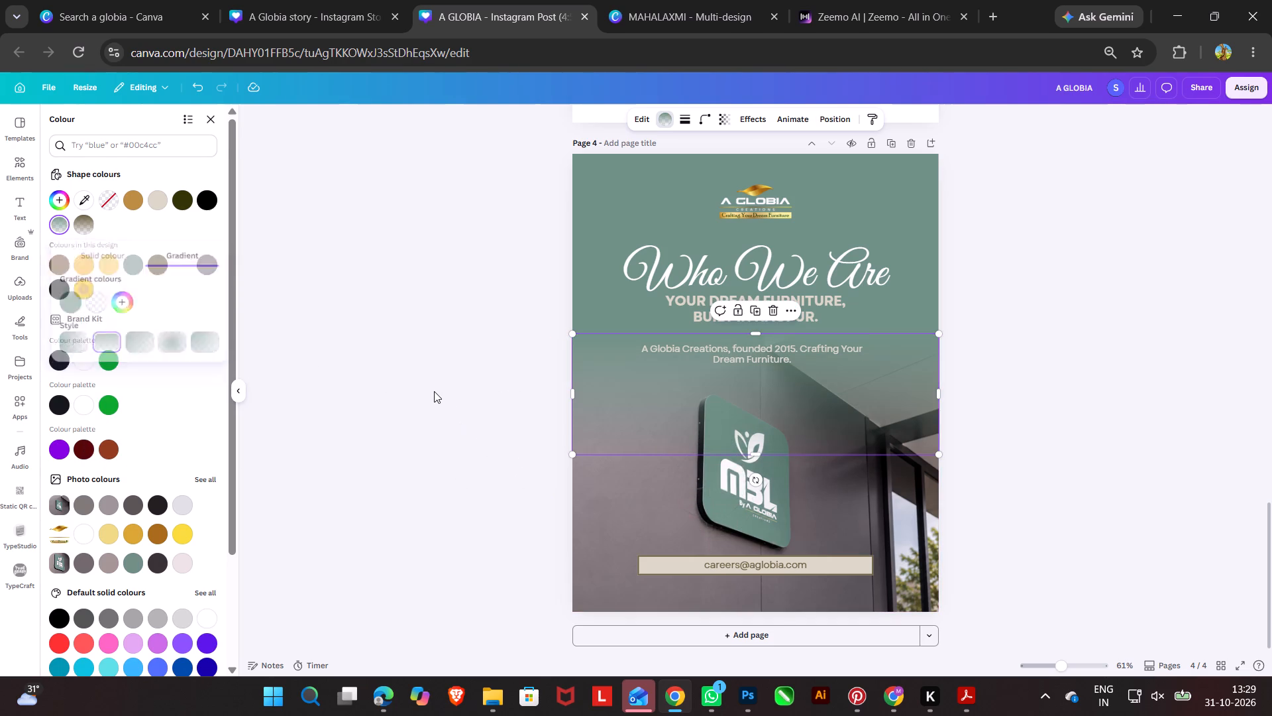
pyautogui.click(434, 390)
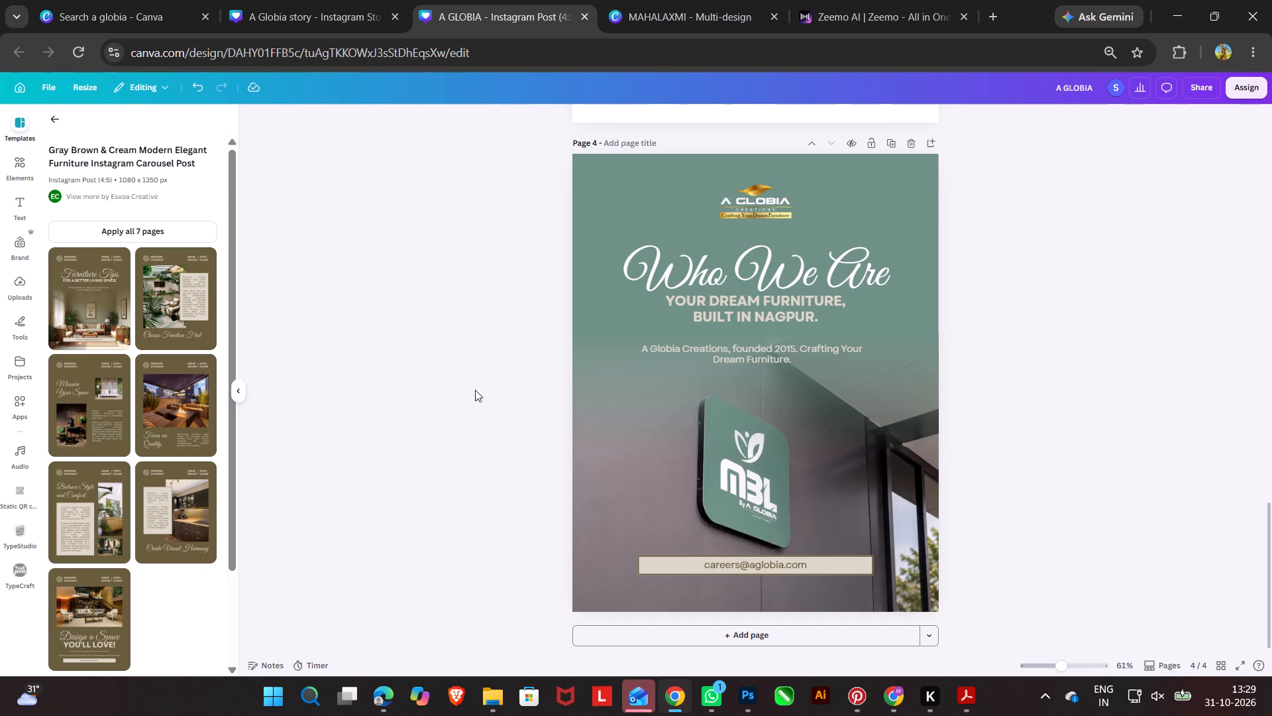
# Change the text colour of the "Your dream furniture, built in Nagpur." subheading to white.
pyautogui.click(766, 308)
pyautogui.click(658, 117)
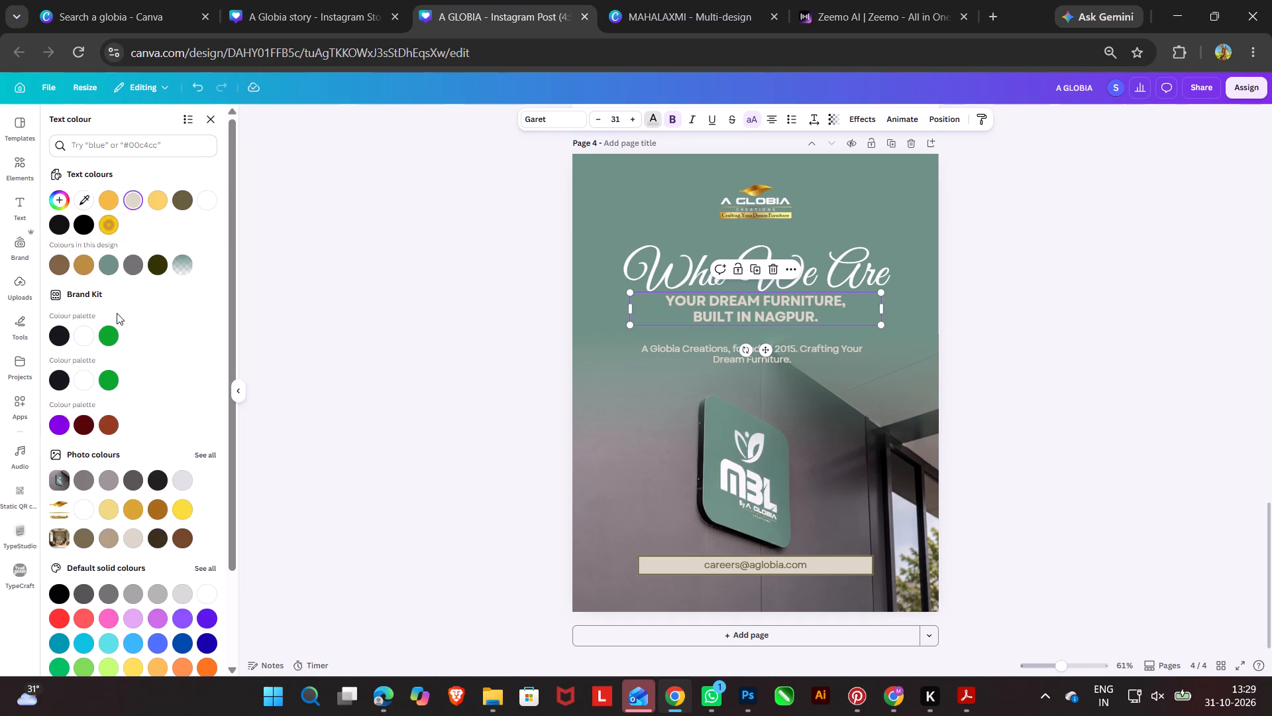
pyautogui.click(105, 265)
pyautogui.click(47, 200)
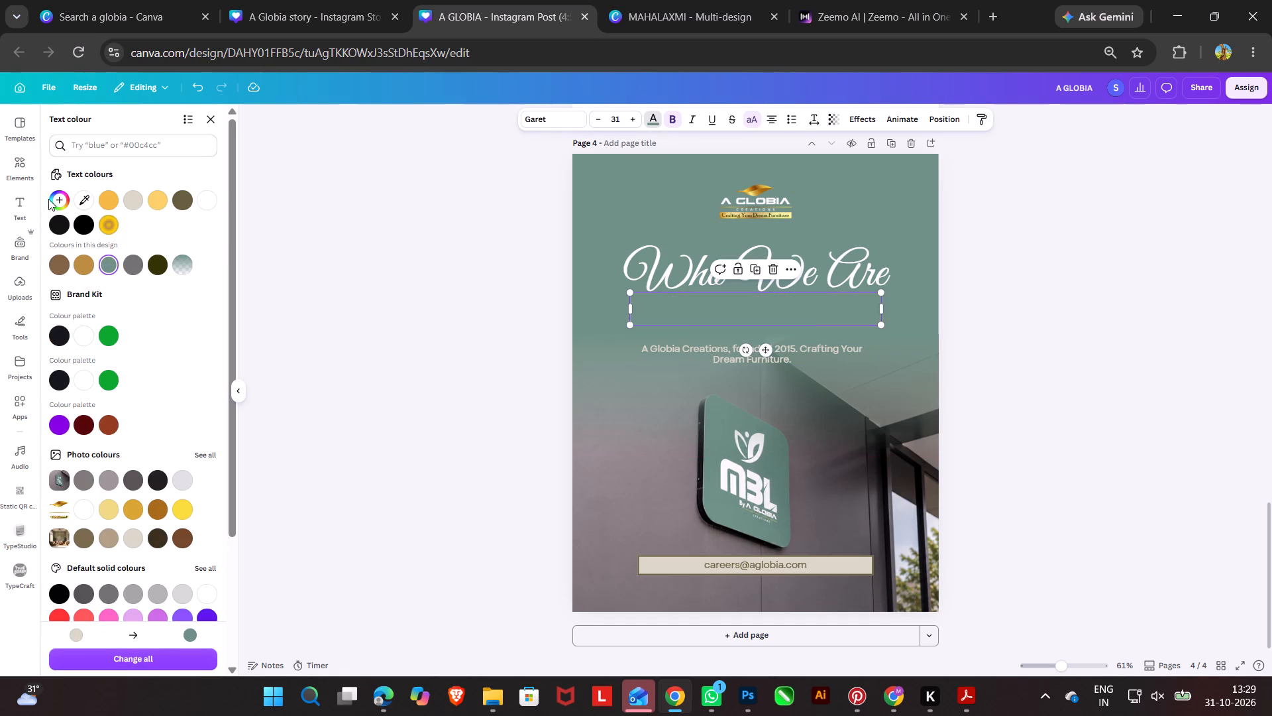
pyautogui.click(51, 198)
pyautogui.moveTo(97, 274); pyautogui.dragTo(93, 293)
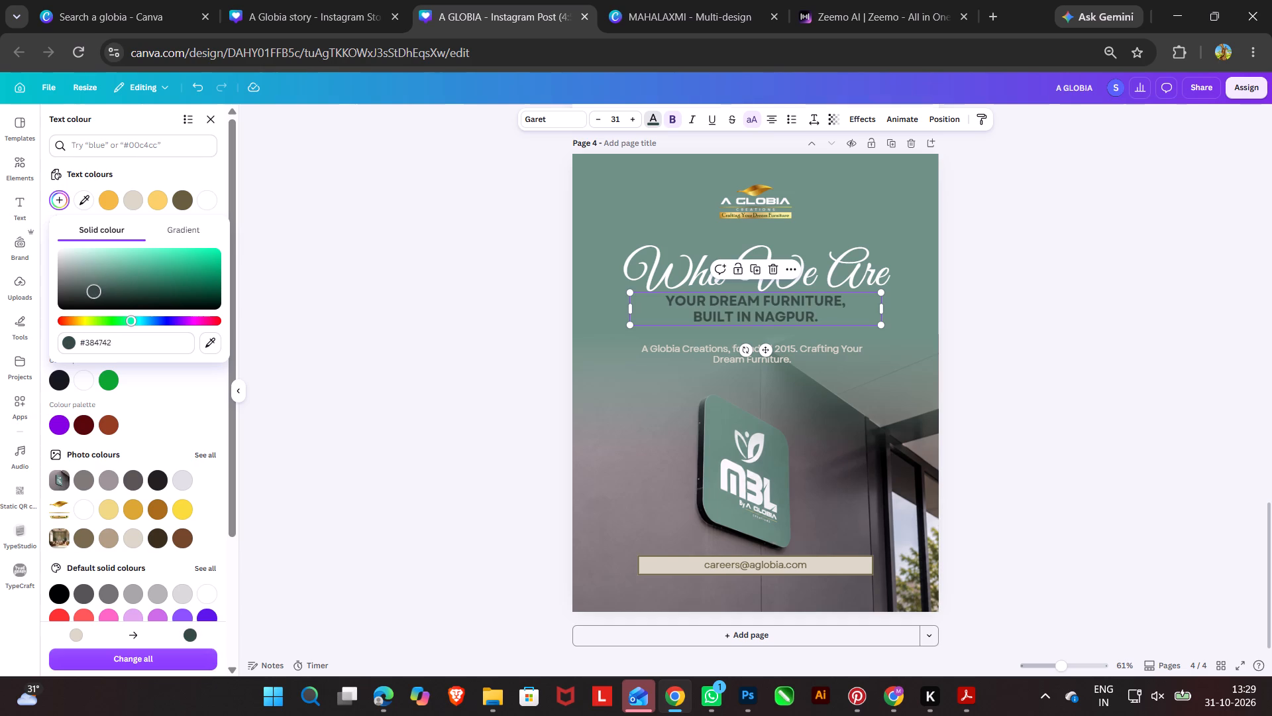
pyautogui.moveTo(93, 293); pyautogui.dragTo(93, 292)
pyautogui.moveTo(93, 292); pyautogui.dragTo(26, 219)
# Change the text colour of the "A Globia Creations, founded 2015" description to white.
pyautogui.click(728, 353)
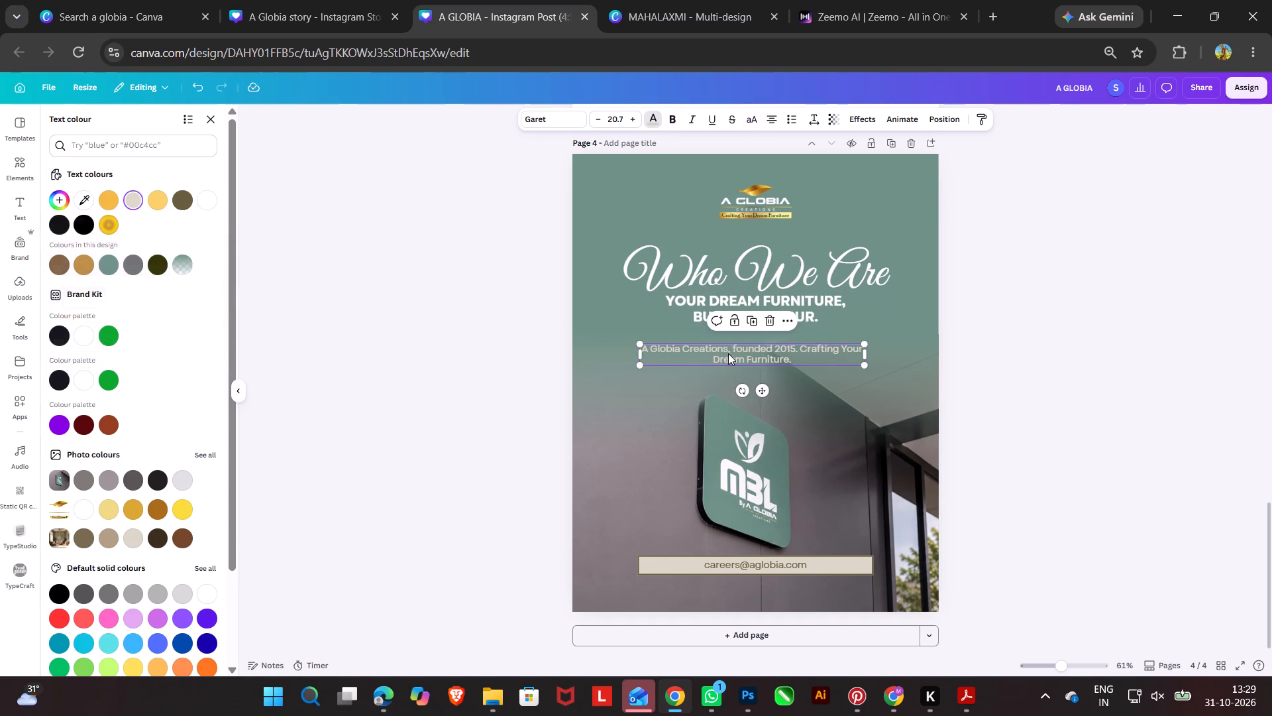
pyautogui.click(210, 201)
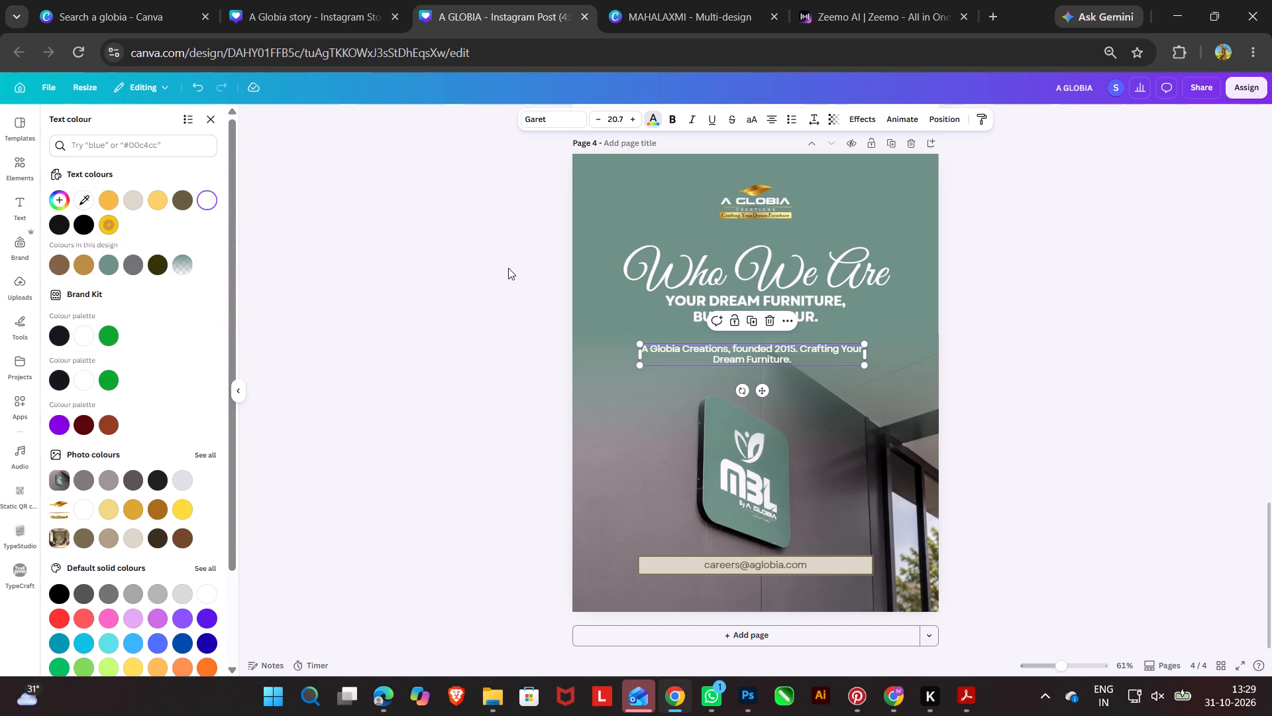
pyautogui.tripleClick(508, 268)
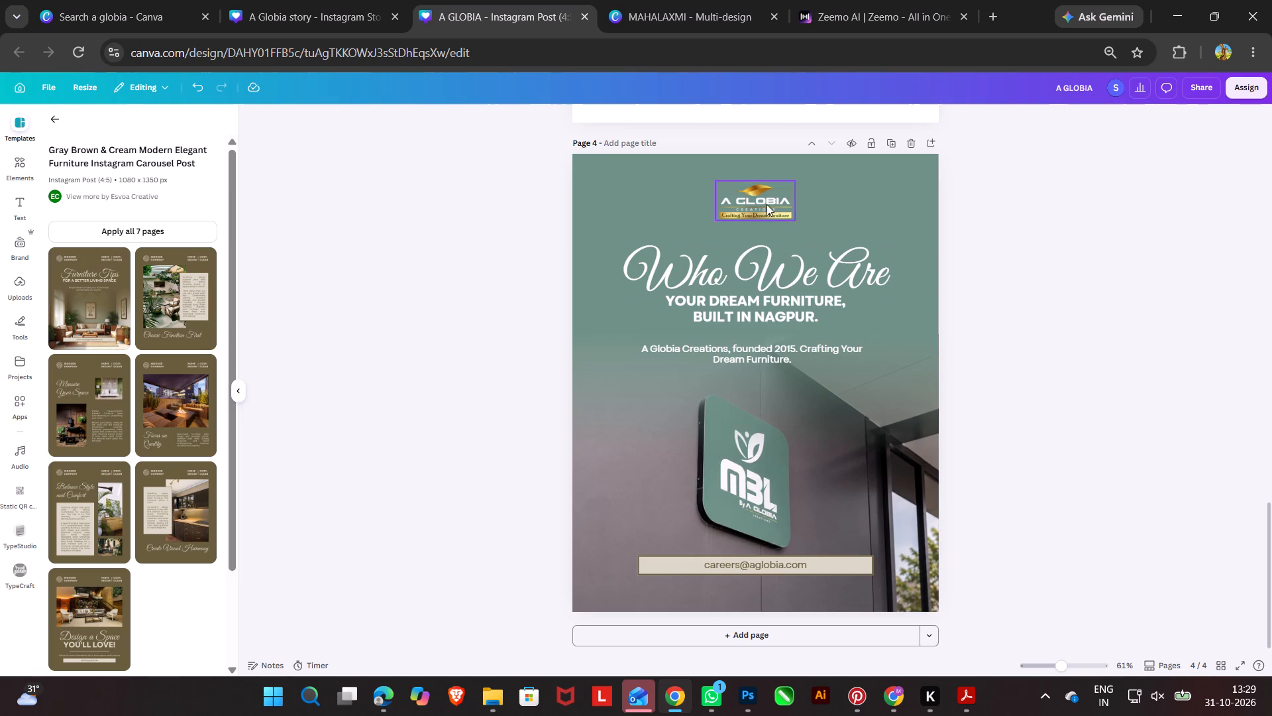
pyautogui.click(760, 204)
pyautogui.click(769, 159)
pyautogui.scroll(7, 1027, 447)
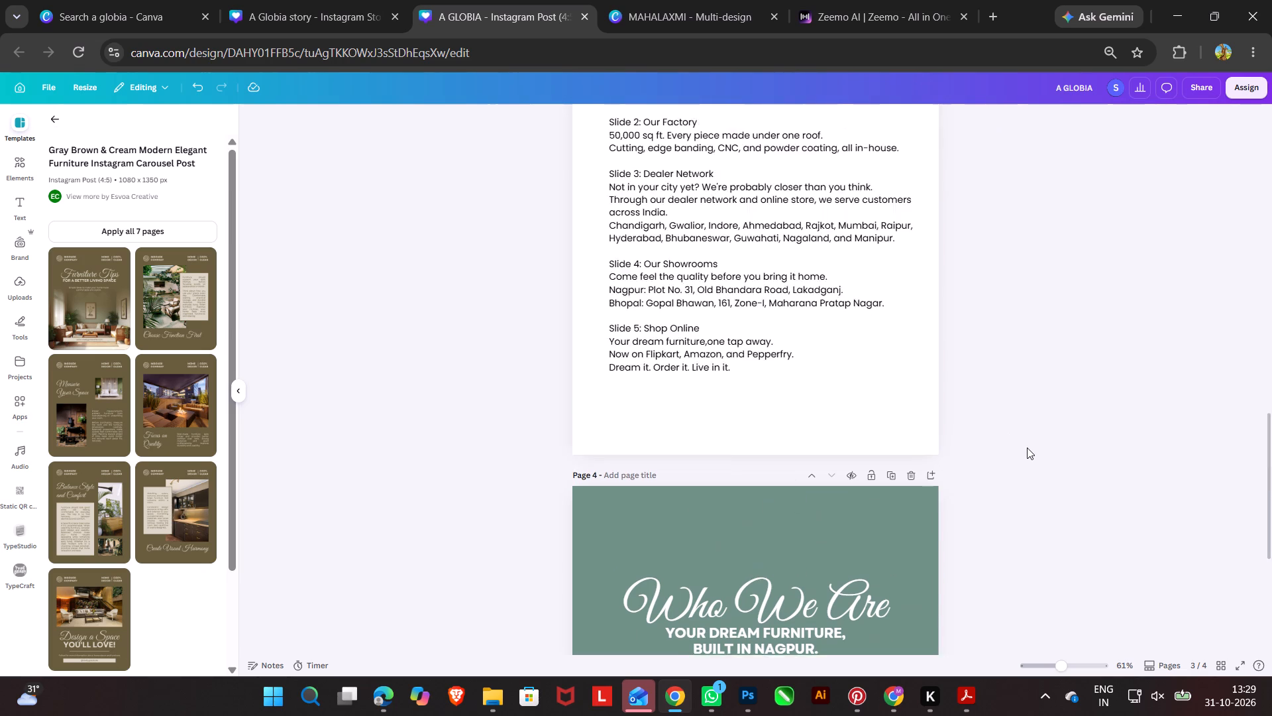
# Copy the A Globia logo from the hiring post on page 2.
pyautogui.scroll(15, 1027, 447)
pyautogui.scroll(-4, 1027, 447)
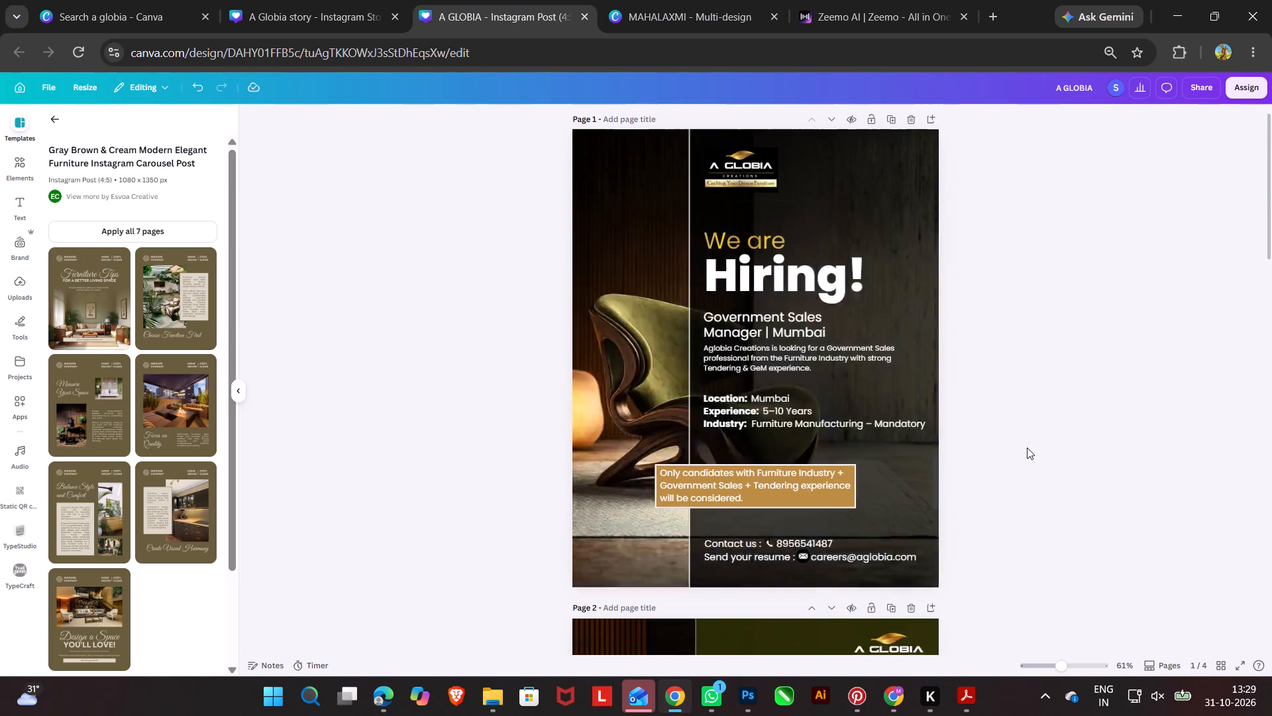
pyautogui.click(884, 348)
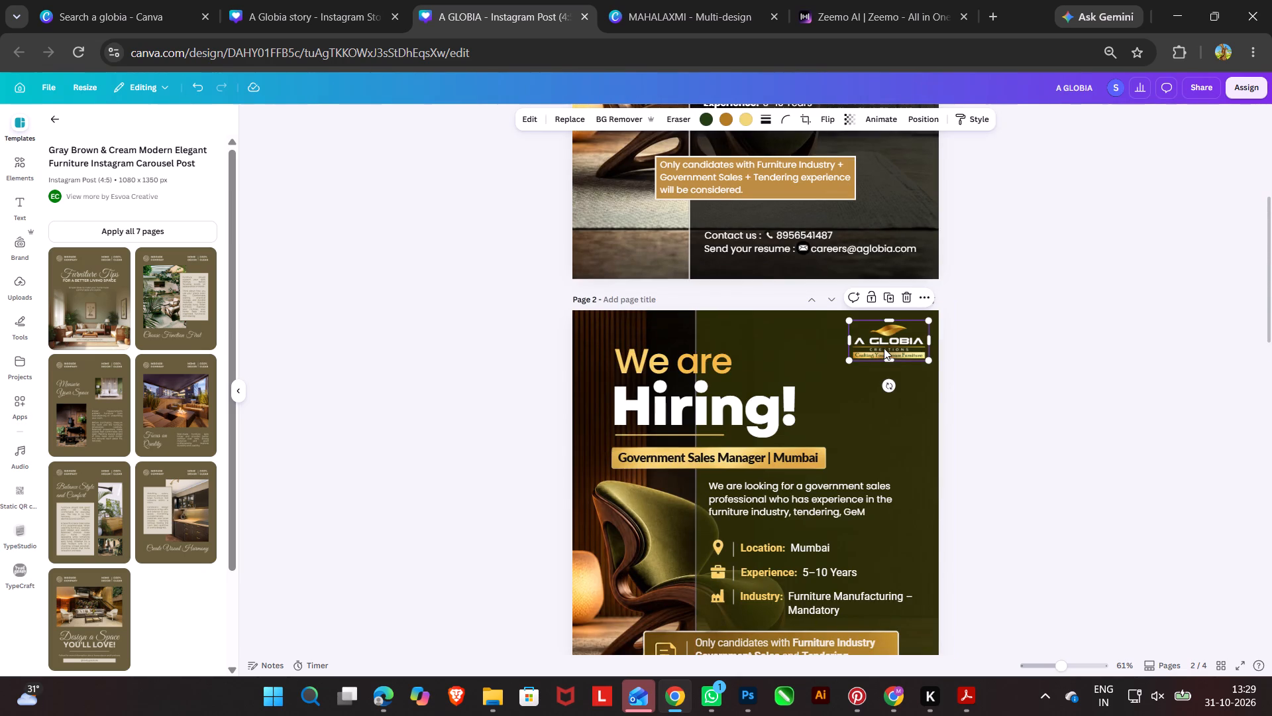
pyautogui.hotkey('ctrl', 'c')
# Undo the removal of the A Globia logo above the "Who We Are" heading on page 4.
pyautogui.scroll(-11, 884, 348)
pyautogui.hotkey('ctrl', 'z')
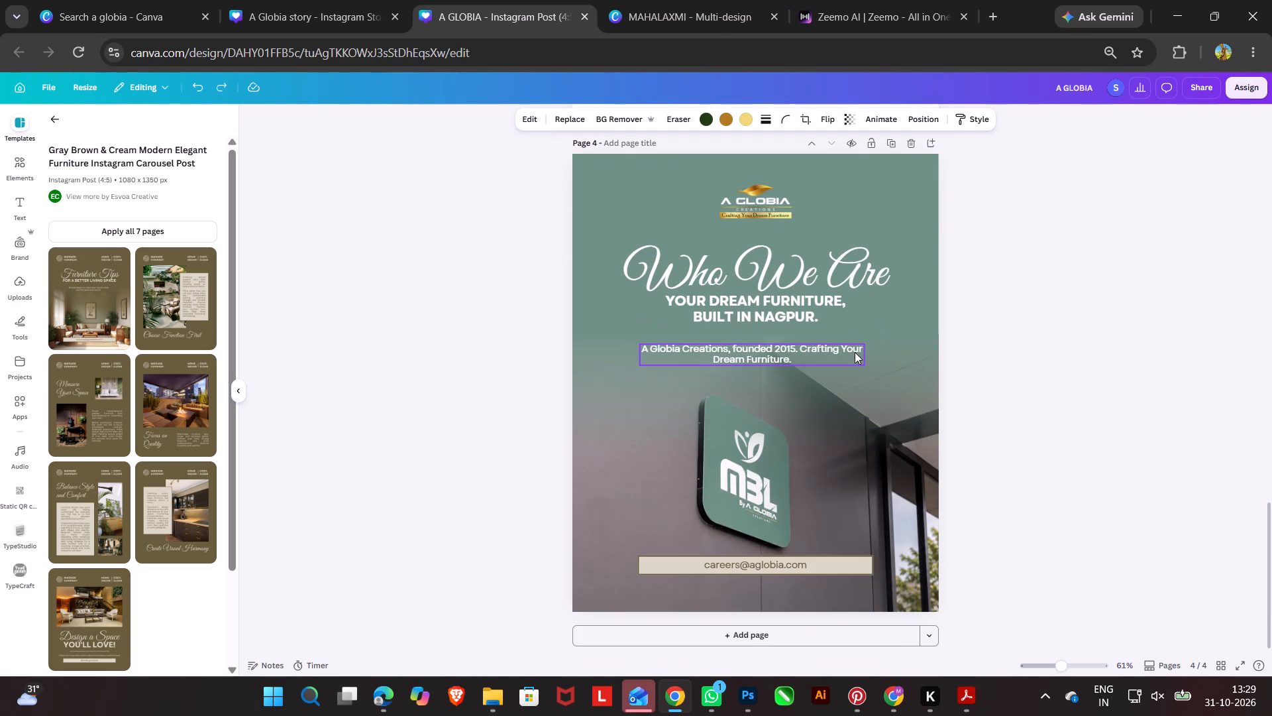
pyautogui.doubleClick(1117, 422)
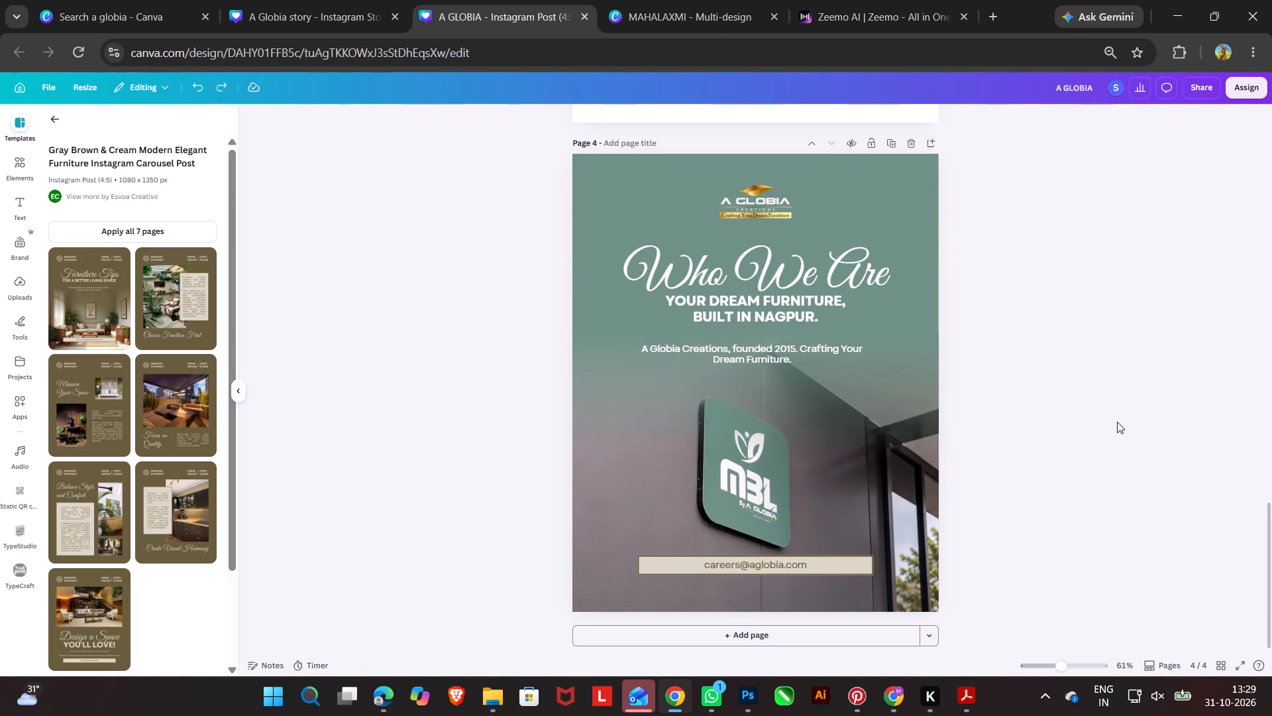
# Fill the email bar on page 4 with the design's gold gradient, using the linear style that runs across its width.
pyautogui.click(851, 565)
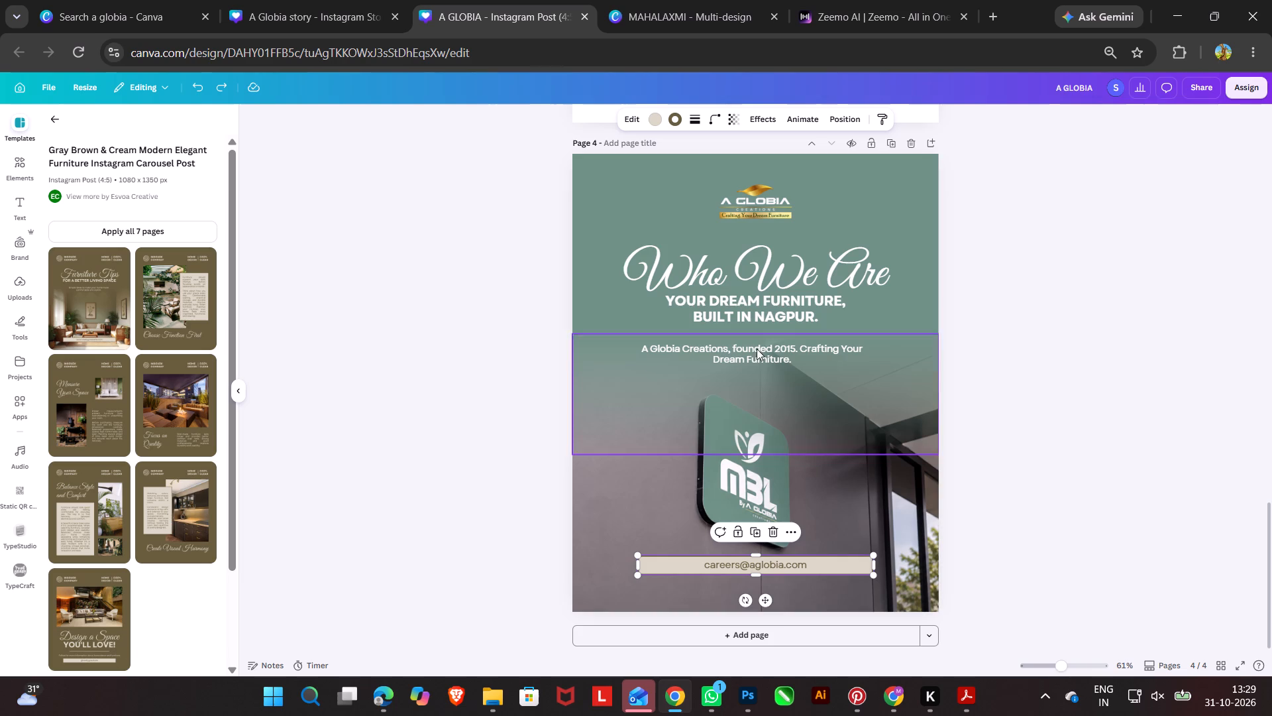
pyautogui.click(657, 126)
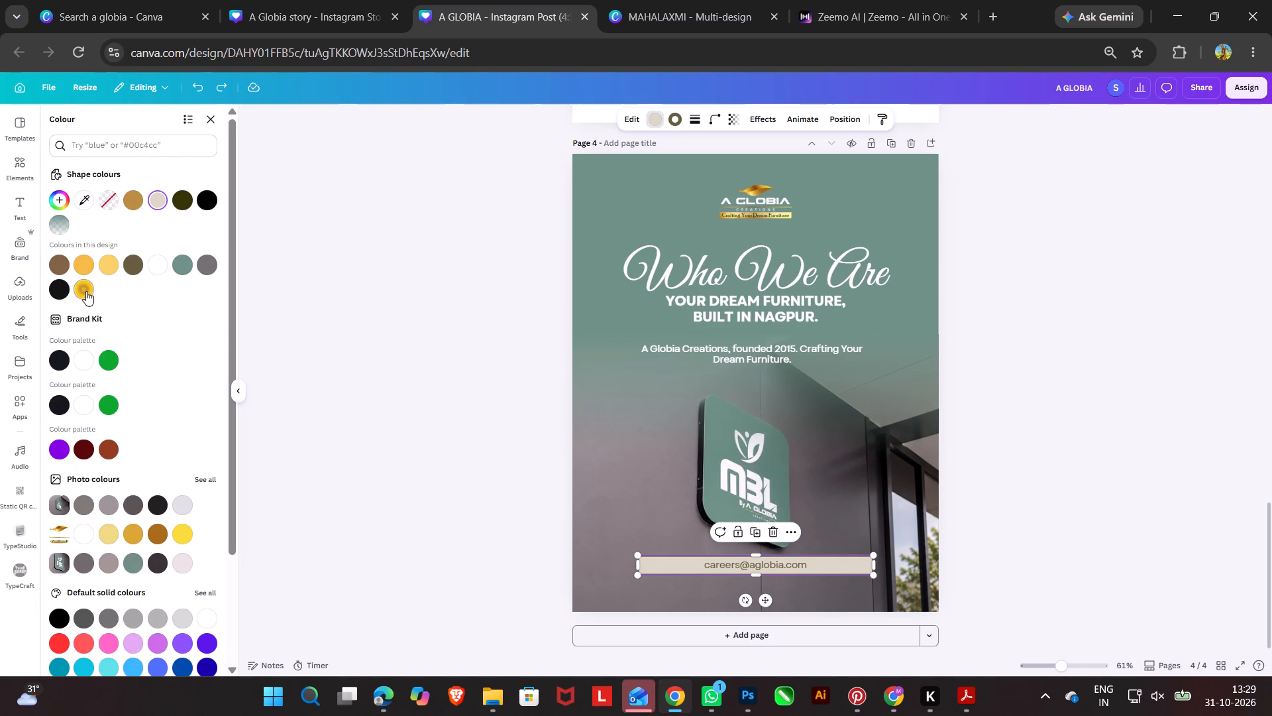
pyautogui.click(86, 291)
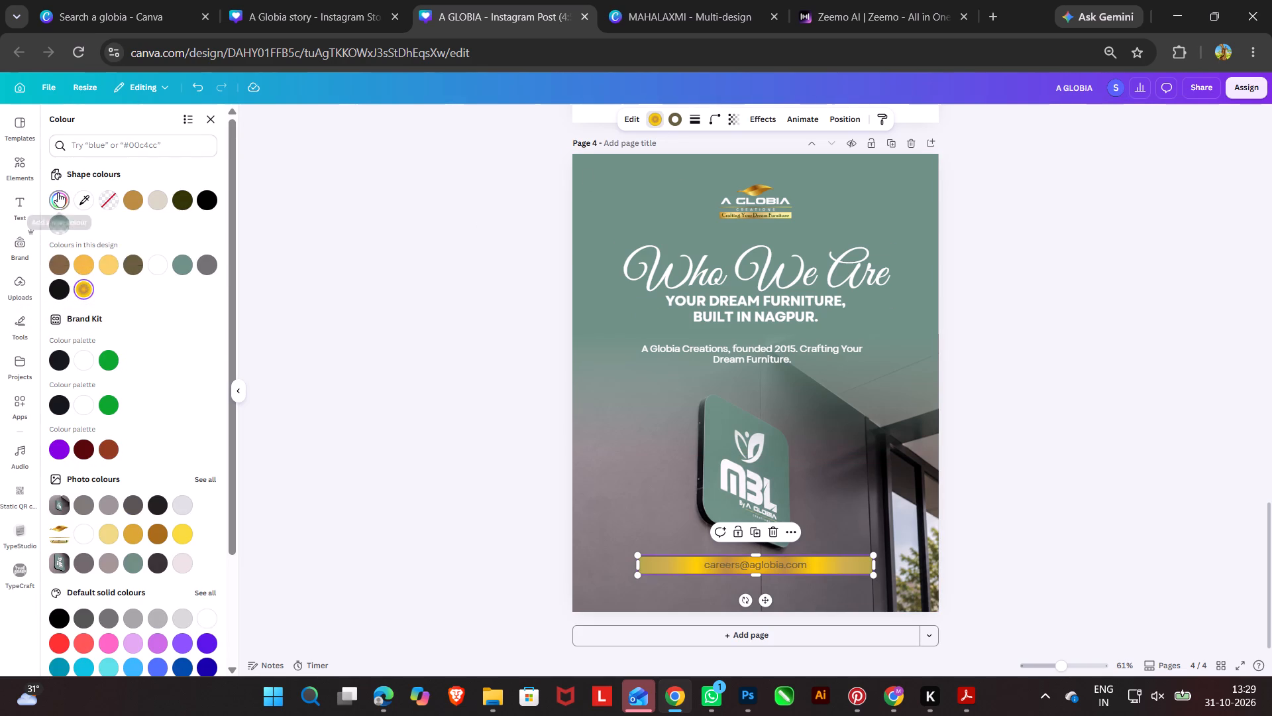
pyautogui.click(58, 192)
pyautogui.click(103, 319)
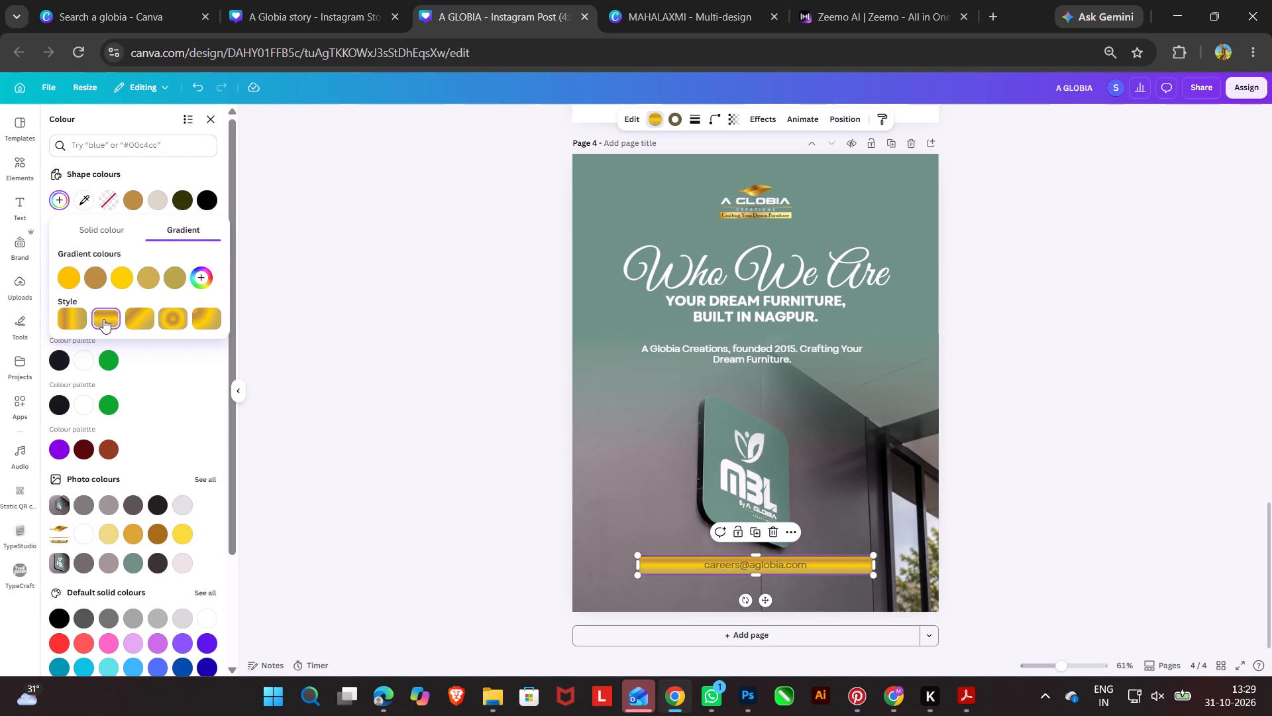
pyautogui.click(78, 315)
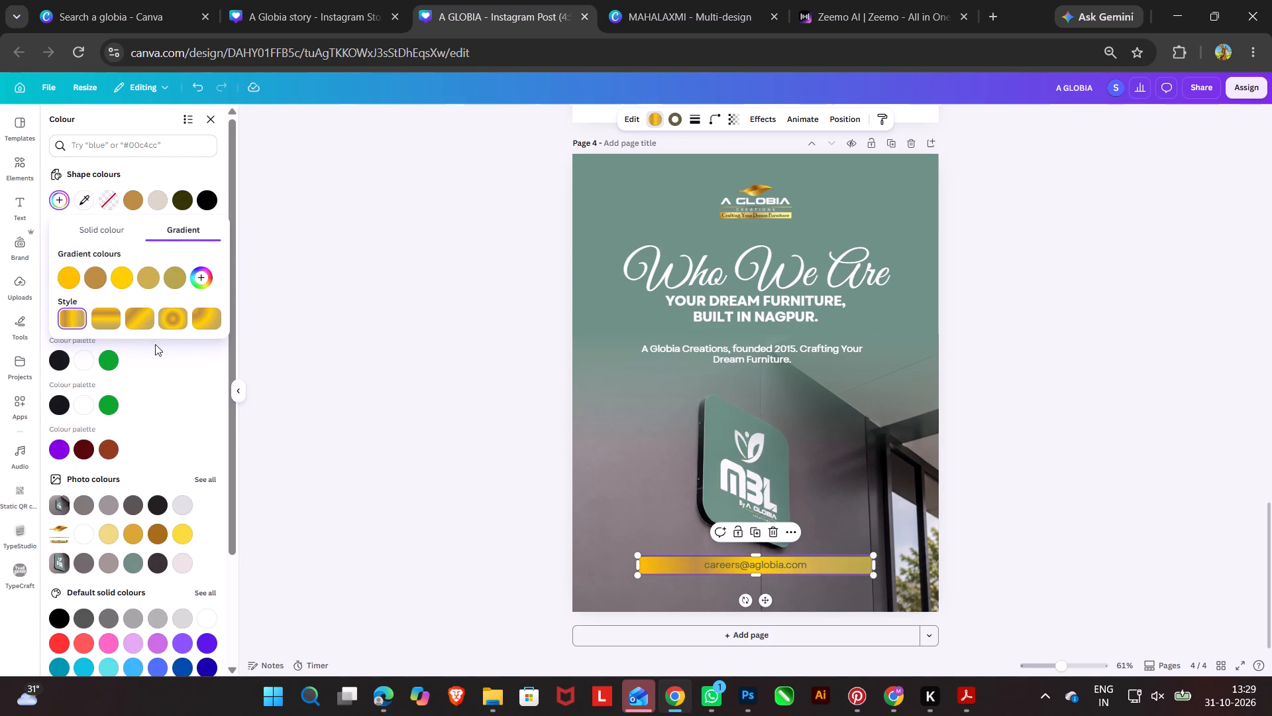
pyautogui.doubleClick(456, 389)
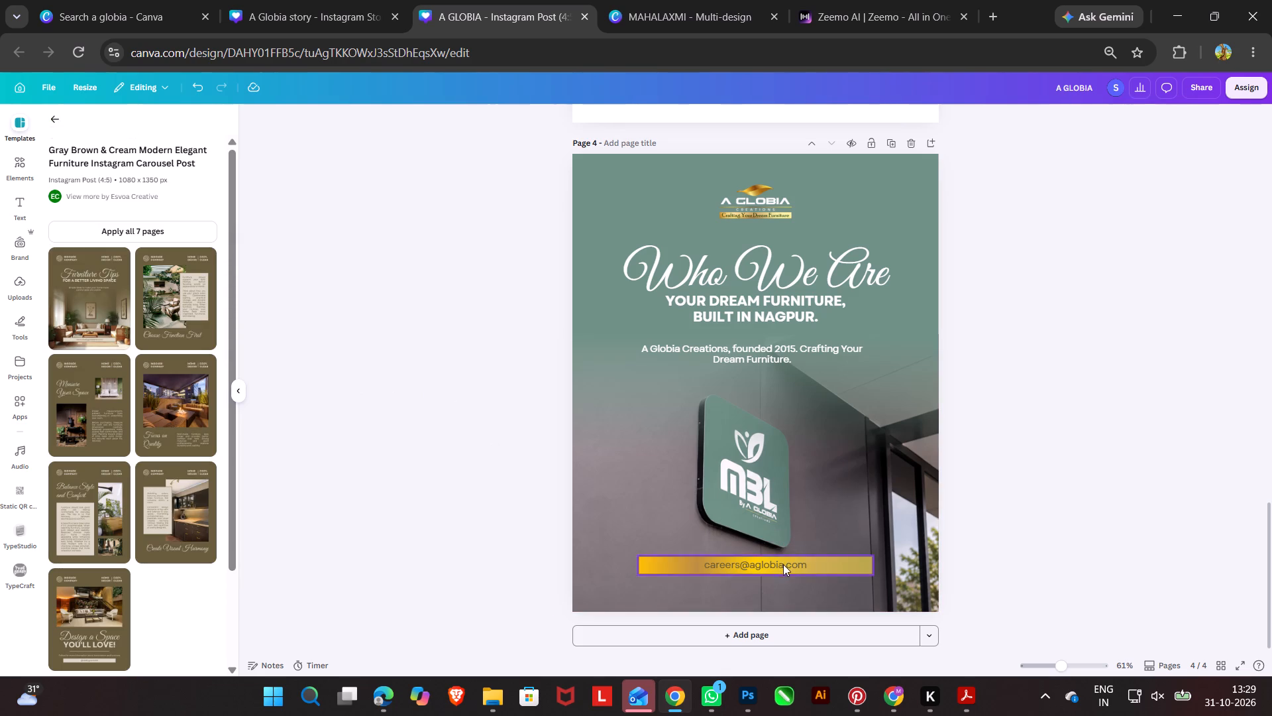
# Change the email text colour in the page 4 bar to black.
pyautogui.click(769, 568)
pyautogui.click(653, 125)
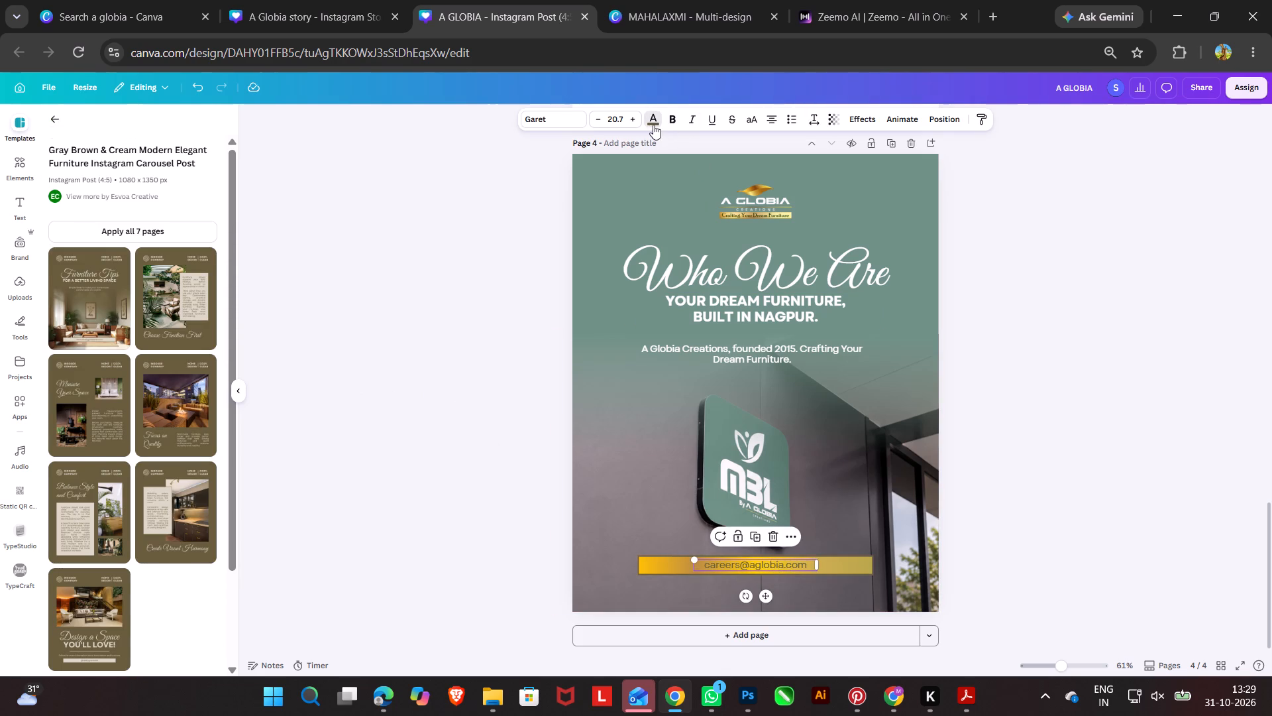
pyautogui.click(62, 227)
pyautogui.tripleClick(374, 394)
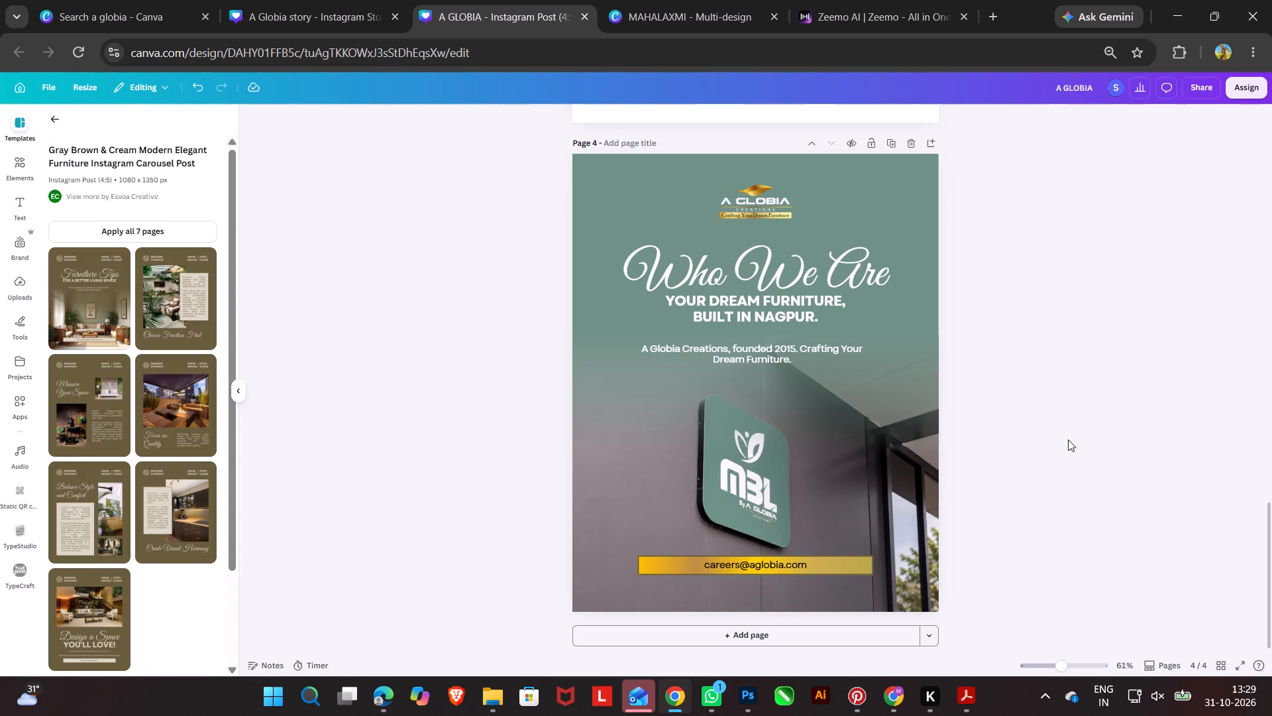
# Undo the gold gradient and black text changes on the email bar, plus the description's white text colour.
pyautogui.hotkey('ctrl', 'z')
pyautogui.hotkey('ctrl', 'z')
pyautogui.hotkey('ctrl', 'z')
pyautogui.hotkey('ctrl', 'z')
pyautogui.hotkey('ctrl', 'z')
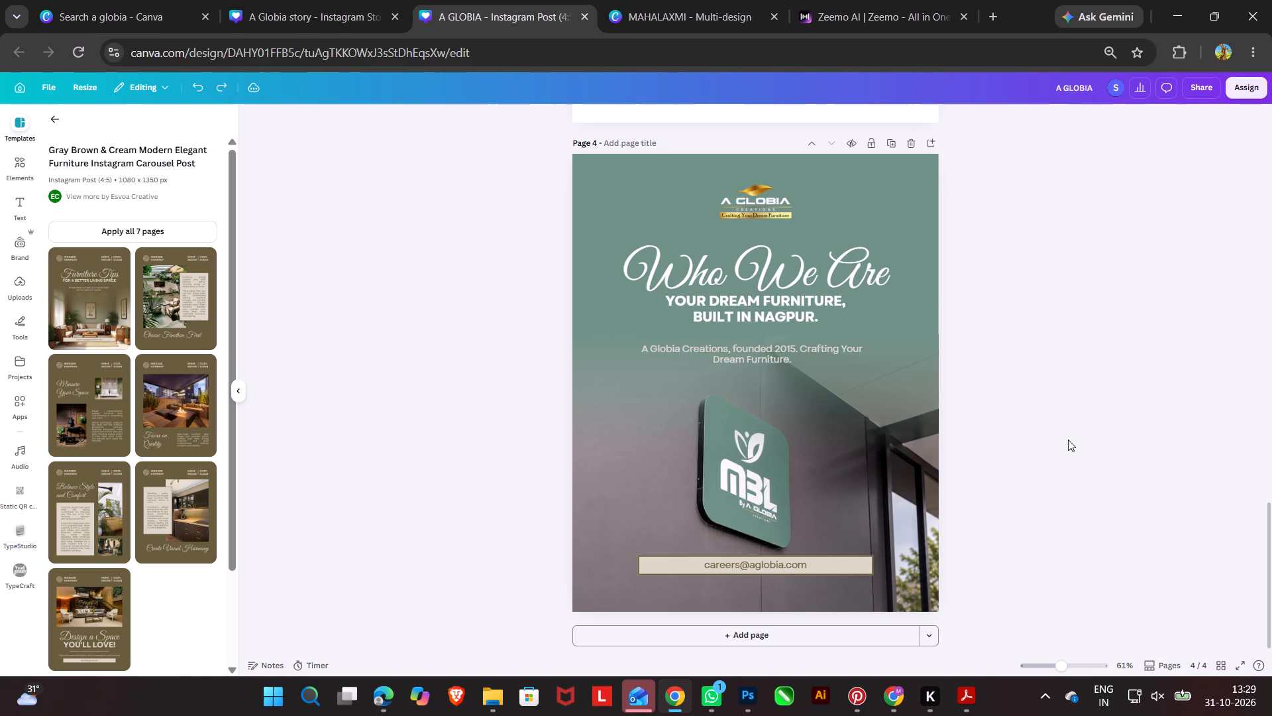
# Fill the page 4 email bar with the same green as the page background.
pyautogui.click(823, 570)
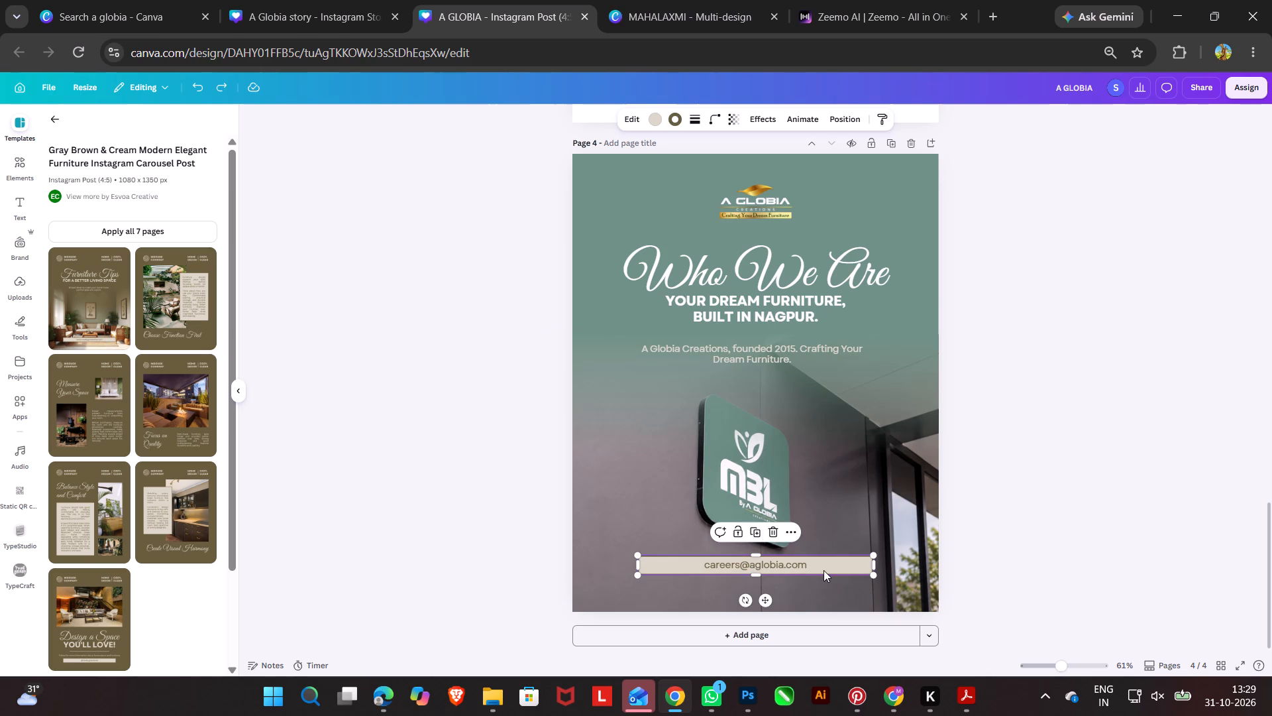
pyautogui.click(652, 118)
pyautogui.click(180, 269)
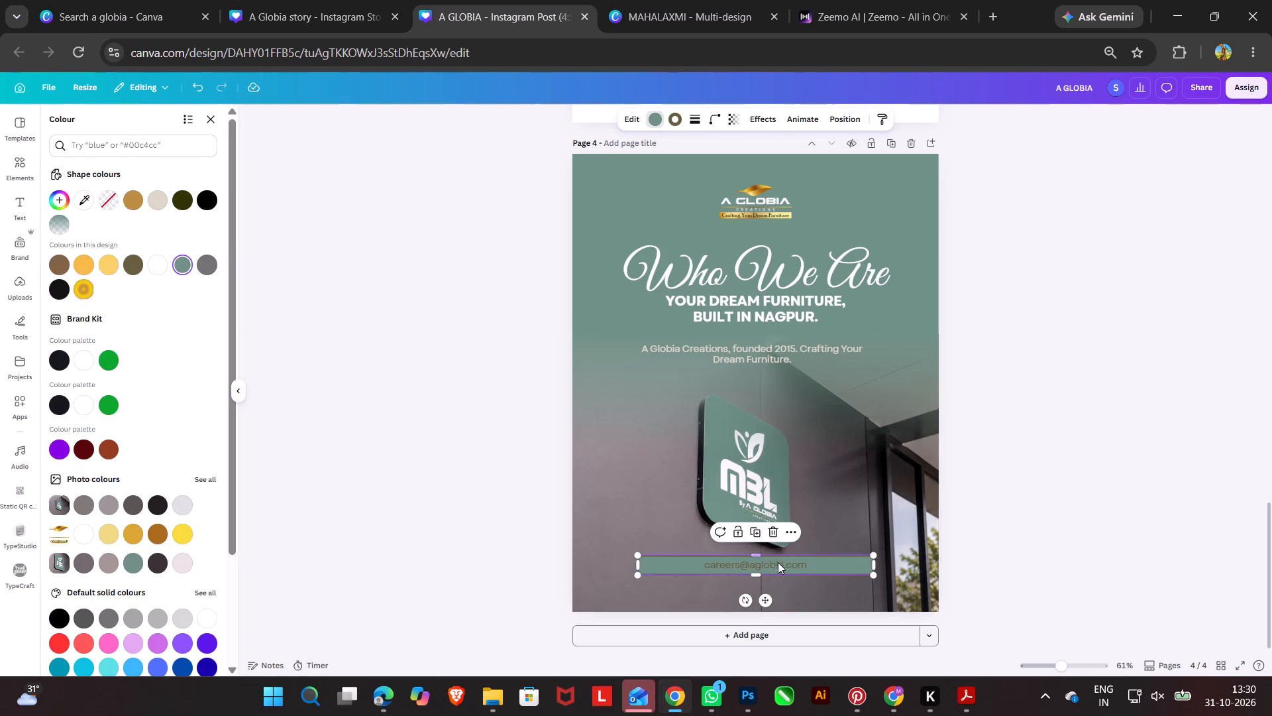
# Change the email text colour in the green bar to white.
pyautogui.click(778, 566)
pyautogui.click(651, 116)
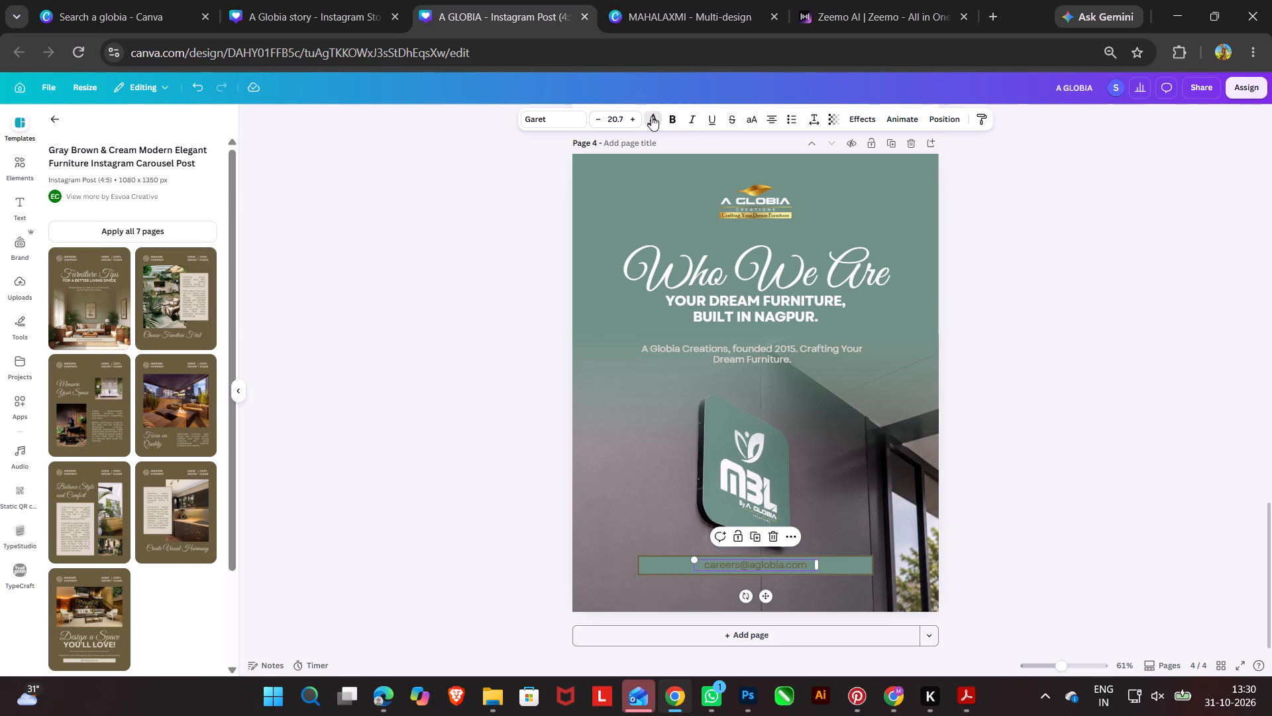
pyautogui.click(213, 203)
pyautogui.tripleClick(431, 365)
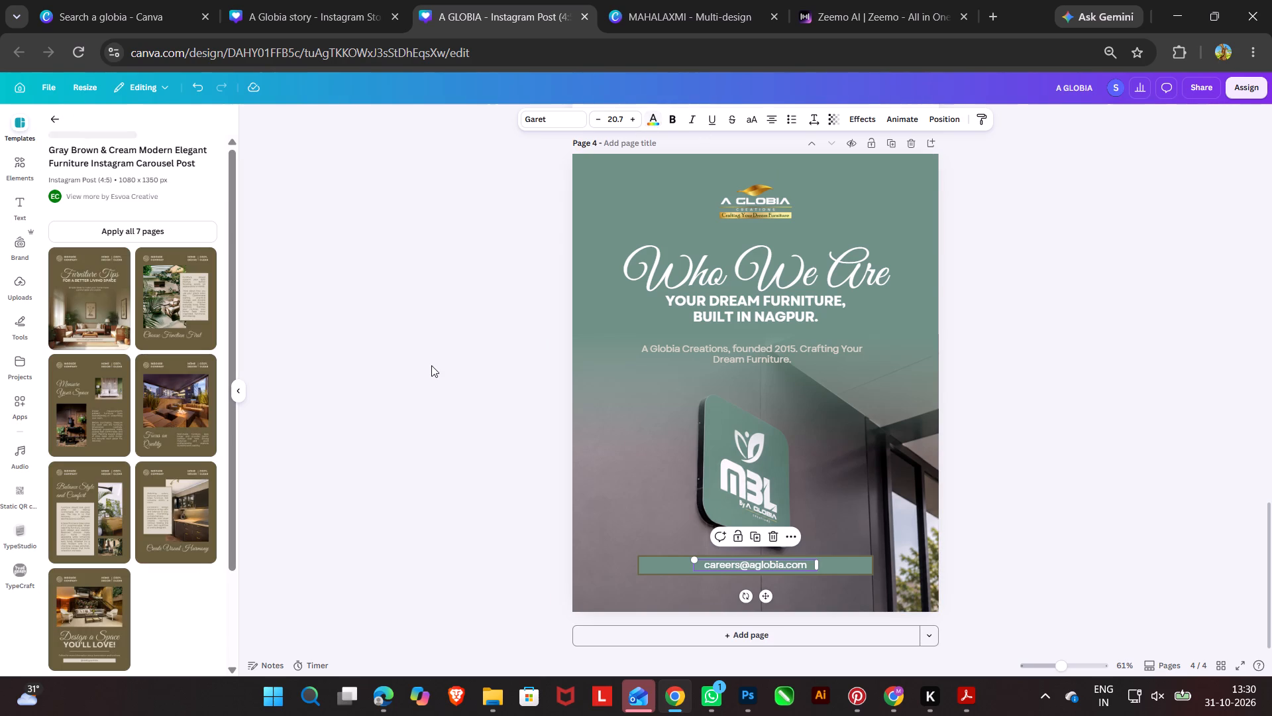
# Set the border colour of the green email bar to white.
pyautogui.click(674, 575)
pyautogui.click(674, 571)
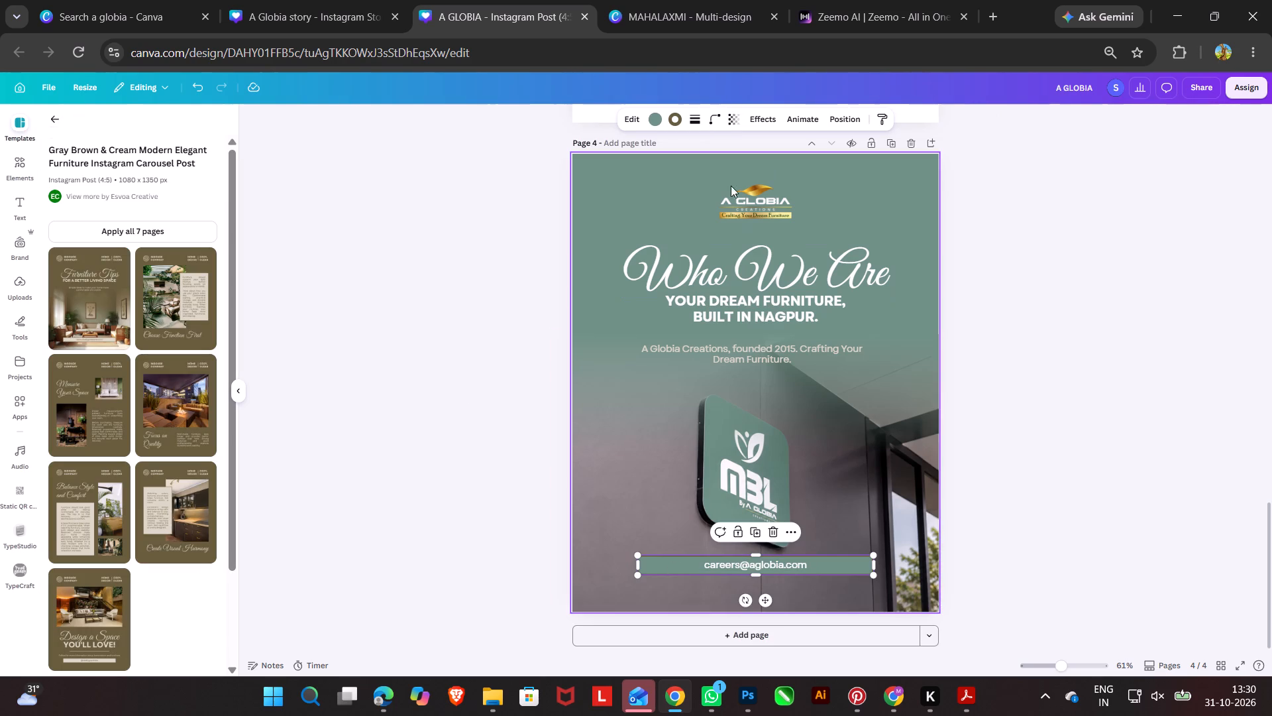
pyautogui.click(676, 121)
pyautogui.click(133, 203)
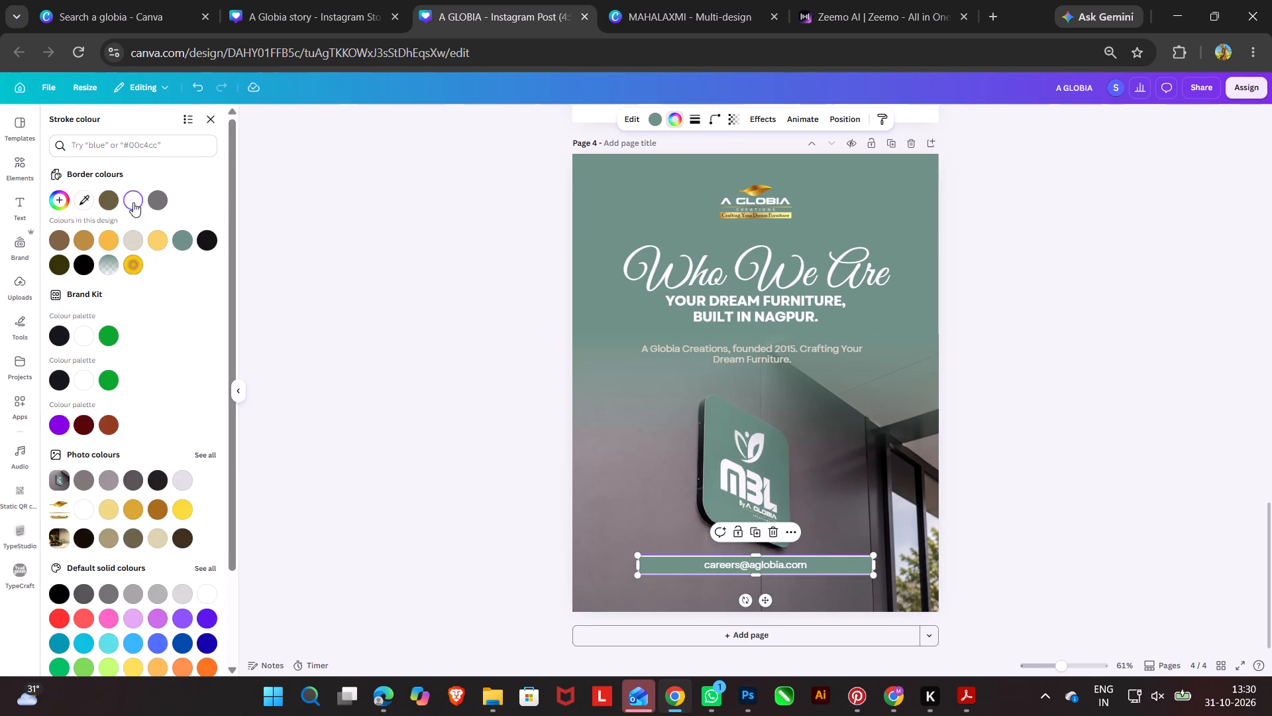
pyautogui.doubleClick(387, 326)
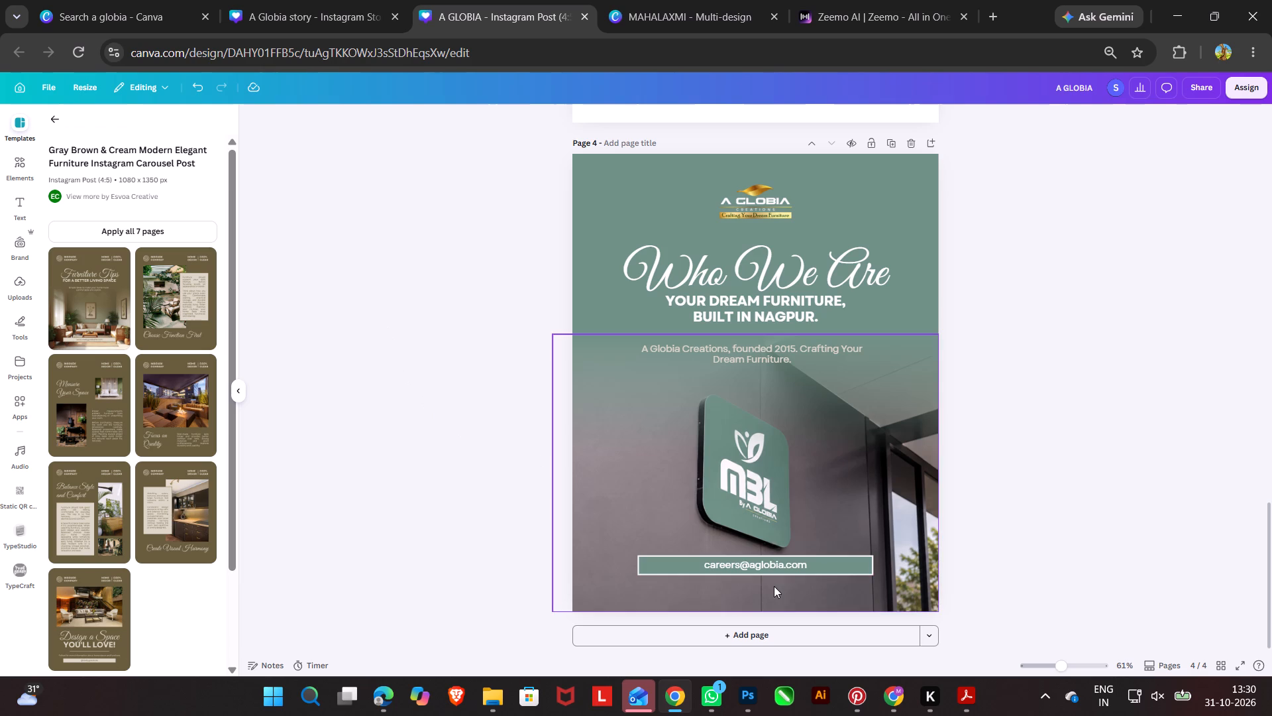
# Select the "A Globia Creations, founded 2015" description text on page 4.
pyautogui.click(765, 360)
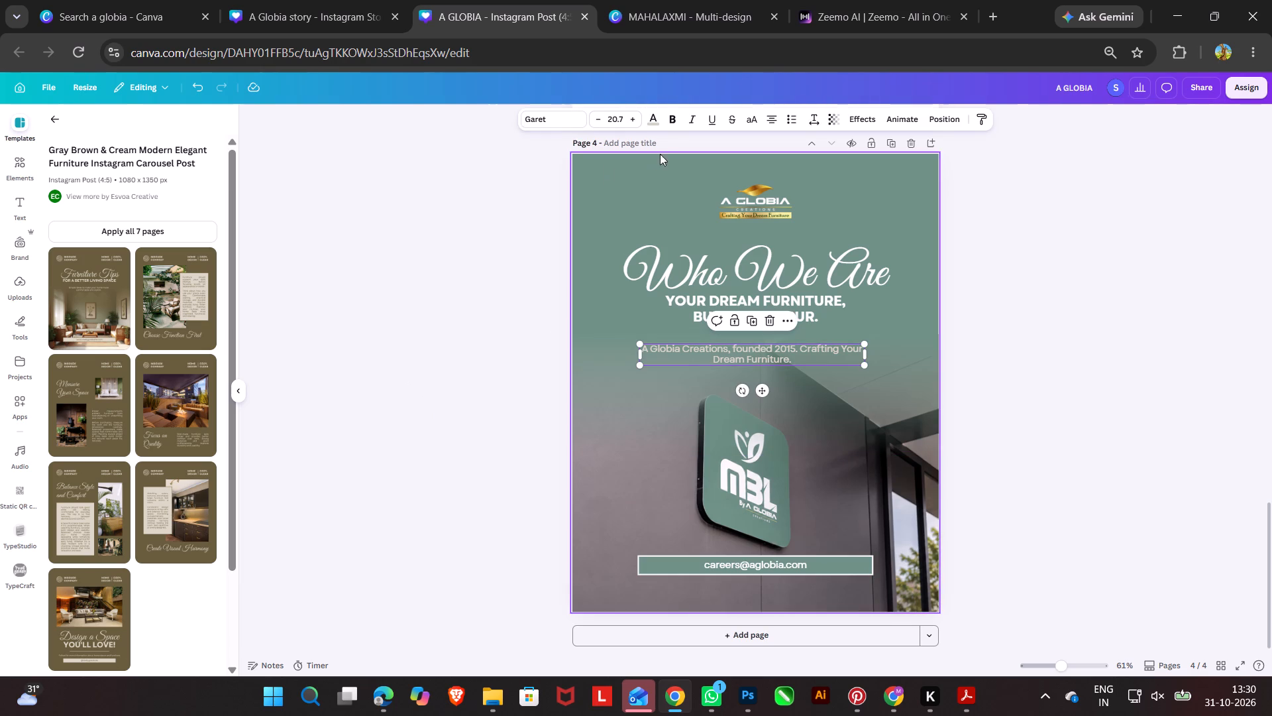
# Set the "A Globia Creations, founded 2015" description text on page 4 to white.
pyautogui.click(653, 121)
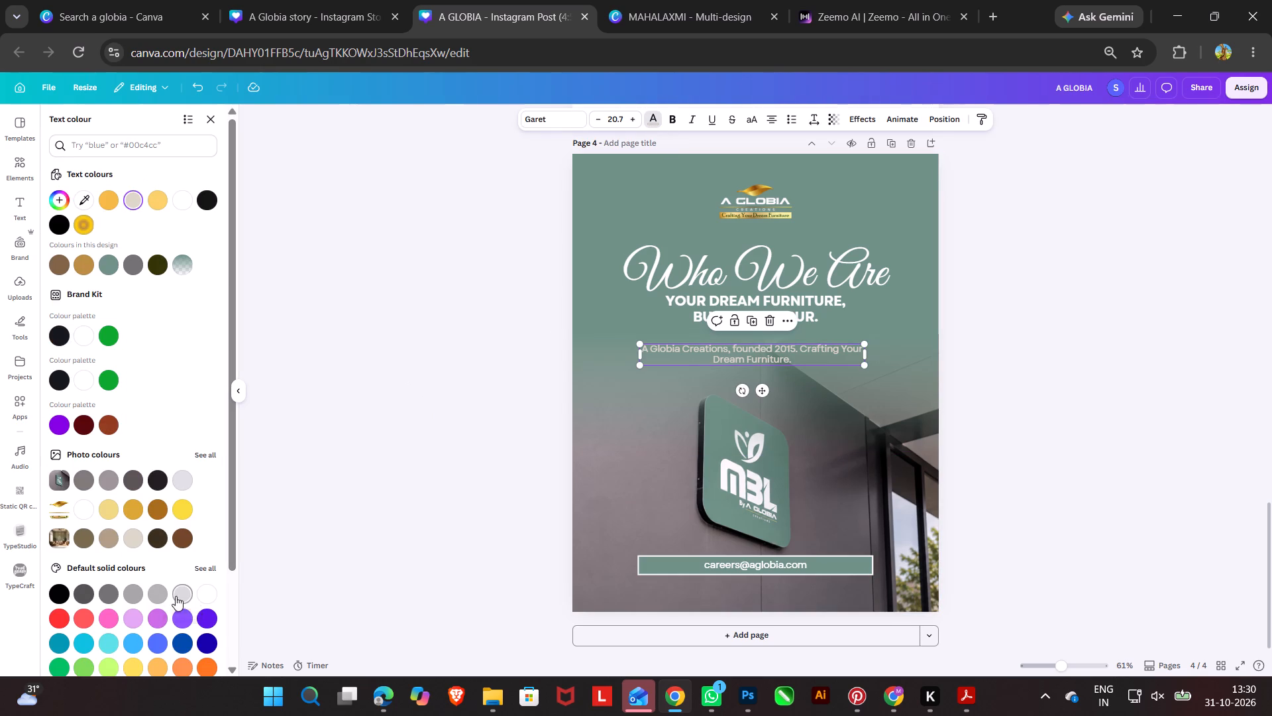
pyautogui.click(183, 595)
pyautogui.click(207, 594)
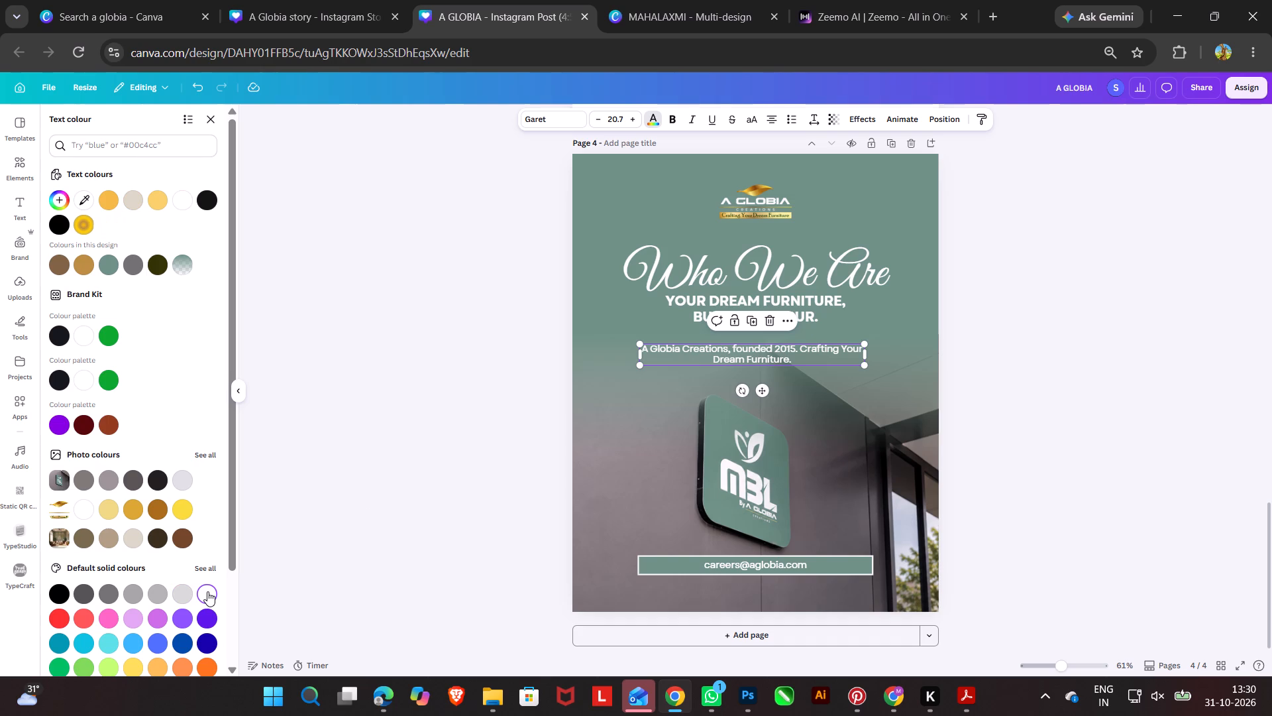
pyautogui.tripleClick(1022, 383)
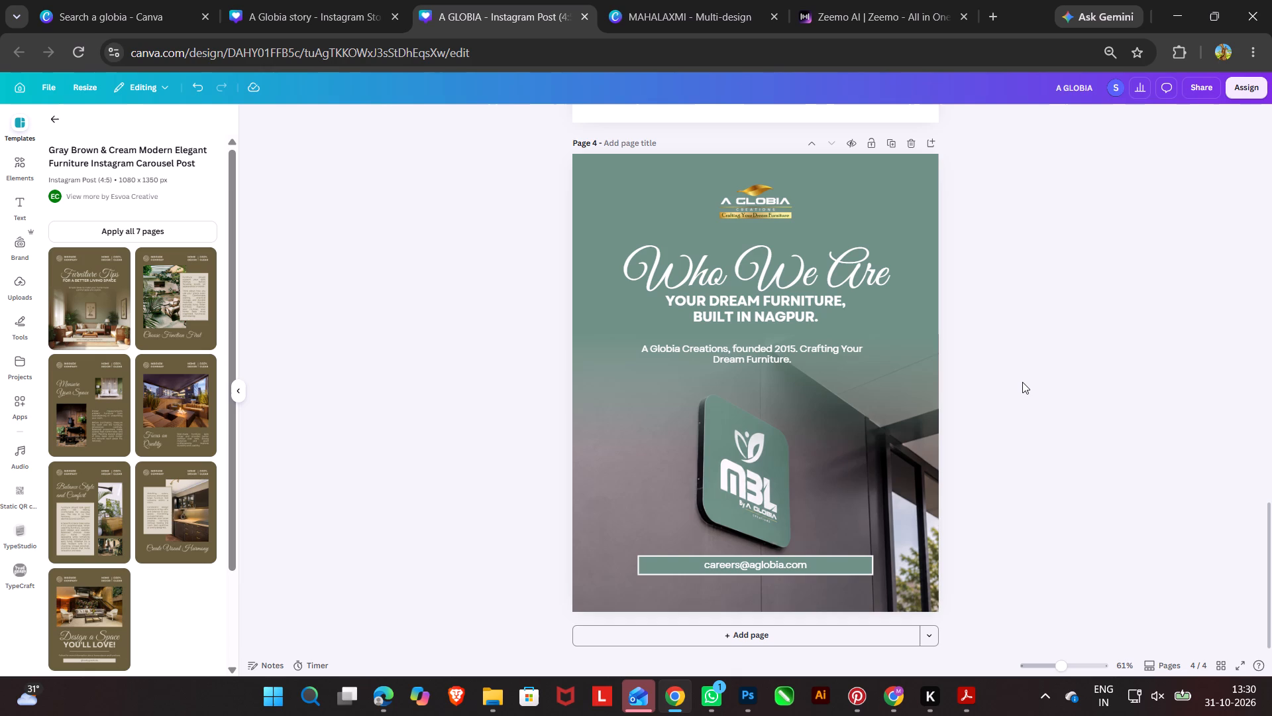
# Crop the overhanging left side of the MBL sign photo toward the left edge of page 4.
pyautogui.click(890, 487)
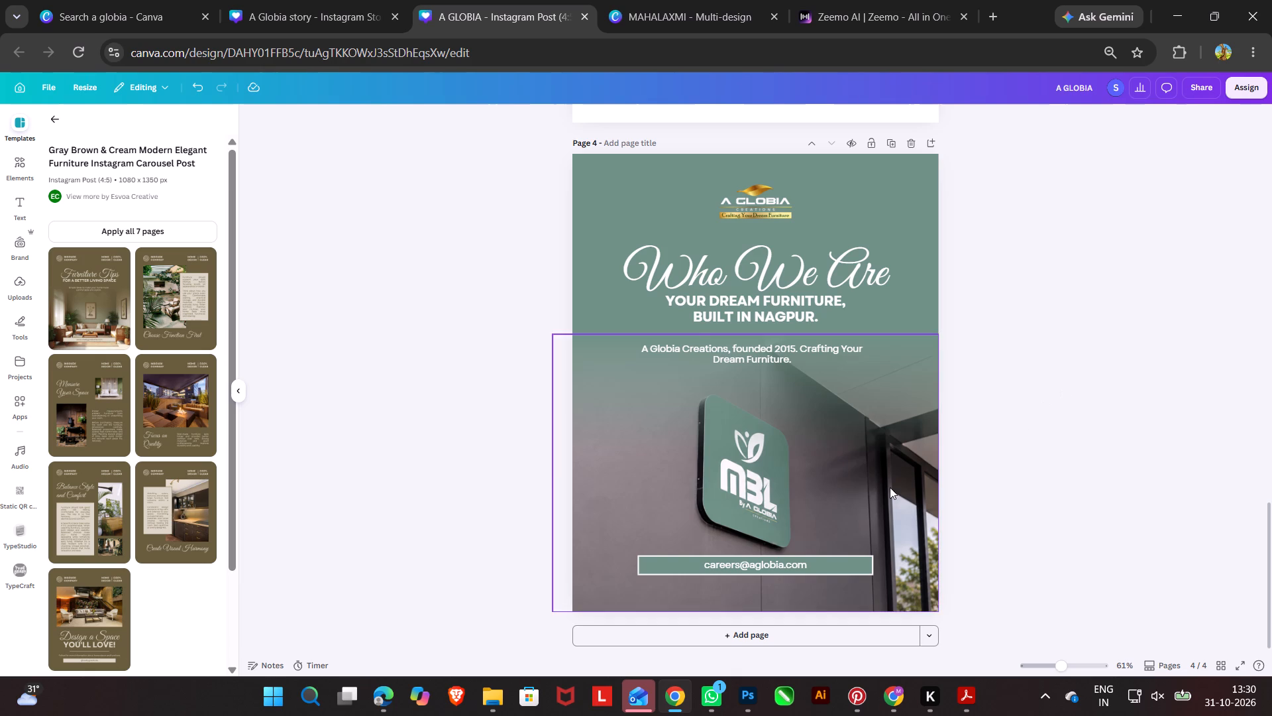
pyautogui.click(890, 487)
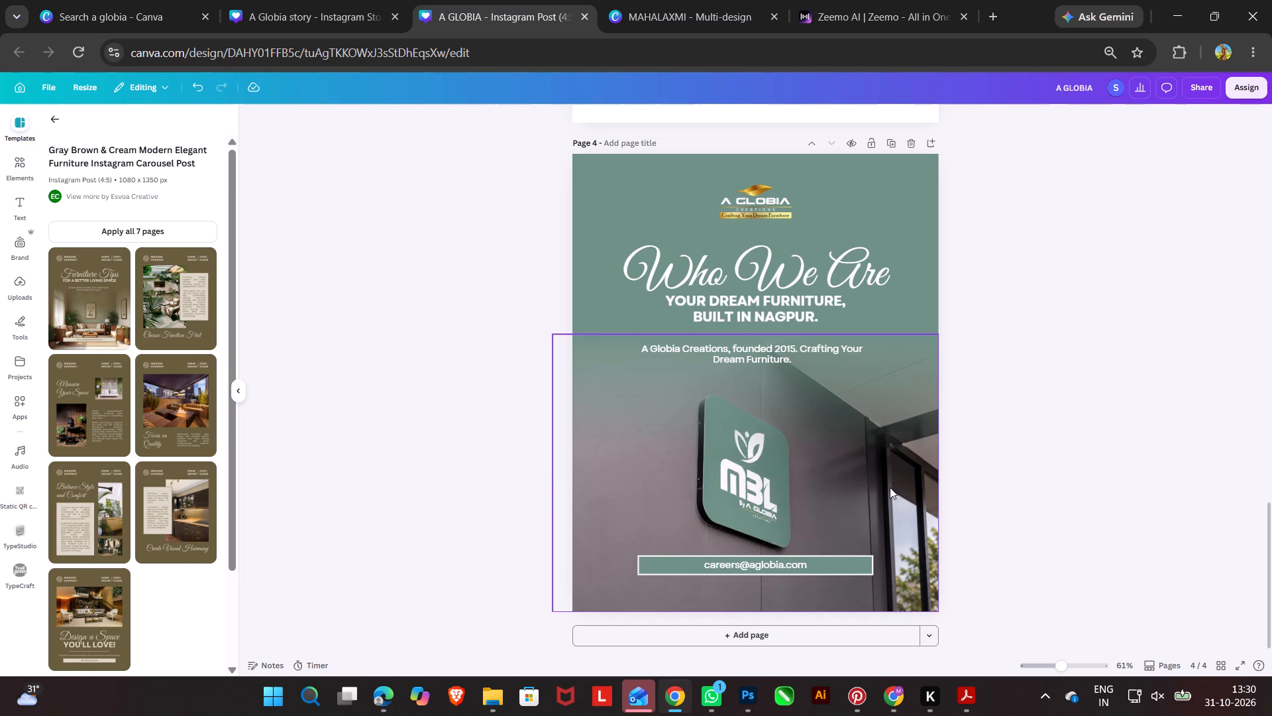
pyautogui.click(890, 487)
pyautogui.moveTo(551, 475); pyautogui.dragTo(557, 477)
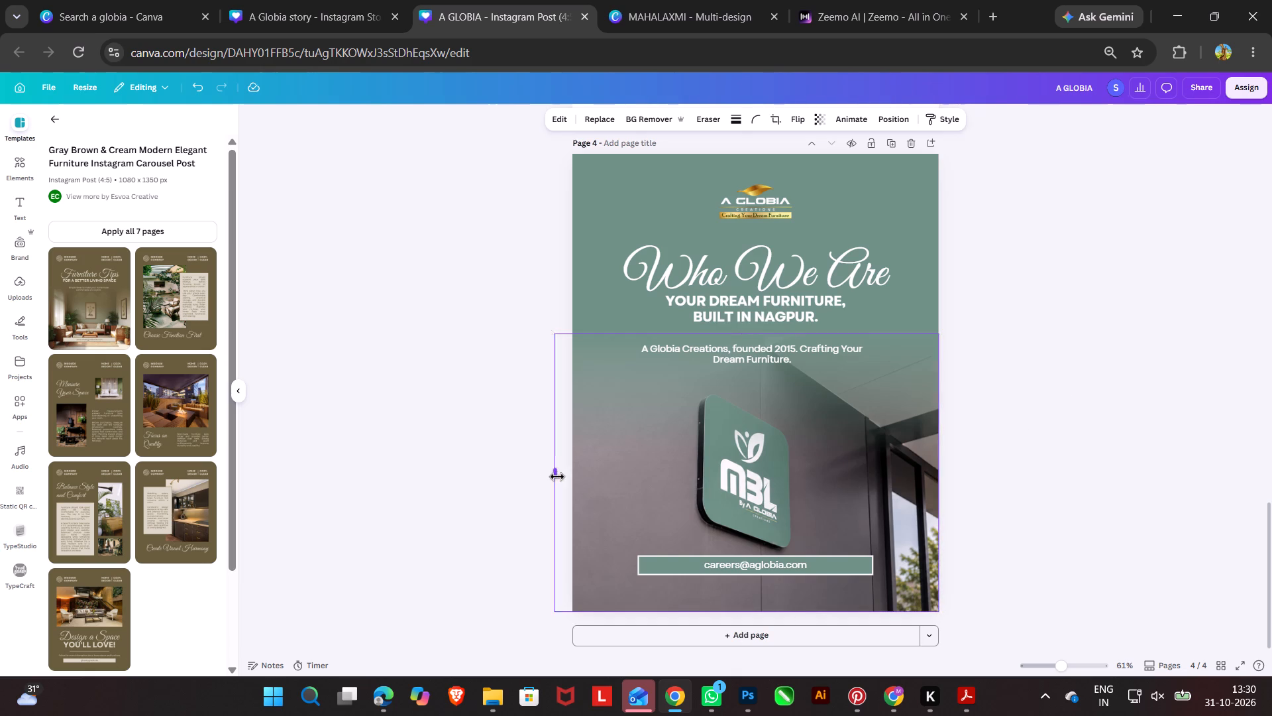
pyautogui.moveTo(557, 477); pyautogui.dragTo(568, 483)
pyautogui.doubleClick(1037, 422)
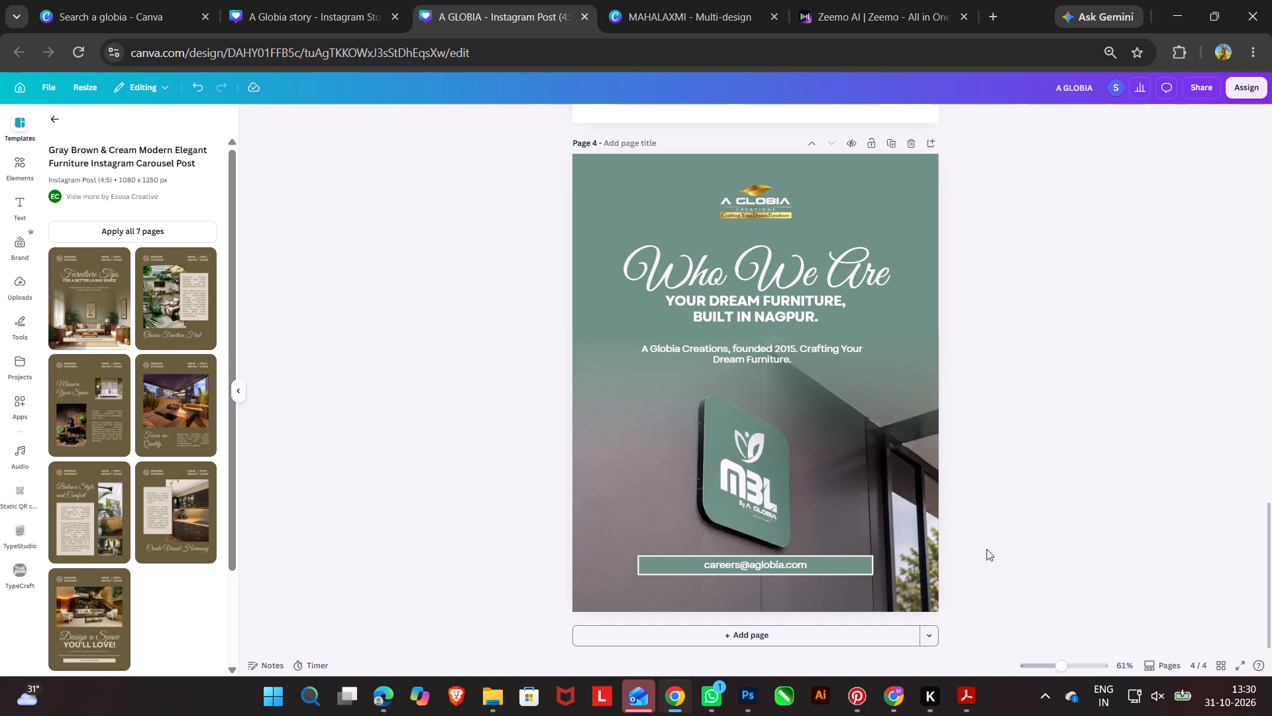
# Add a new blank page after page 4.
pyautogui.click(882, 633)
pyautogui.scroll(5, 882, 633)
pyautogui.scroll(2, 1082, 628)
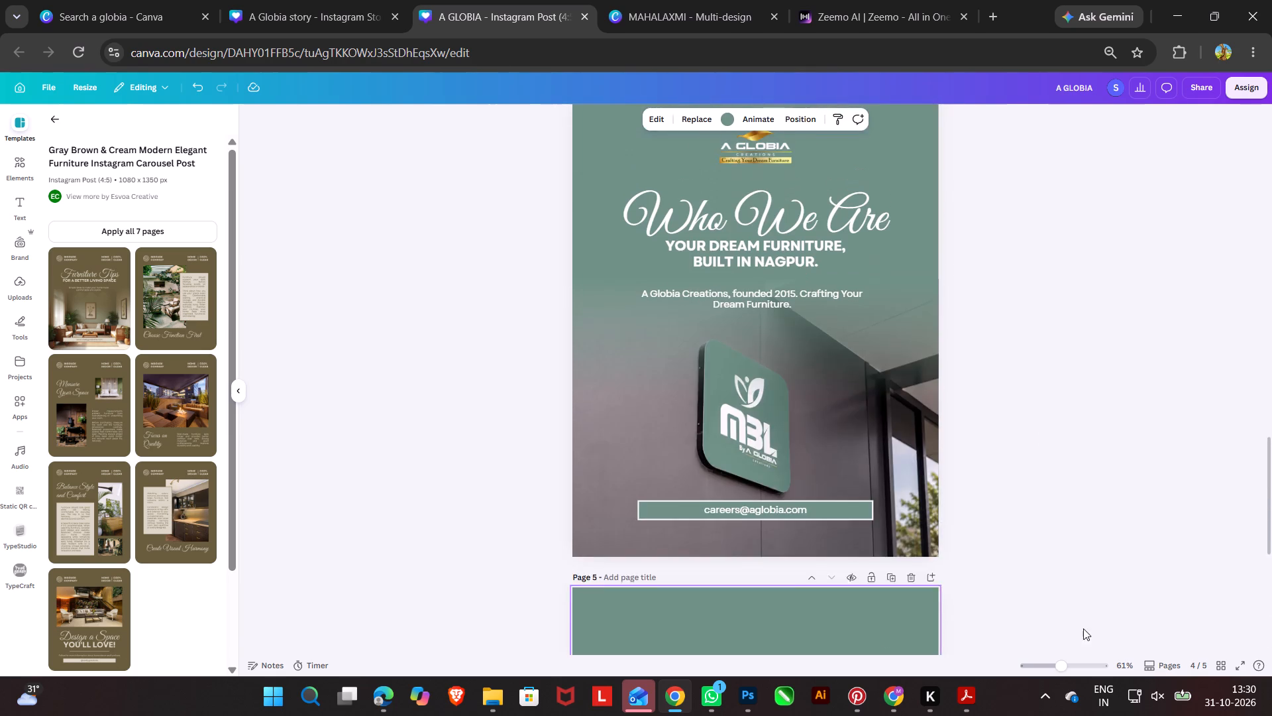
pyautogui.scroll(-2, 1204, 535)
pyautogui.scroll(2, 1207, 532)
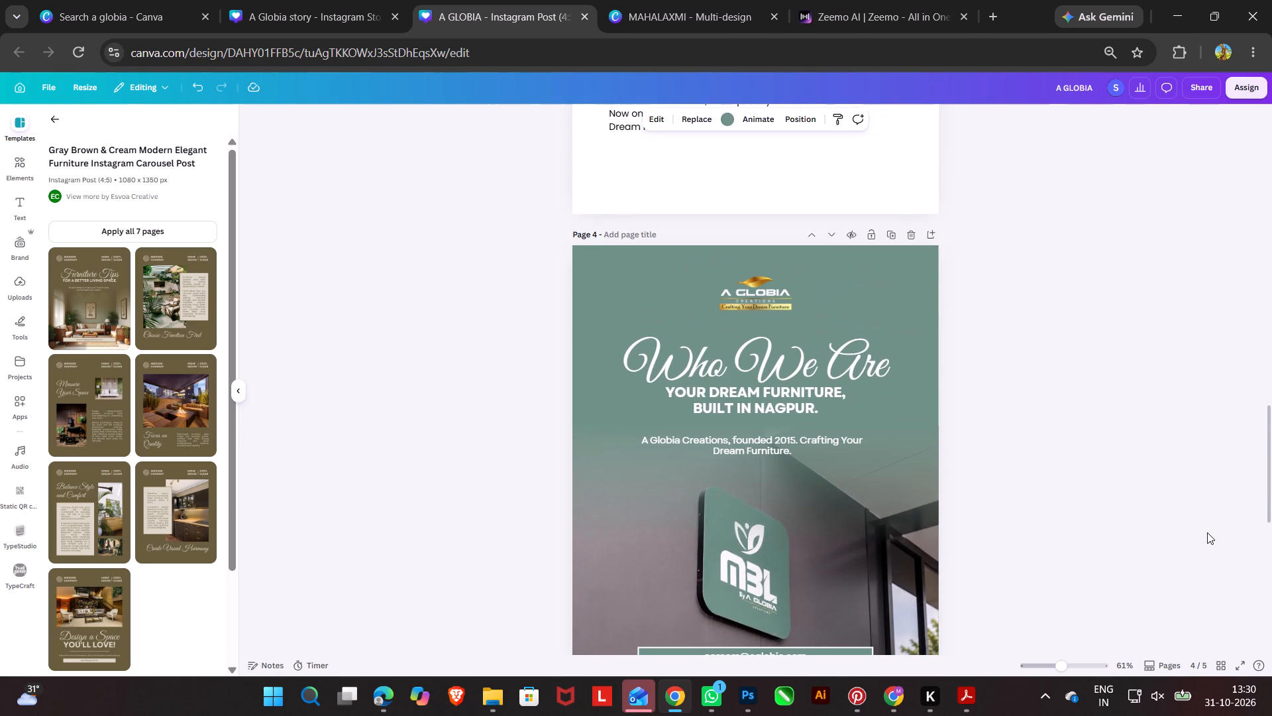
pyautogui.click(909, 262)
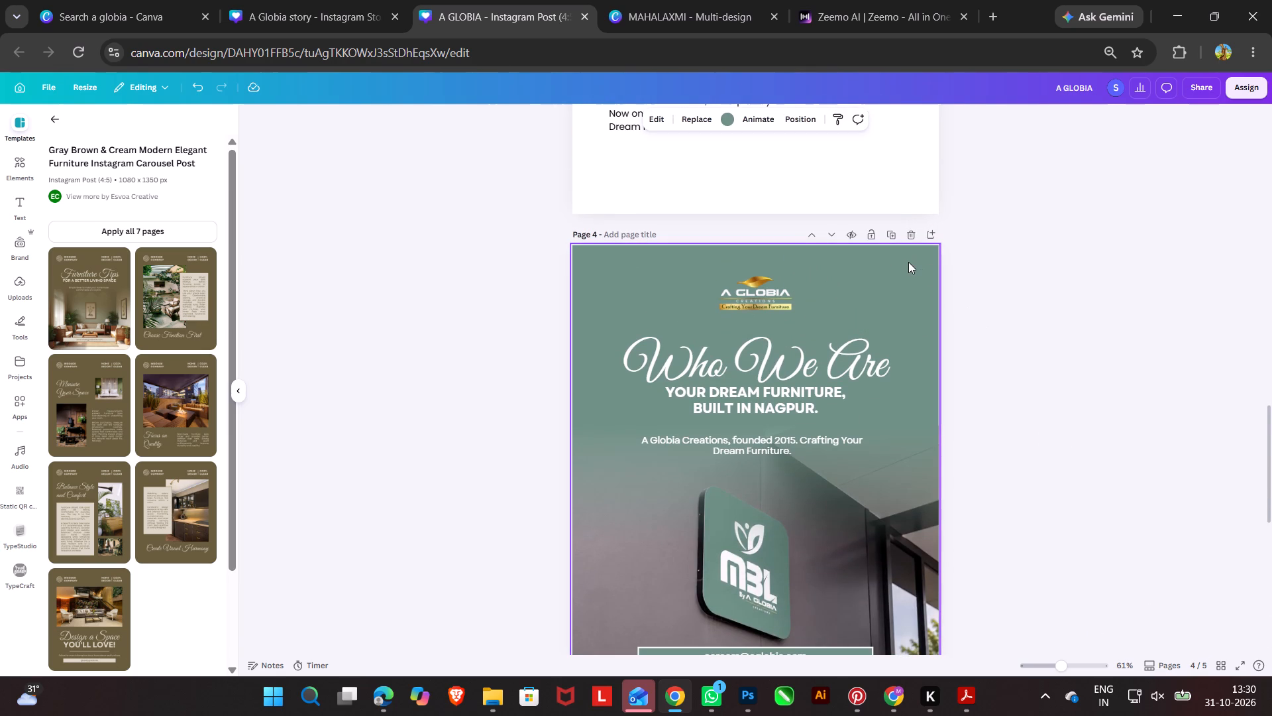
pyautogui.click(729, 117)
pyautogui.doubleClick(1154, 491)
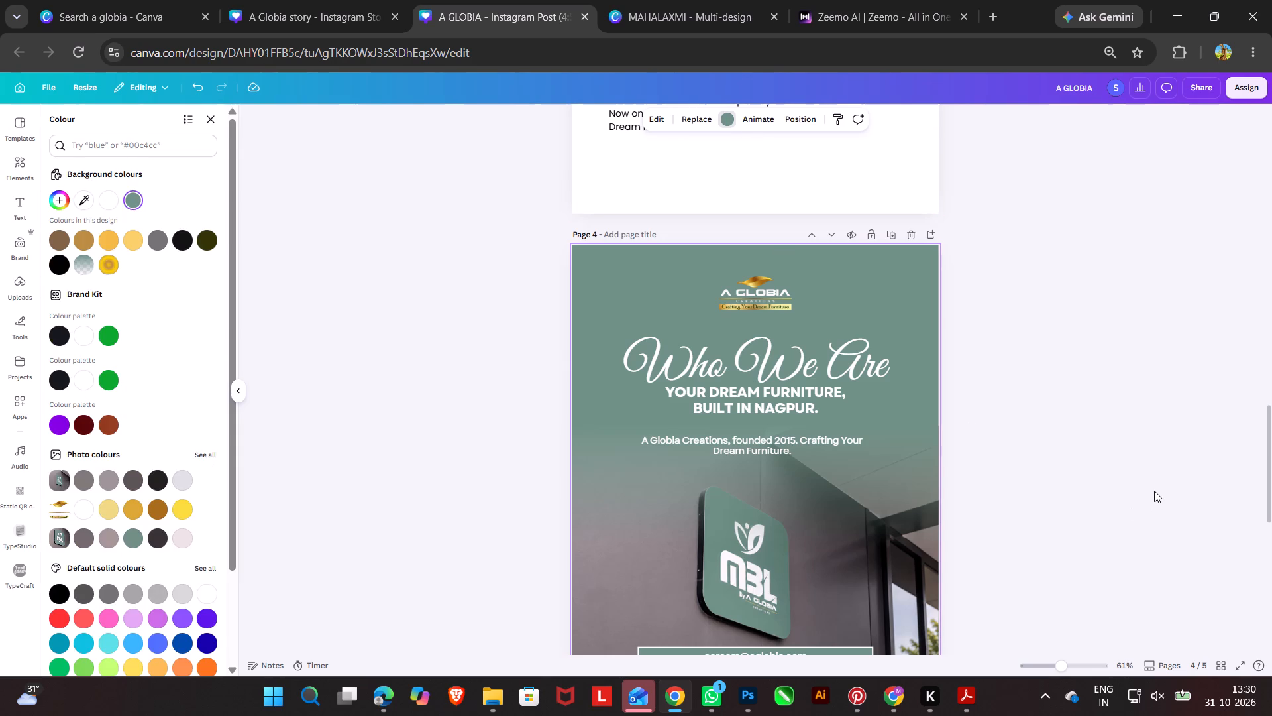
# Apply the "Choose Function First" template layout to the blank page 5.
pyautogui.scroll(-5, 1154, 488)
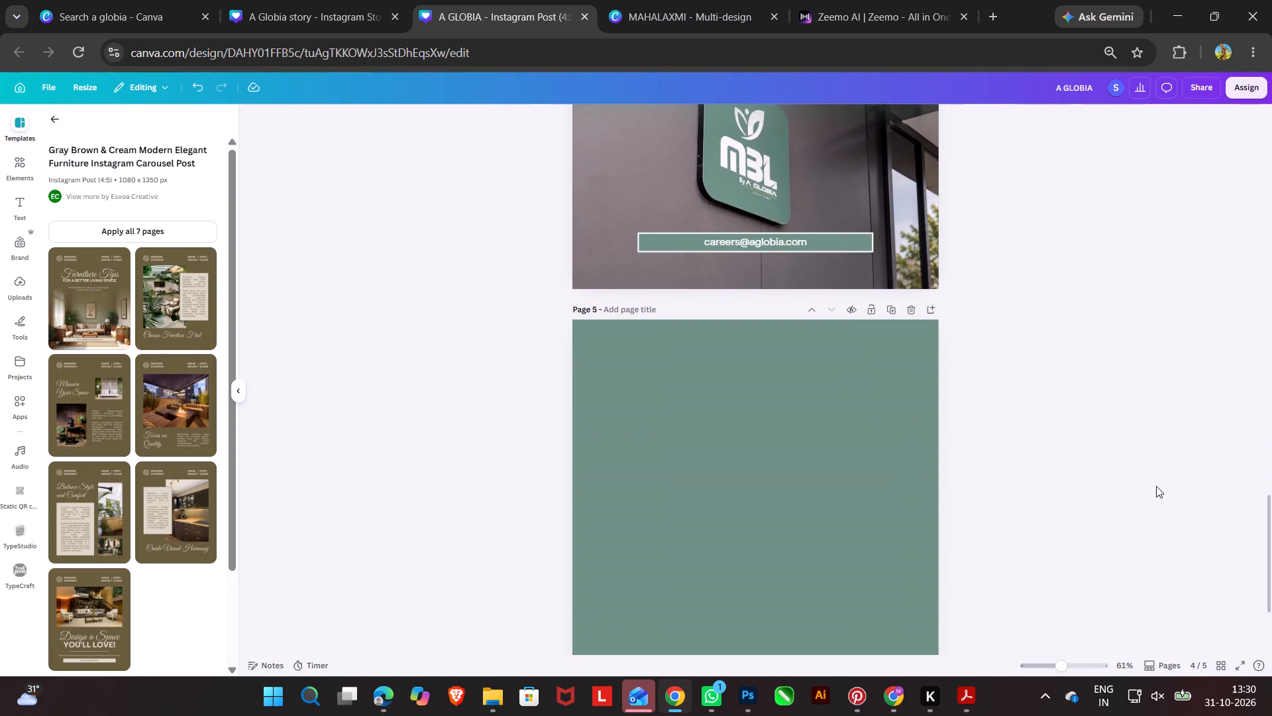
pyautogui.scroll(-4, 1156, 486)
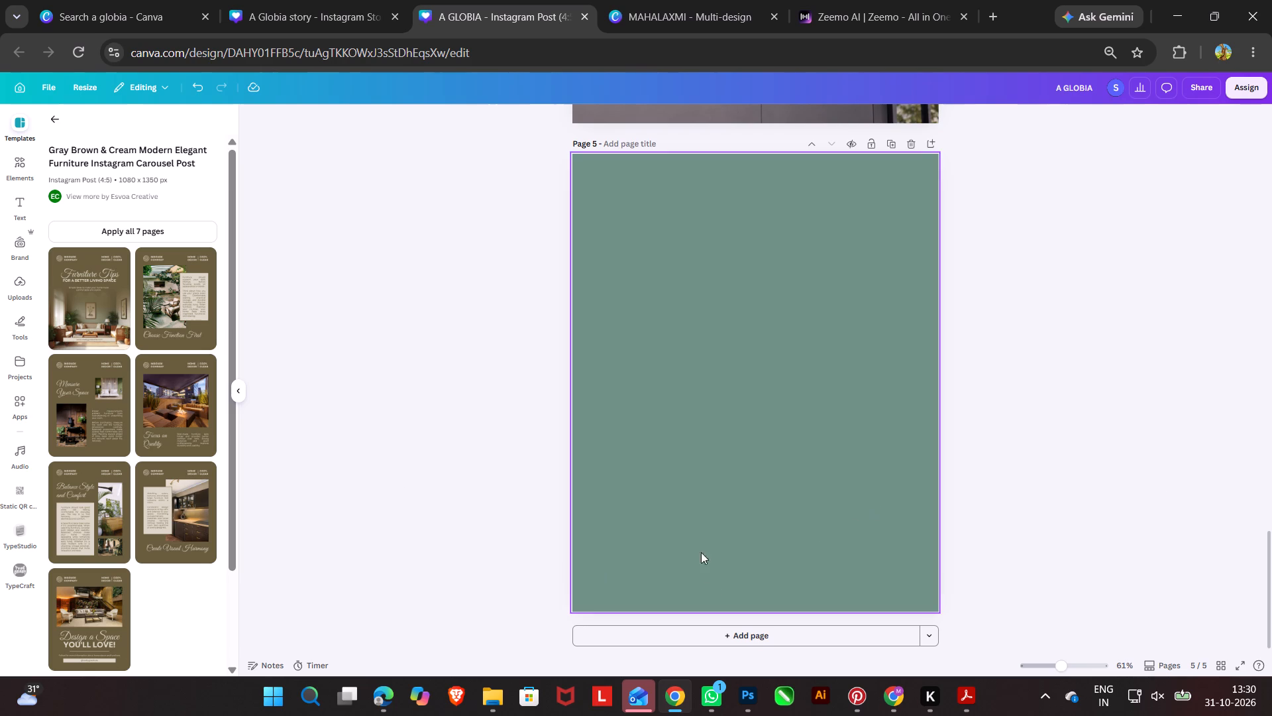
pyautogui.click(172, 320)
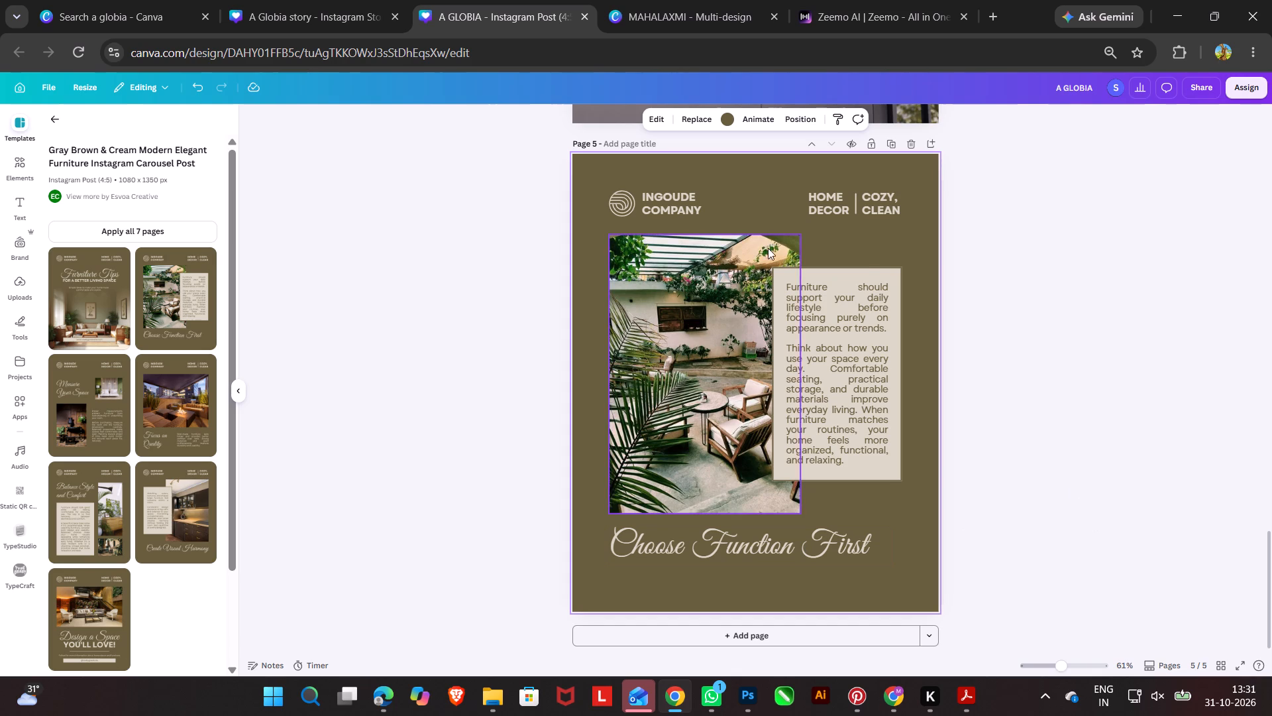
# Delete the "Ingoude Company" logo from the header of page 5.
pyautogui.click(696, 205)
pyautogui.click(690, 168)
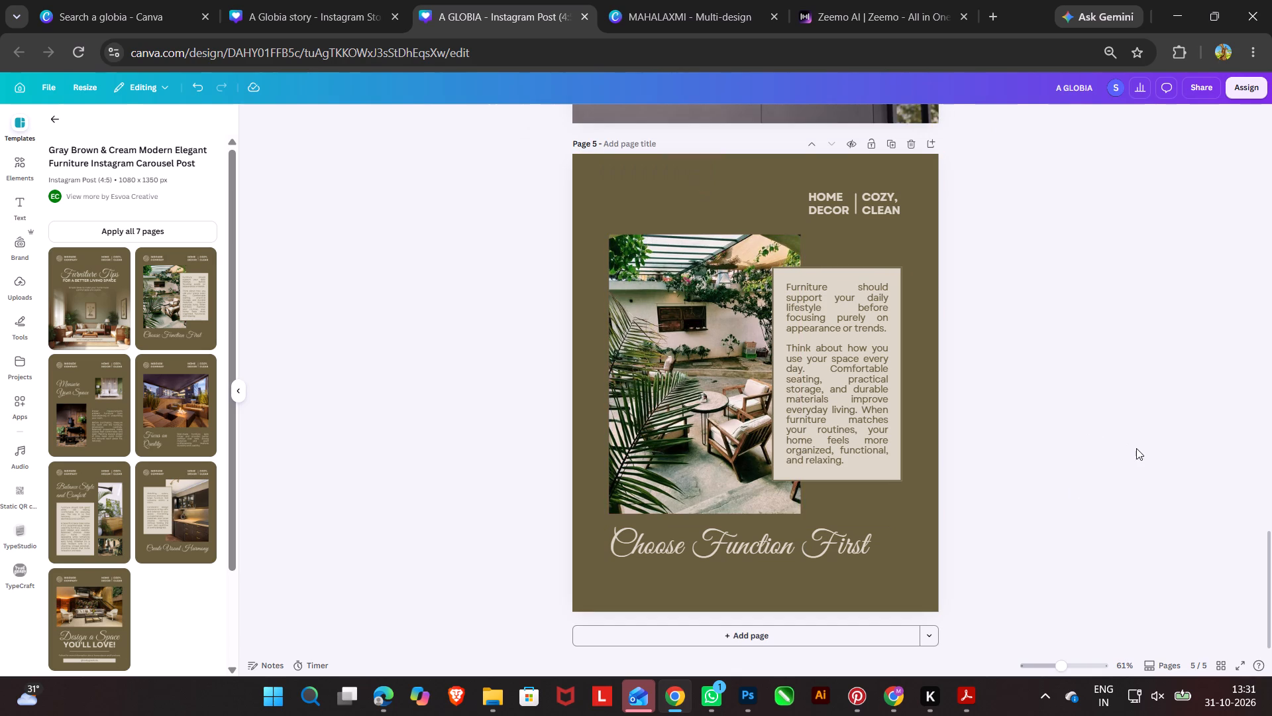
# Copy the A Globia Creations logo from the top of page 4 and paste it onto page 5.
pyautogui.scroll(7, 1138, 450)
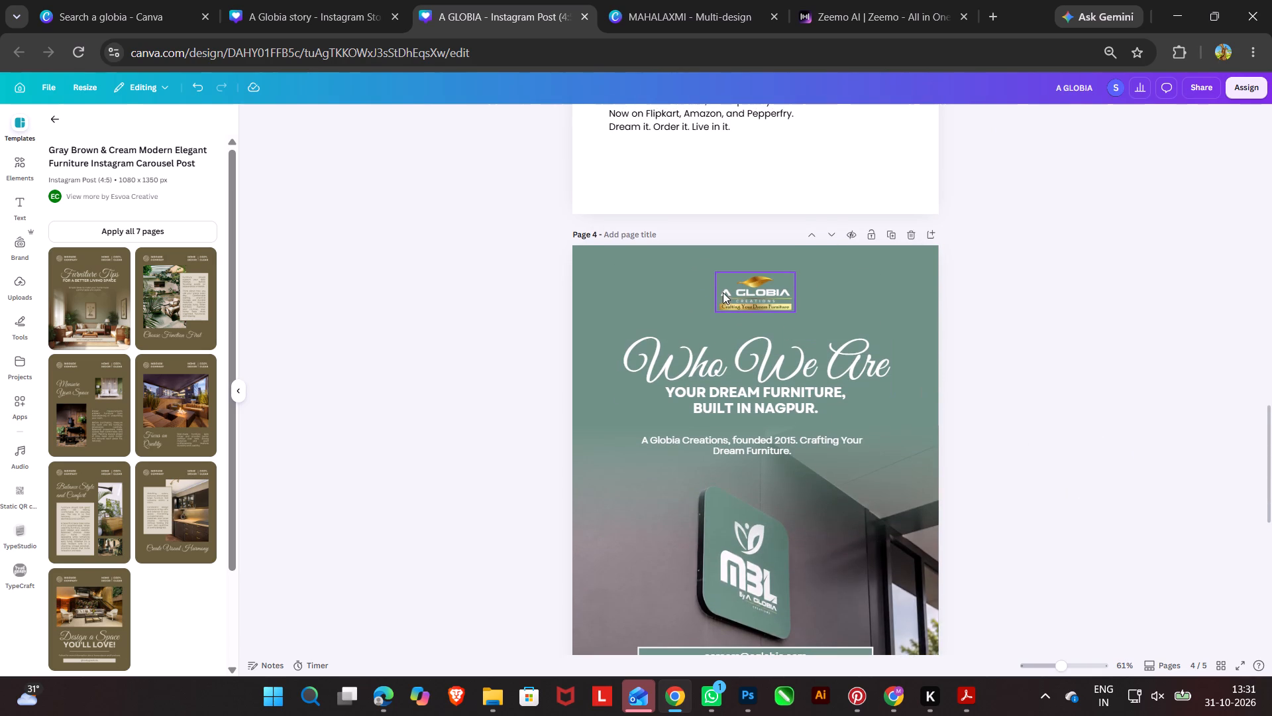
pyautogui.click(753, 291)
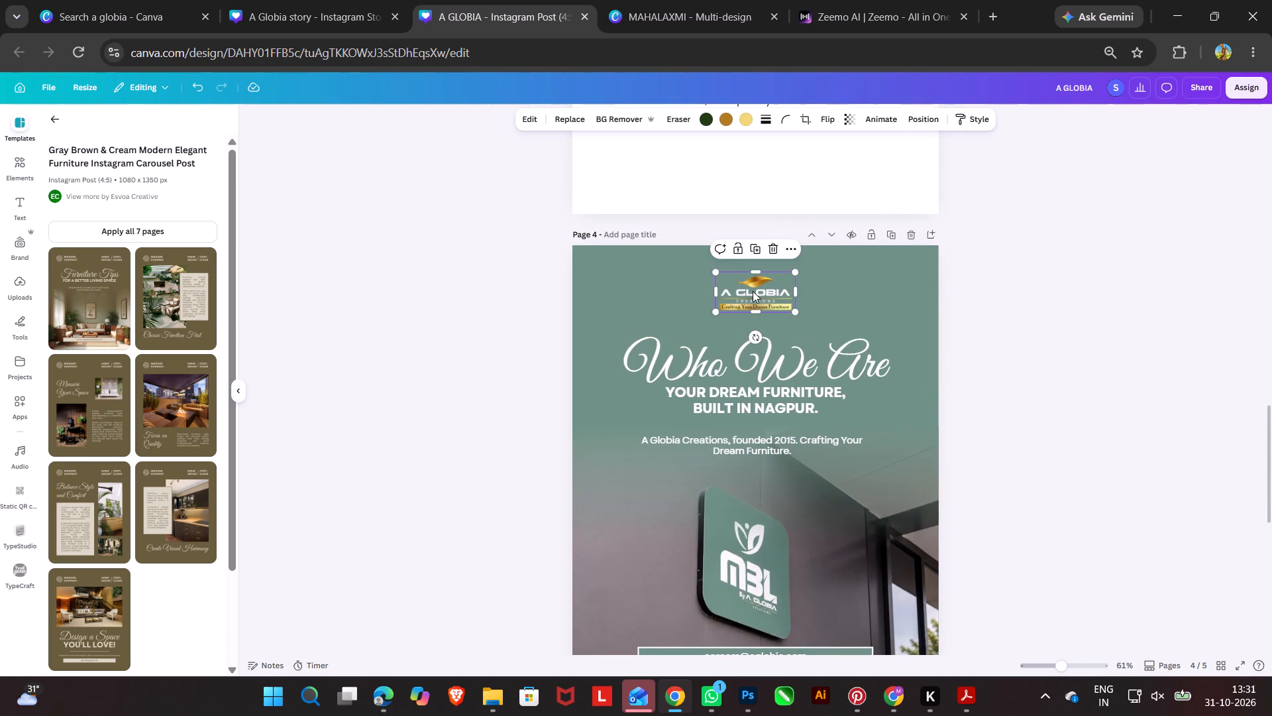
pyautogui.moveTo(753, 291); pyautogui.dragTo(637, 292)
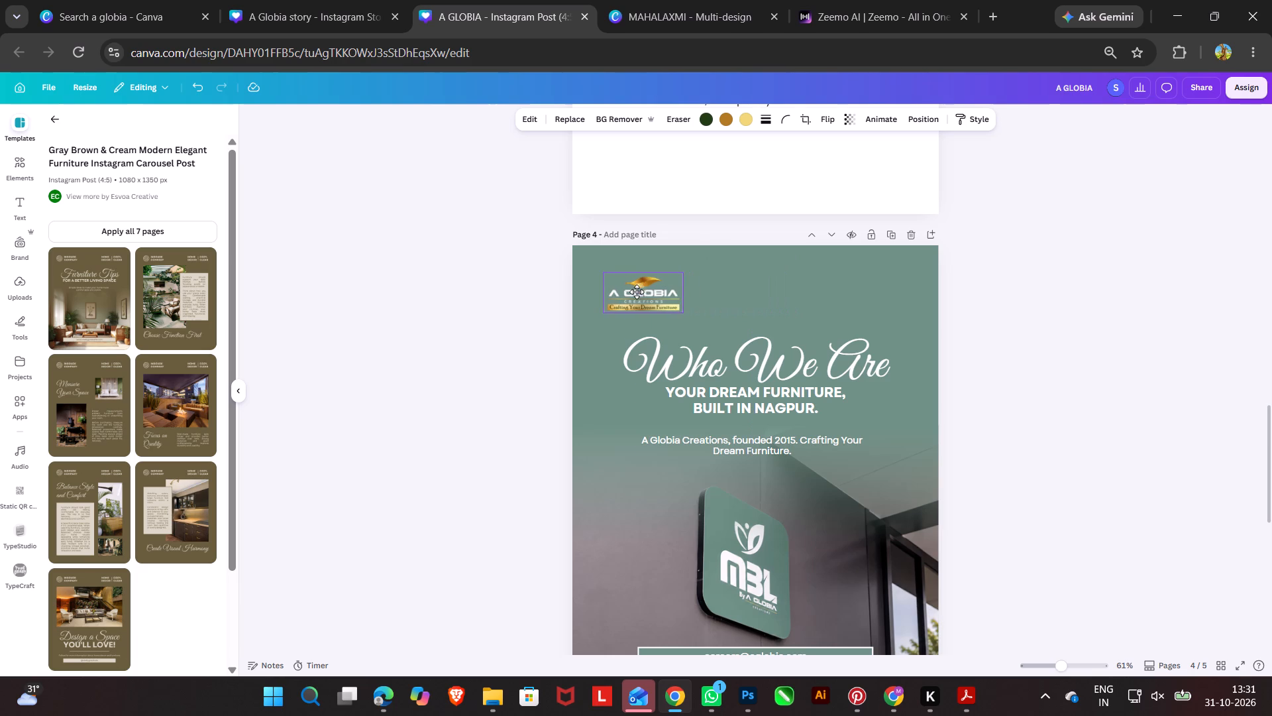
pyautogui.moveTo(637, 292); pyautogui.dragTo(643, 292)
pyautogui.hotkey('ctrl', 'z')
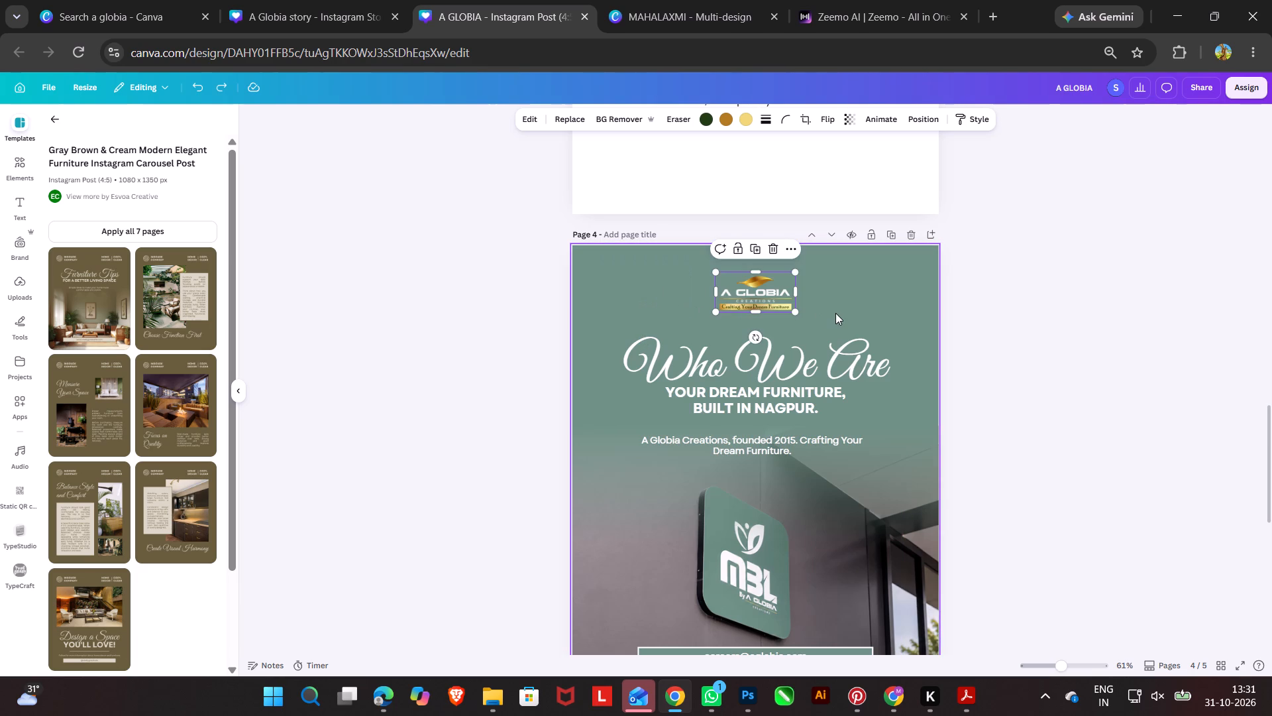
pyautogui.hotkey('ctrl', 'c')
pyautogui.scroll(-4, 964, 367)
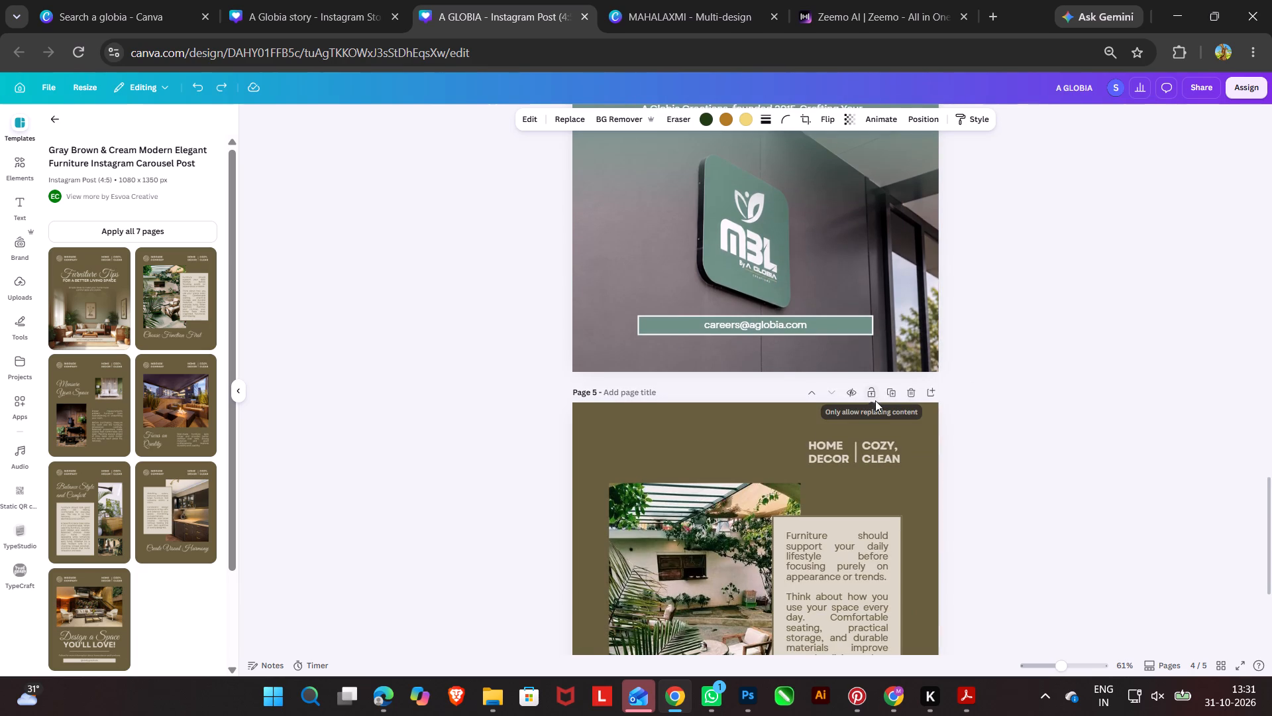
pyautogui.click(898, 480)
pyautogui.hotkey('ctrl', 'v')
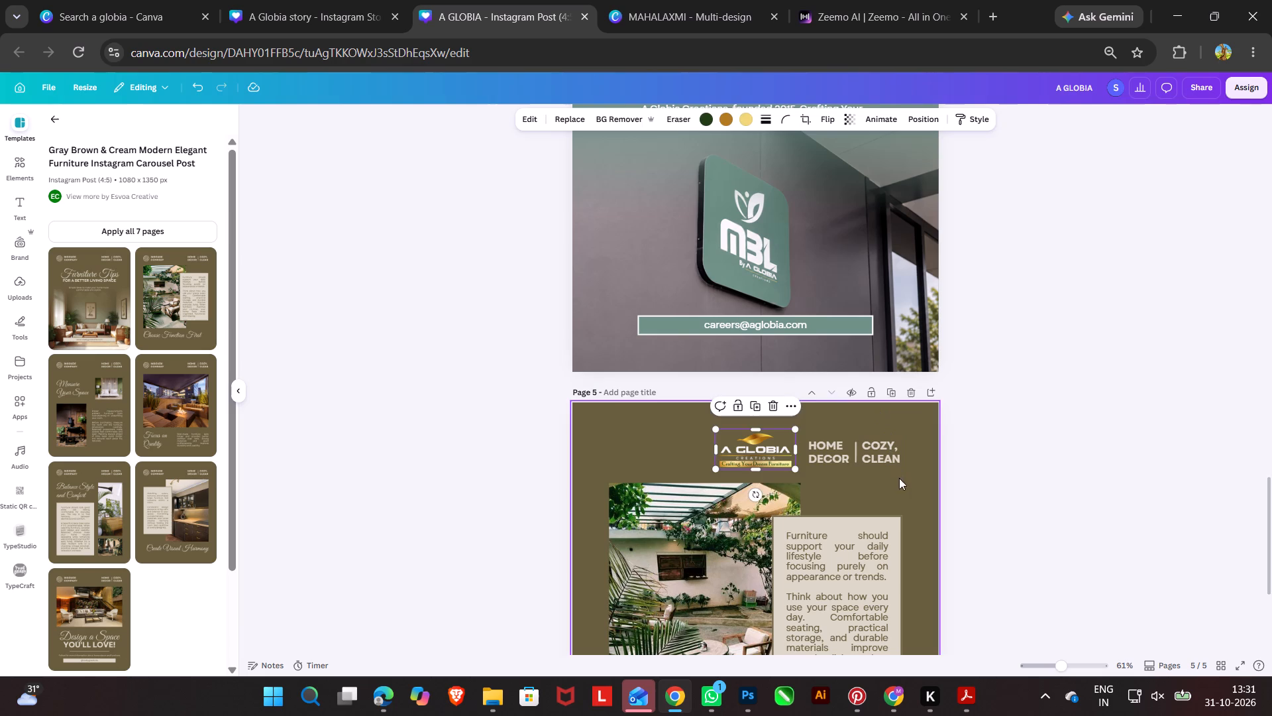
# Delete the "HOME DECOR" text, the vertical divider line and the "COZY, CLEAN" text from the page 5 header.
pyautogui.click(849, 456)
pyautogui.click(851, 412)
pyautogui.click(859, 444)
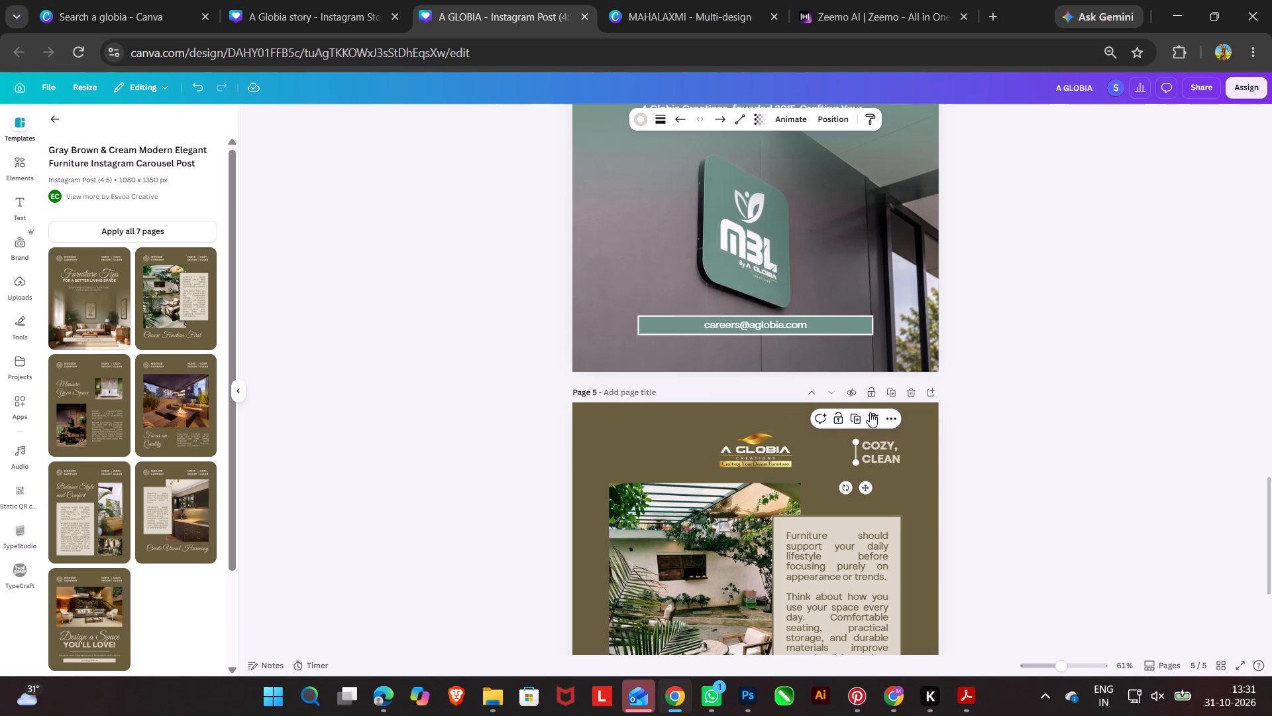
pyautogui.click(871, 412)
pyautogui.click(879, 454)
pyautogui.click(898, 416)
# Replace the "Choose Function First" heading on page 5 with "Our Factory" copied from the Slide 2 copy on page 3, and narrow its text box to fit.
pyautogui.scroll(-3, 1065, 475)
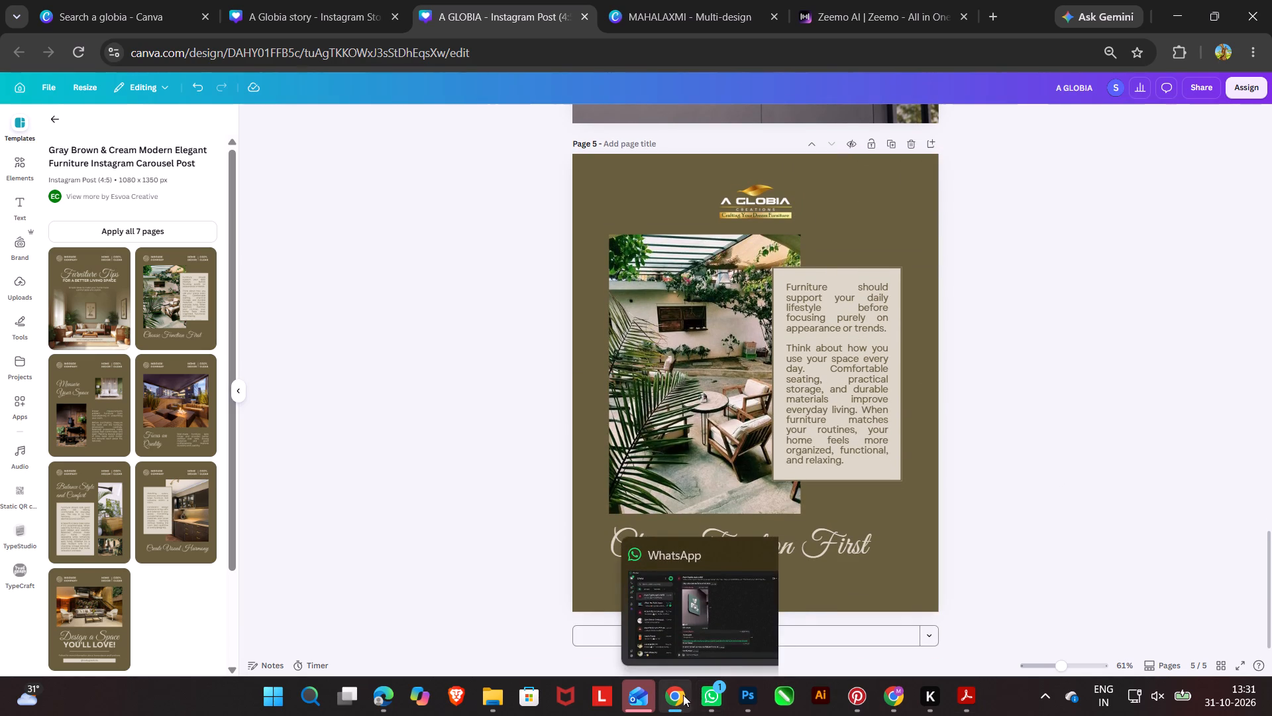
pyautogui.scroll(5, 869, 463)
pyautogui.scroll(2, 1044, 446)
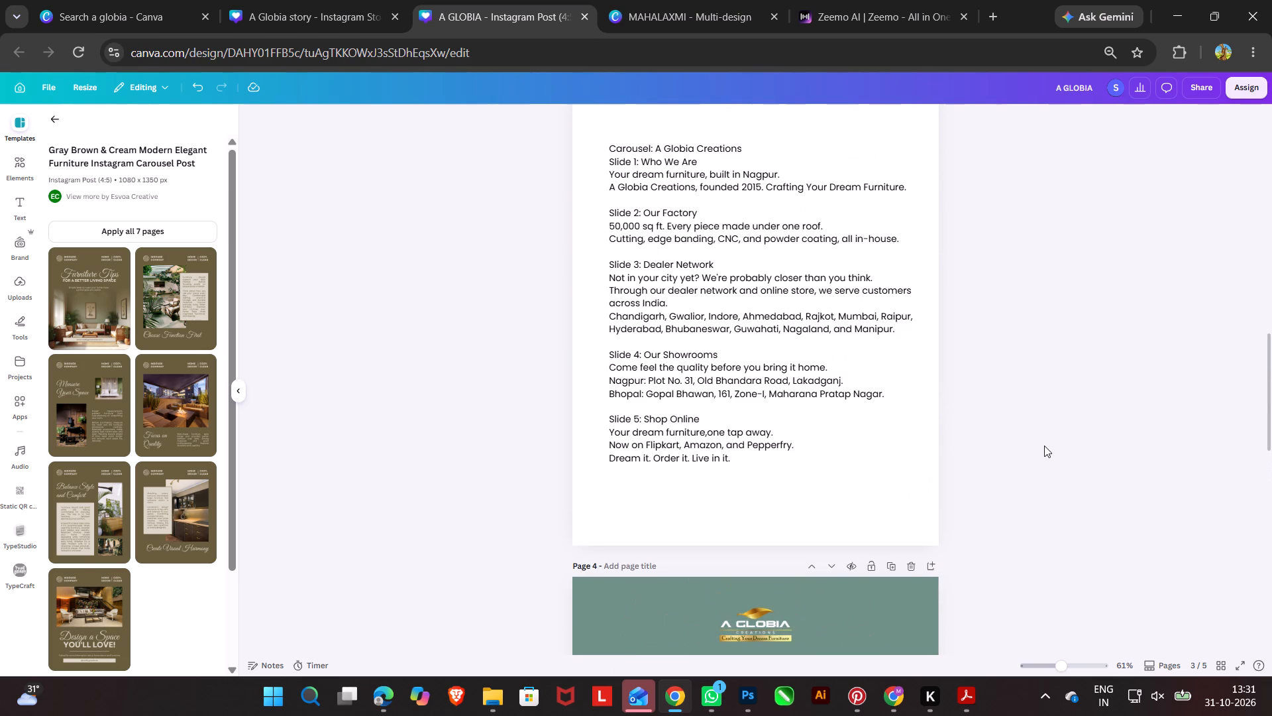
pyautogui.doubleClick(647, 212)
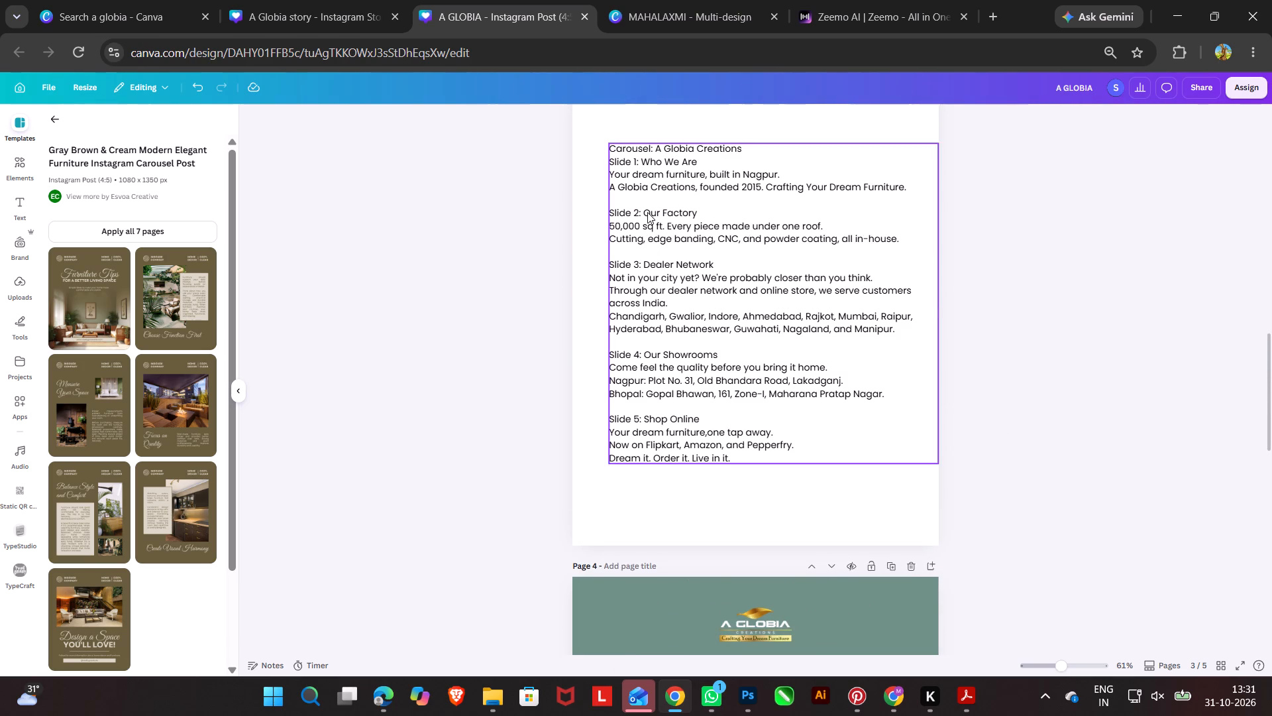
pyautogui.click(647, 212)
pyautogui.moveTo(643, 210); pyautogui.dragTo(676, 210)
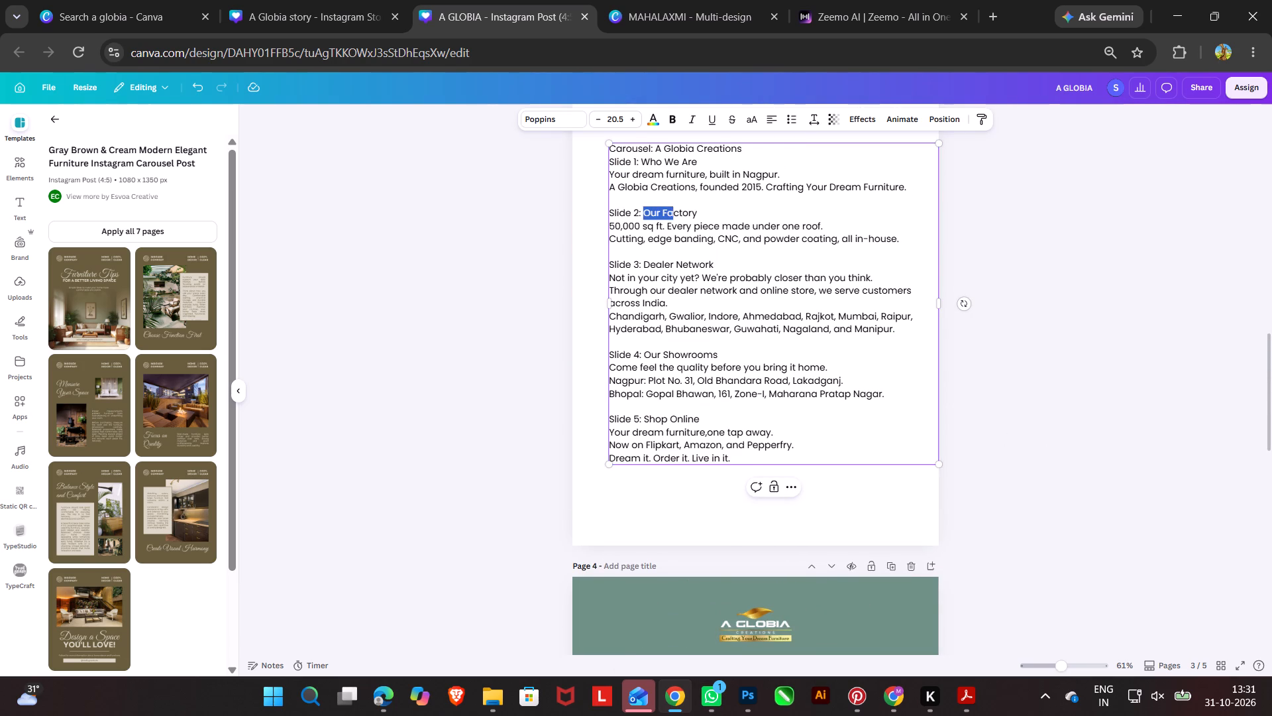
pyautogui.moveTo(676, 210); pyautogui.dragTo(700, 210)
pyautogui.hotkey('ctrl', 'c')
pyautogui.scroll(-7, 779, 546)
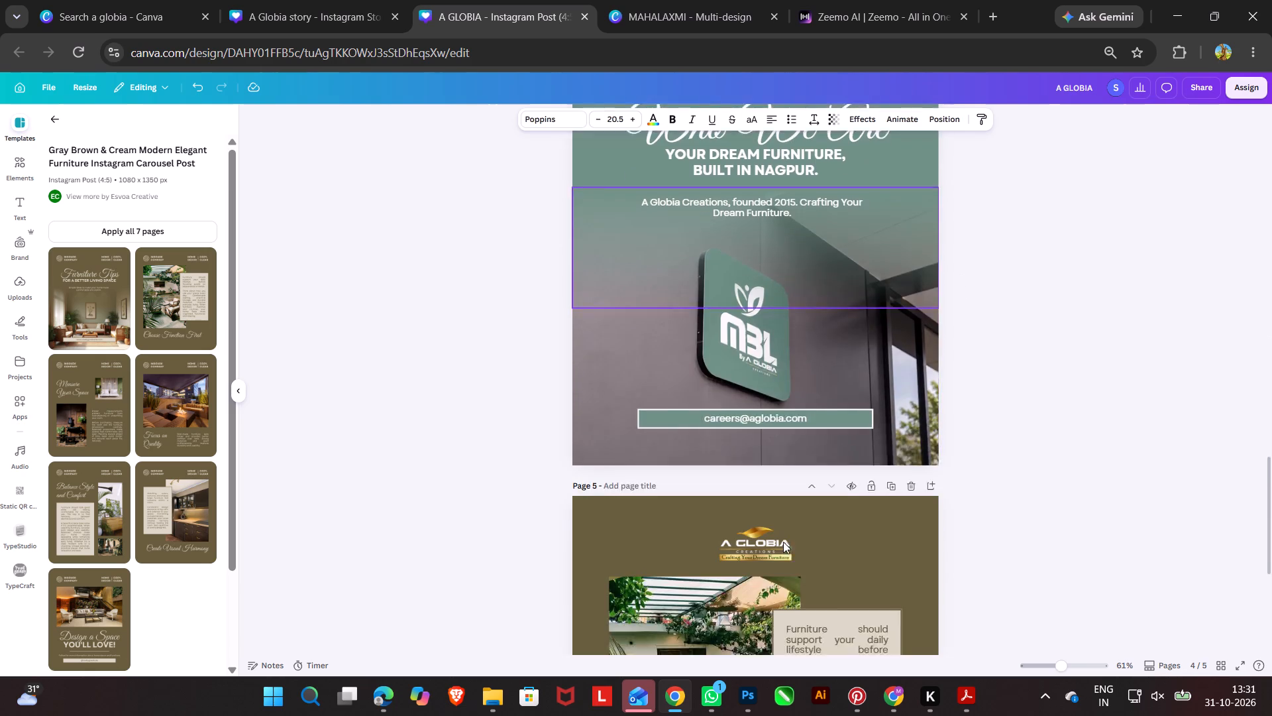
pyautogui.scroll(-6, 783, 542)
pyautogui.doubleClick(758, 550)
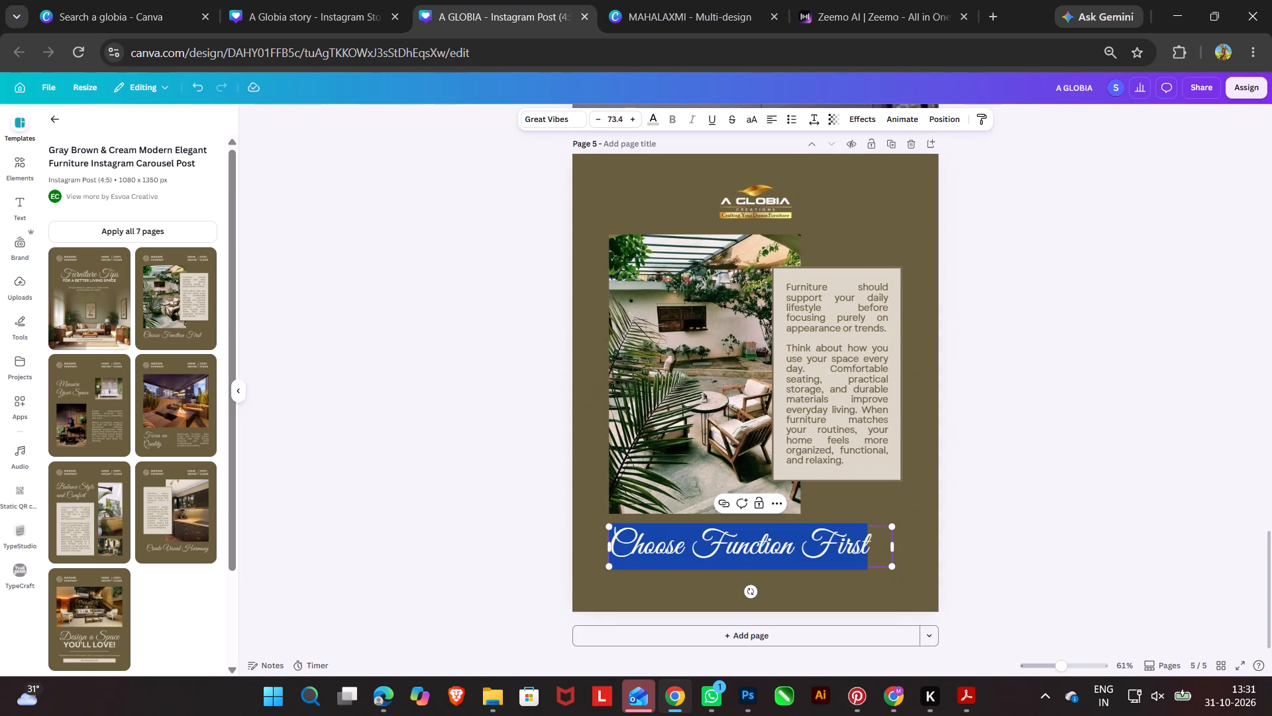
pyautogui.hotkey('ctrl', 'v')
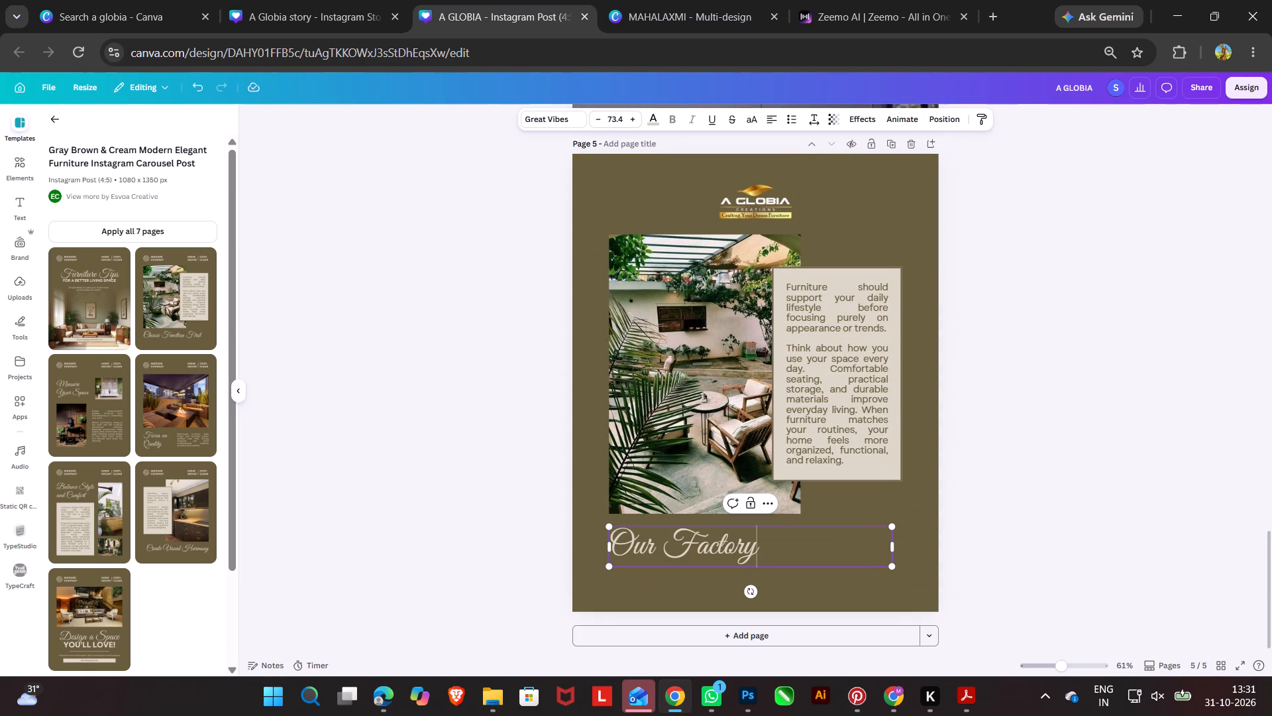
pyautogui.moveTo(897, 546); pyautogui.dragTo(764, 548)
pyautogui.doubleClick(1071, 548)
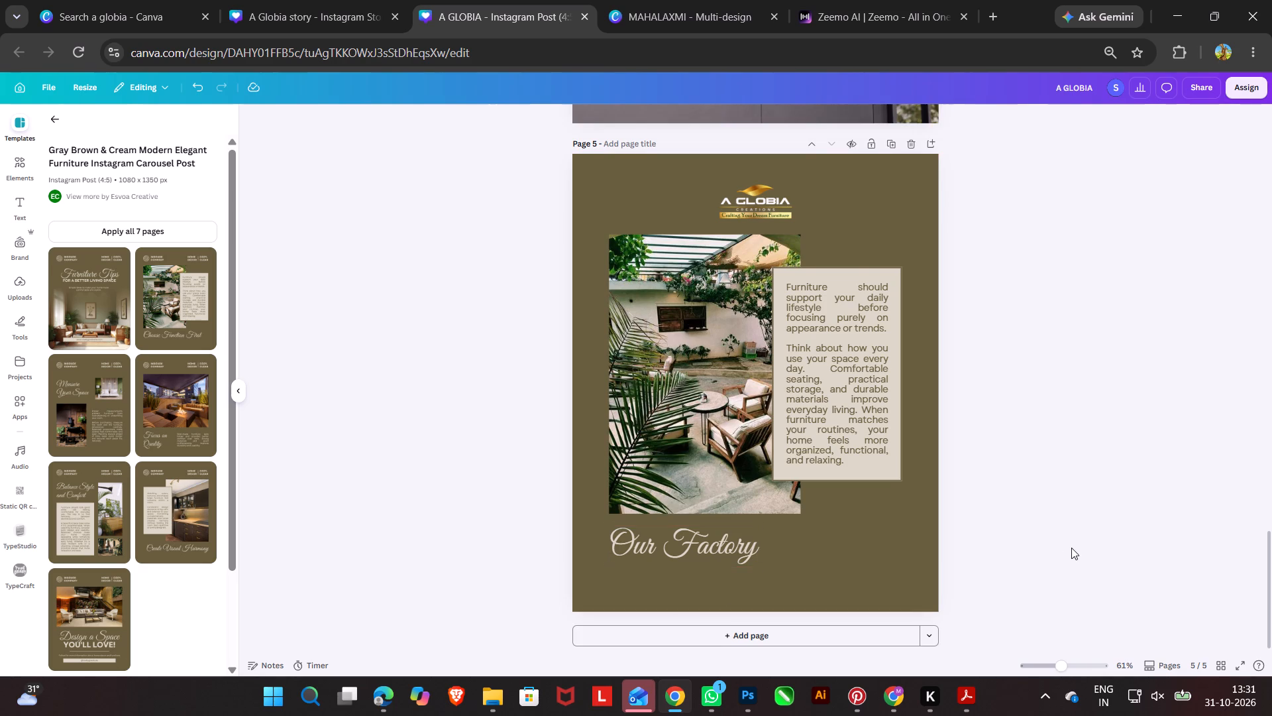
# Set the font size of the "Our Factory" heading to 109, matching the "Who We Are" heading on page 4.
pyautogui.scroll(6, 1071, 547)
pyautogui.scroll(-7, 1071, 547)
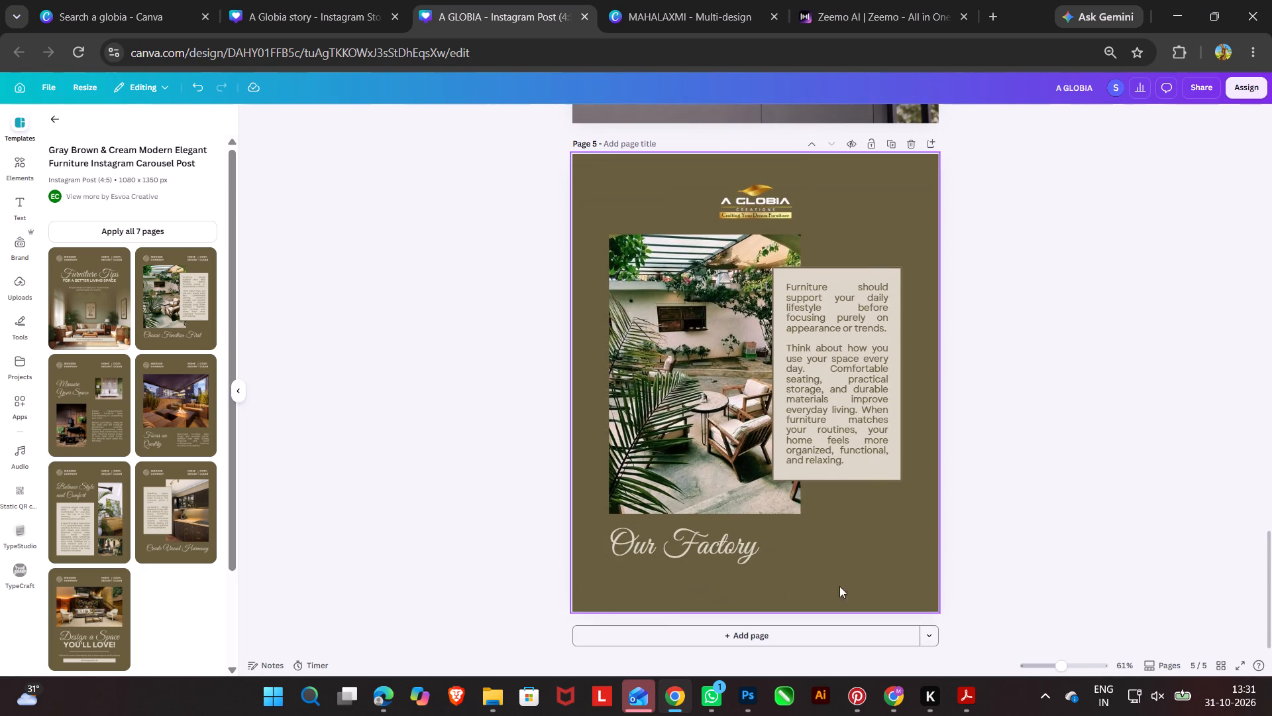
pyautogui.scroll(7, 745, 572)
pyautogui.click(684, 367)
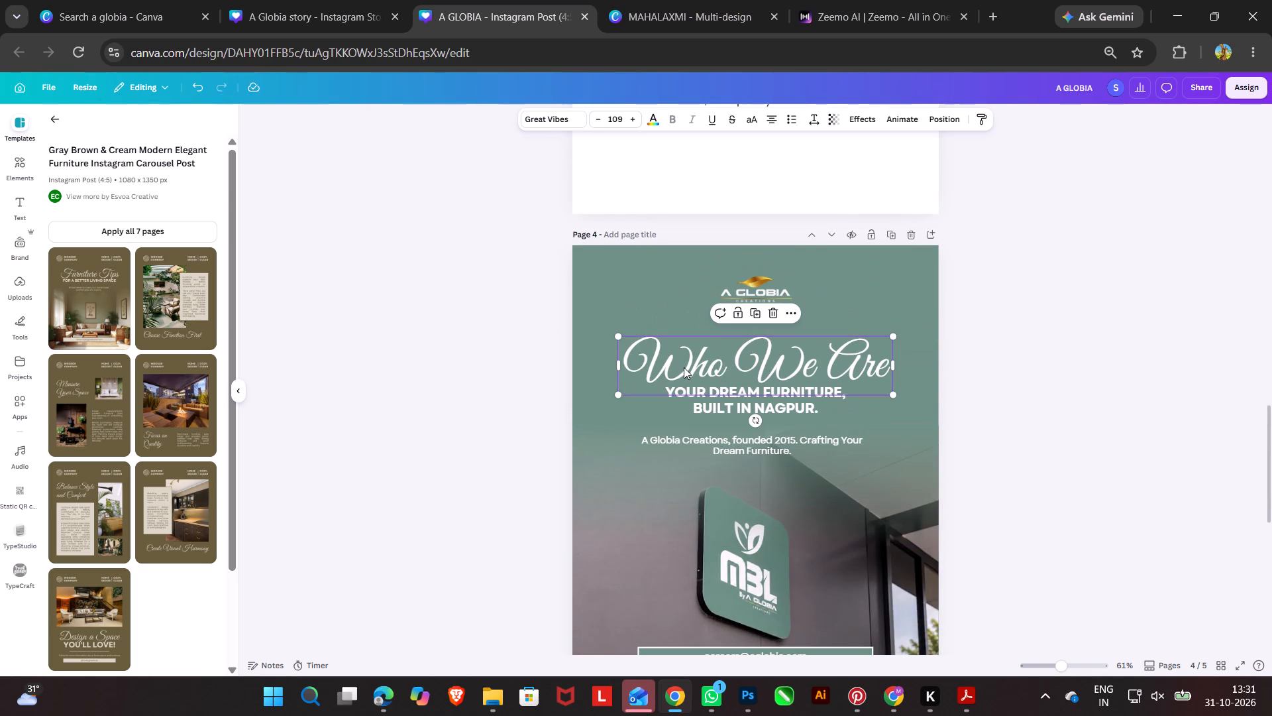
pyautogui.scroll(-8, 684, 367)
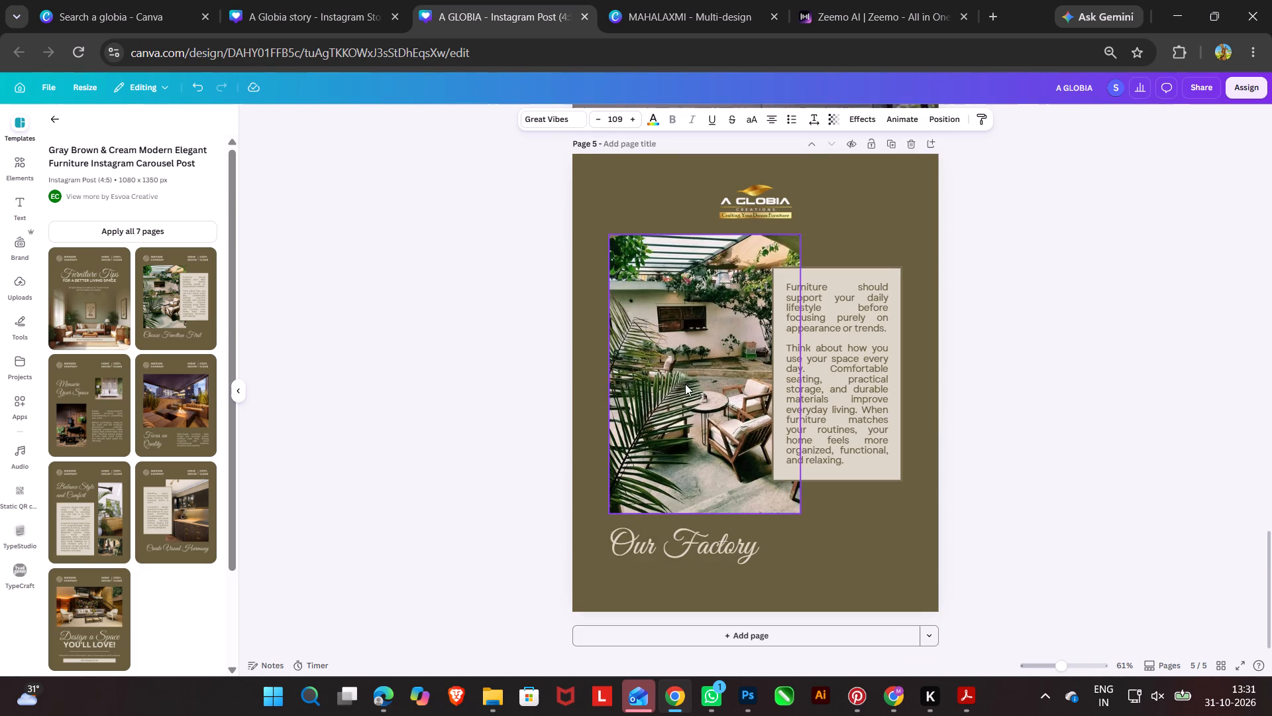
pyautogui.scroll(-2, 685, 384)
pyautogui.click(690, 541)
pyautogui.click(617, 119)
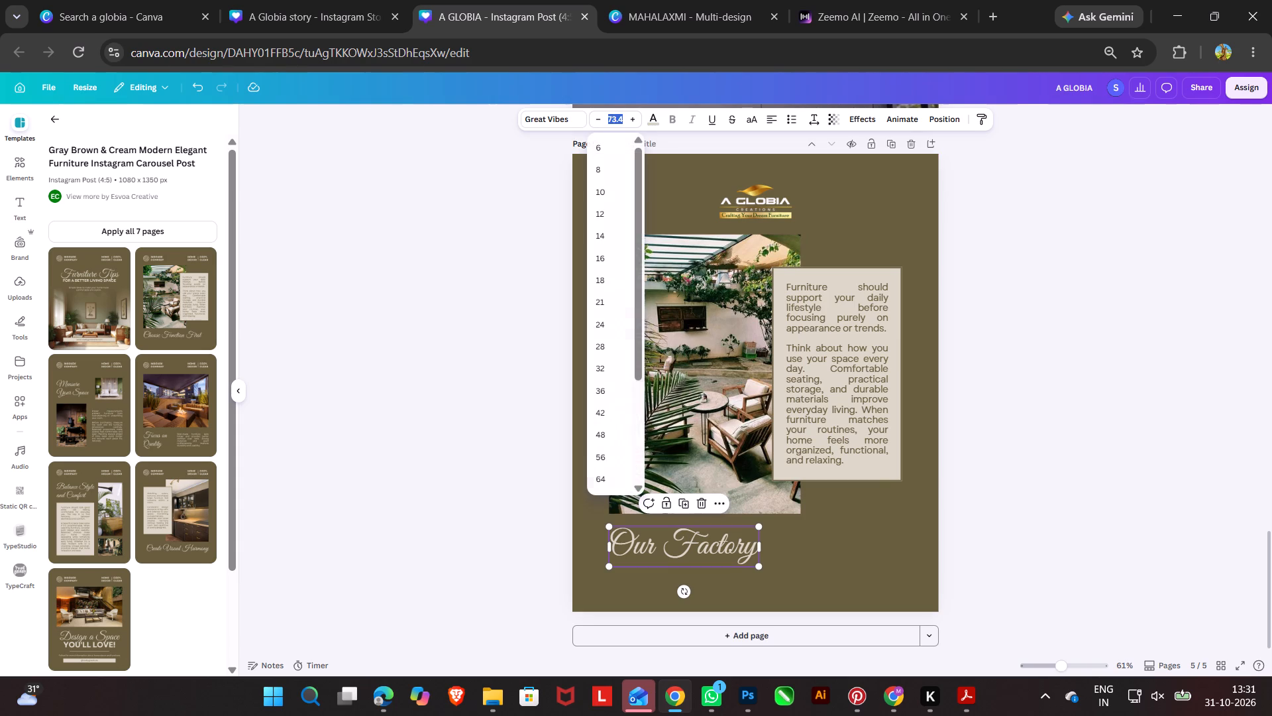
pyautogui.write('1069')
pyautogui.press('BackSpace')
pyautogui.press('BackSpace')
pyautogui.press('9')
pyautogui.press('Return')
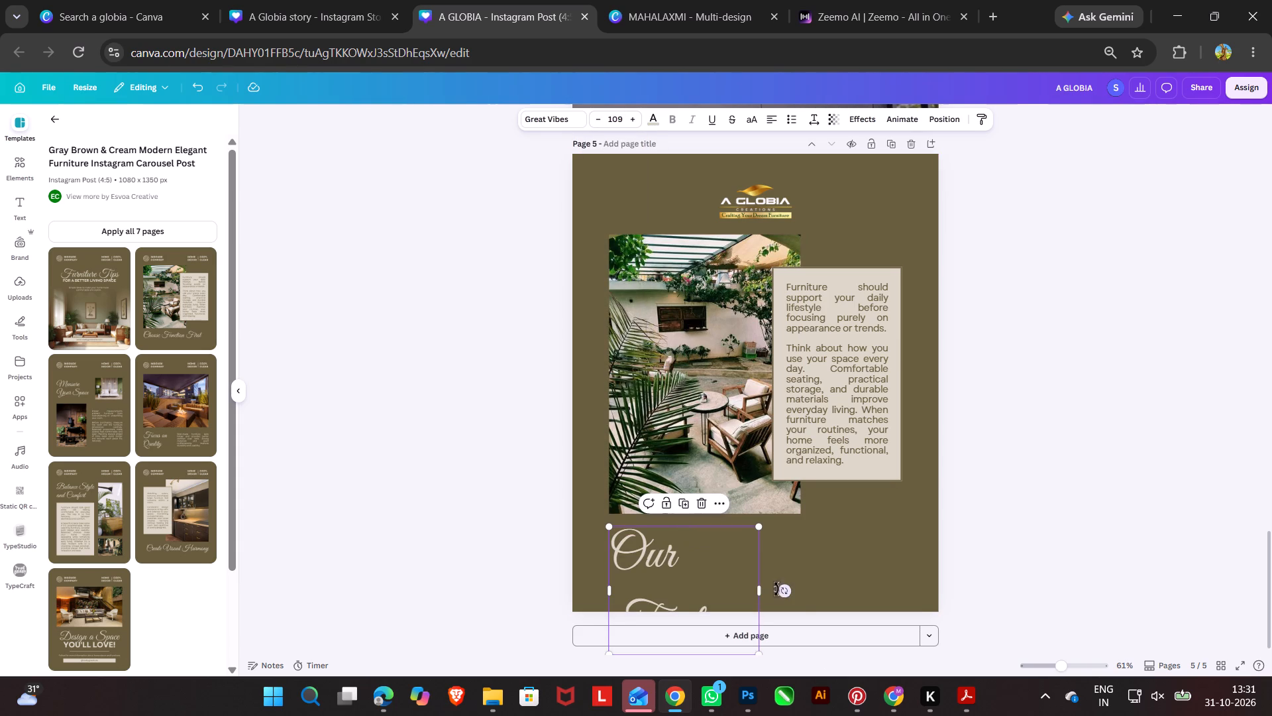
# Widen the "Our Factory" text box to about 680 px so the heading fits on one line.
pyautogui.moveTo(759, 590); pyautogui.dragTo(777, 587)
pyautogui.hotkey('ctrl', 'z')
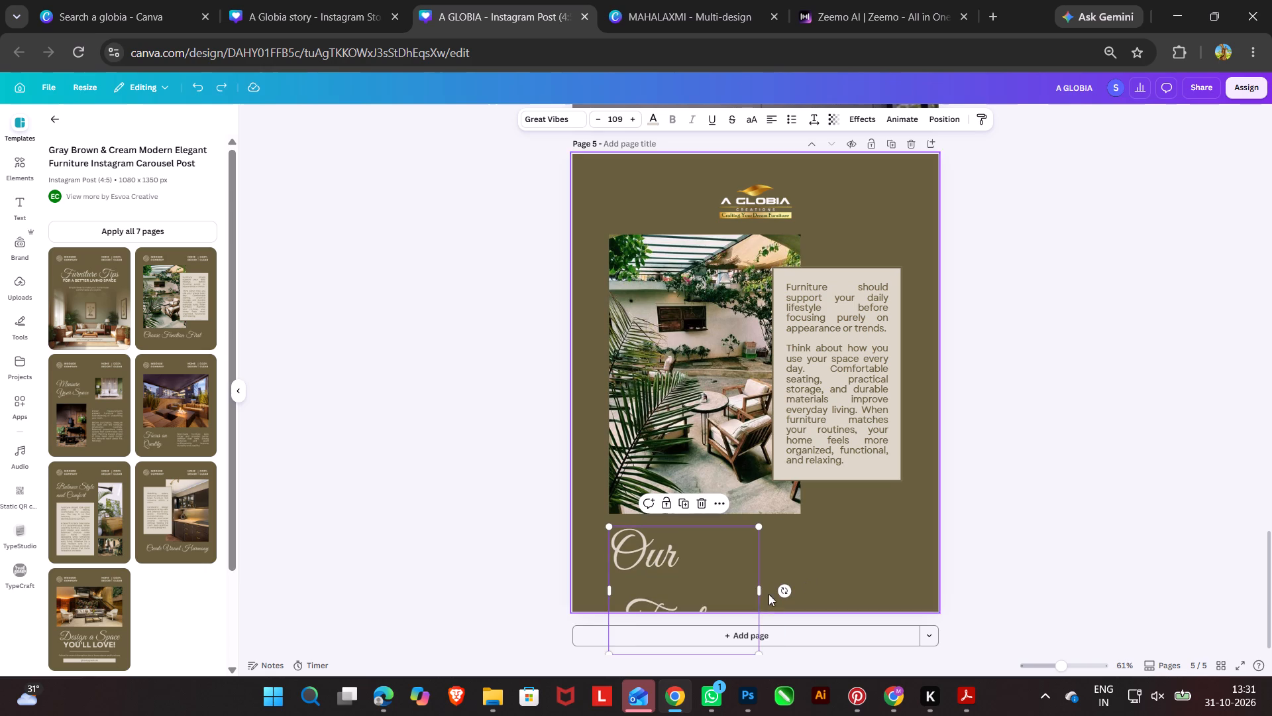
pyautogui.moveTo(761, 596); pyautogui.dragTo(841, 593)
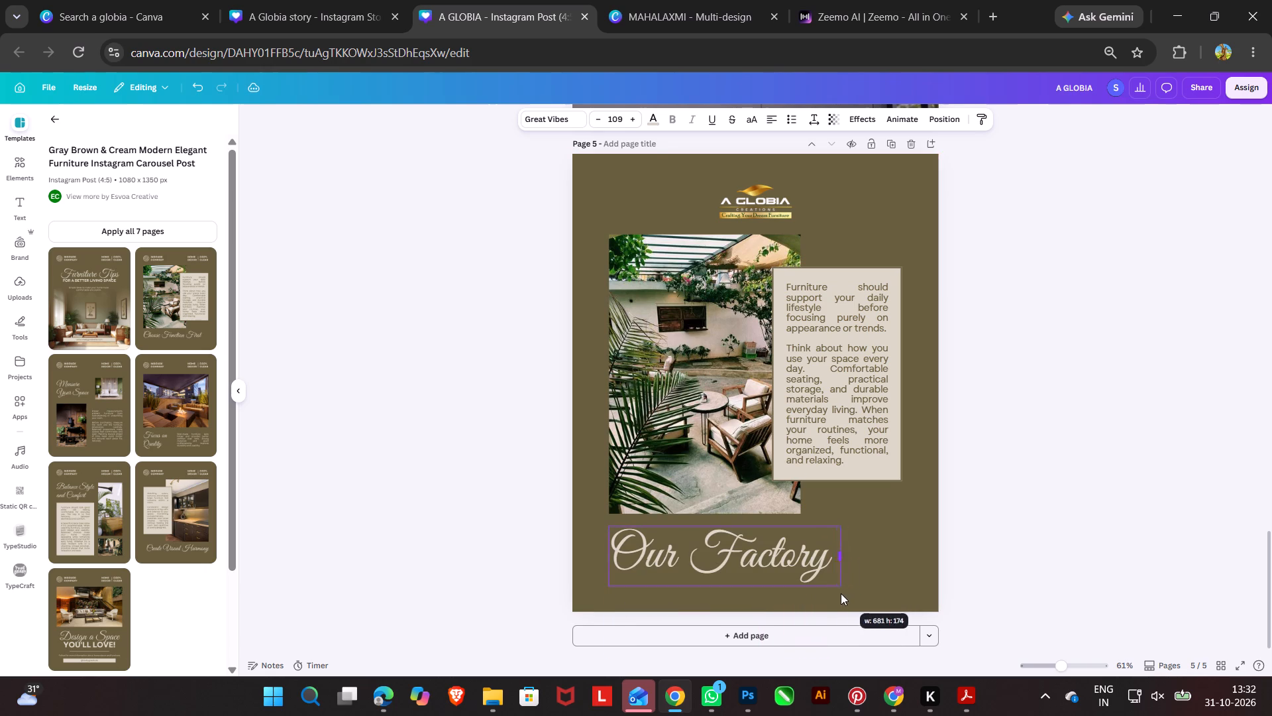
pyautogui.moveTo(841, 593); pyautogui.dragTo(838, 592)
pyautogui.click(1036, 550)
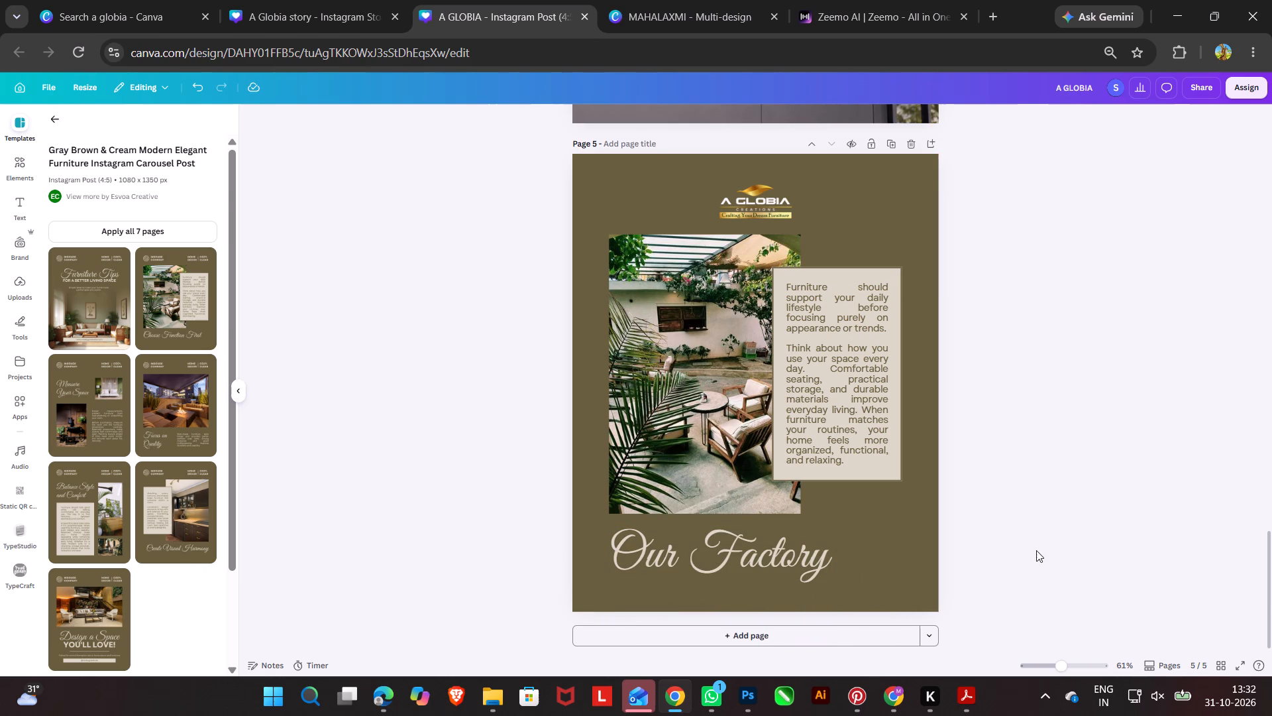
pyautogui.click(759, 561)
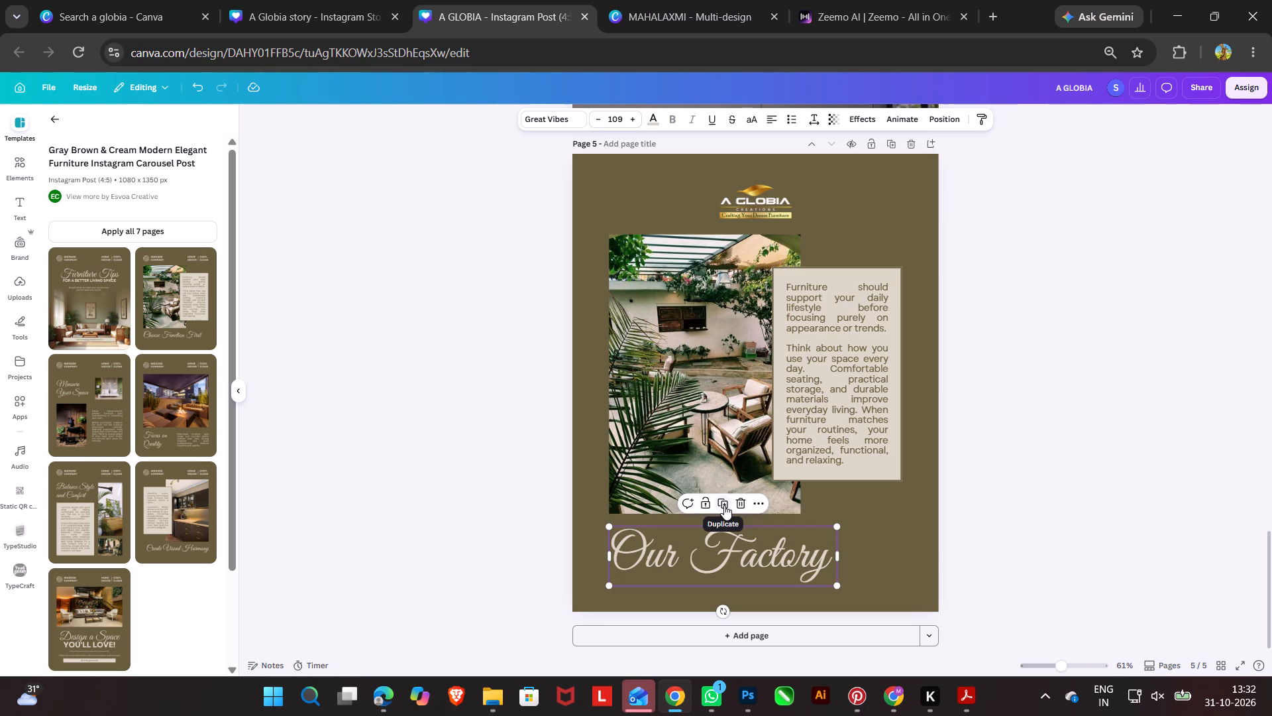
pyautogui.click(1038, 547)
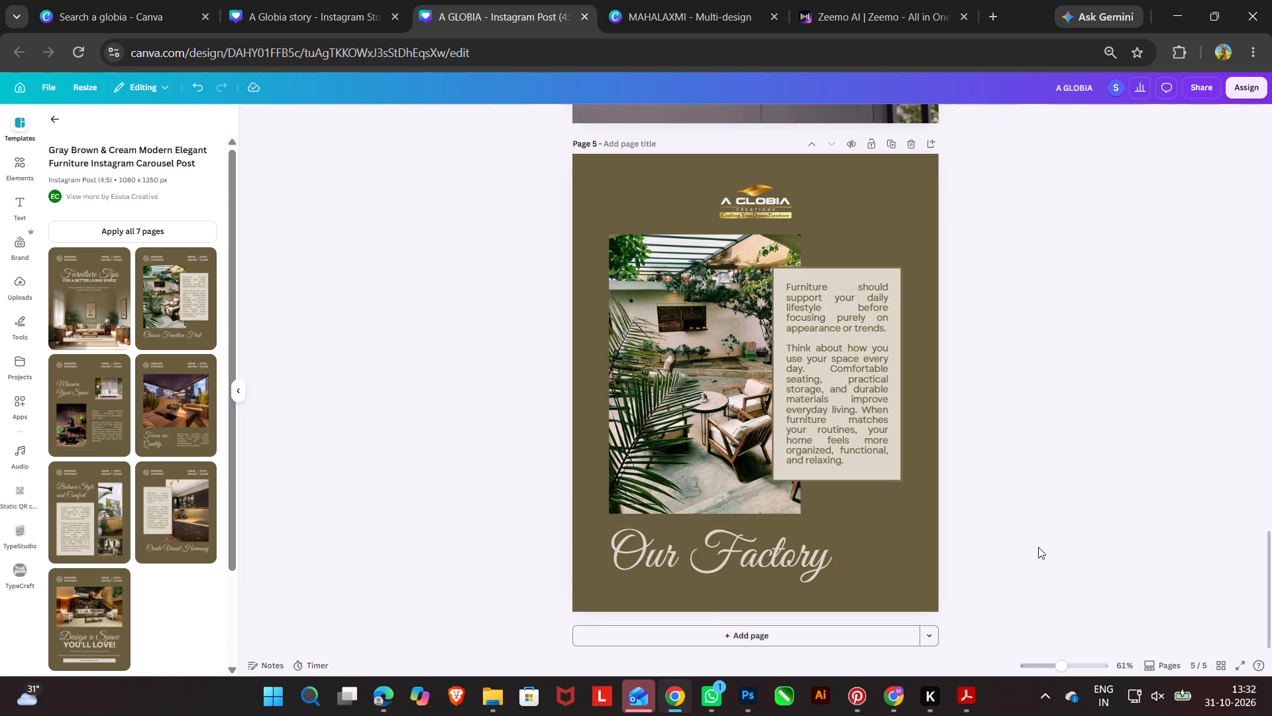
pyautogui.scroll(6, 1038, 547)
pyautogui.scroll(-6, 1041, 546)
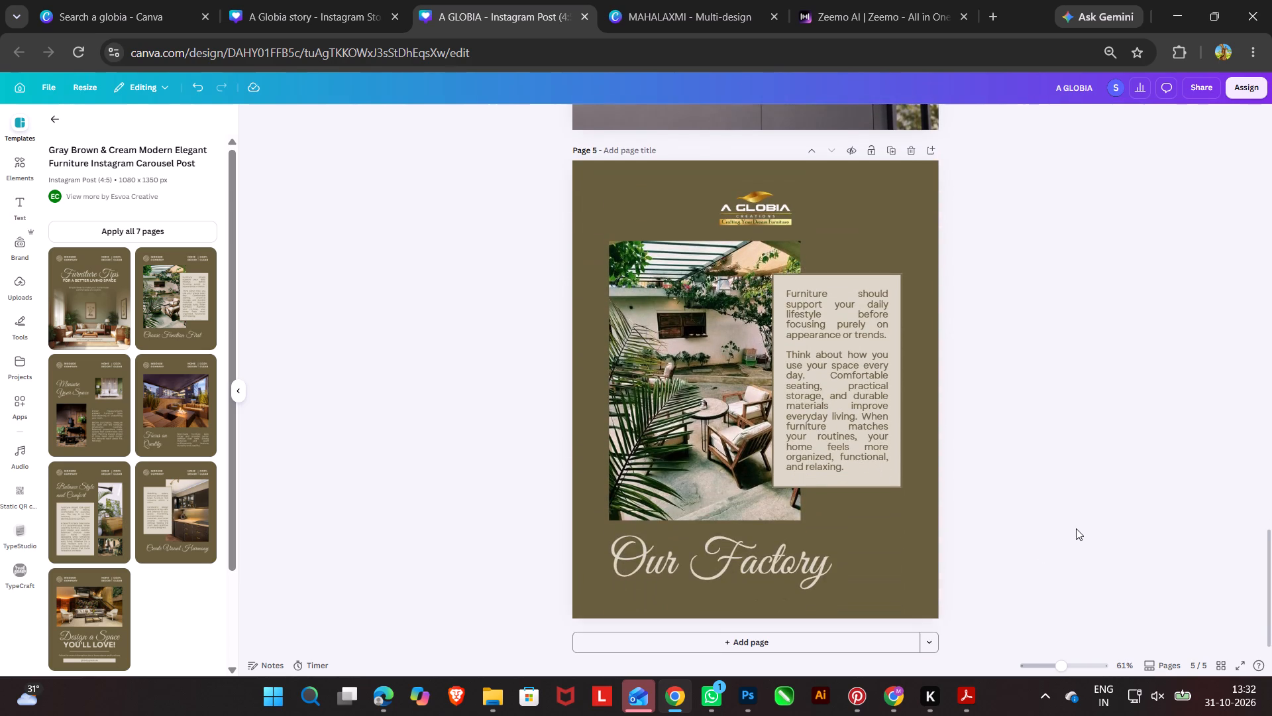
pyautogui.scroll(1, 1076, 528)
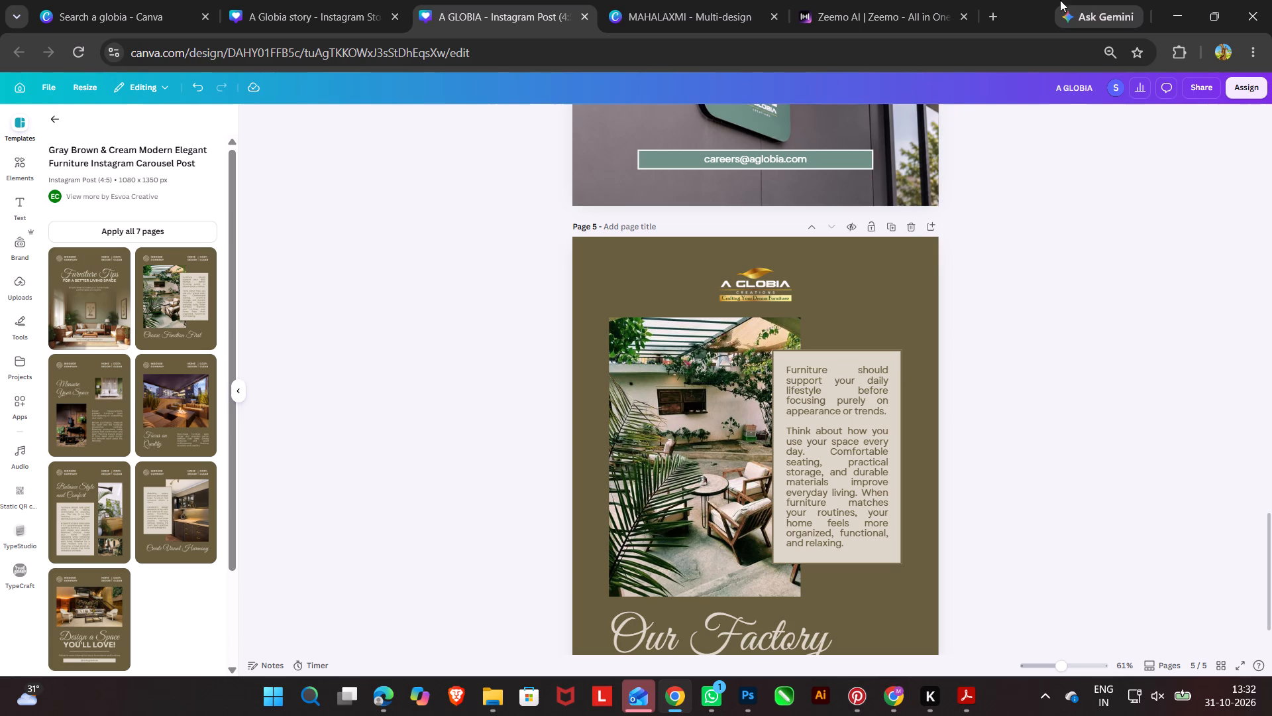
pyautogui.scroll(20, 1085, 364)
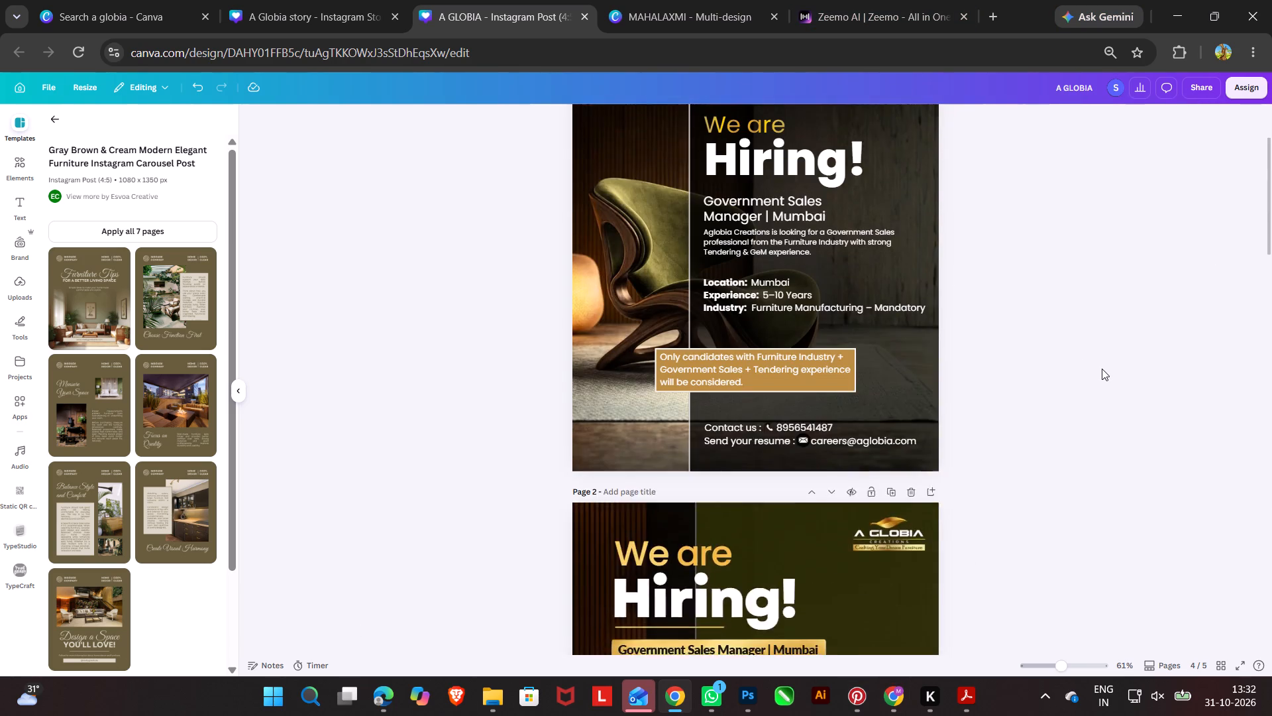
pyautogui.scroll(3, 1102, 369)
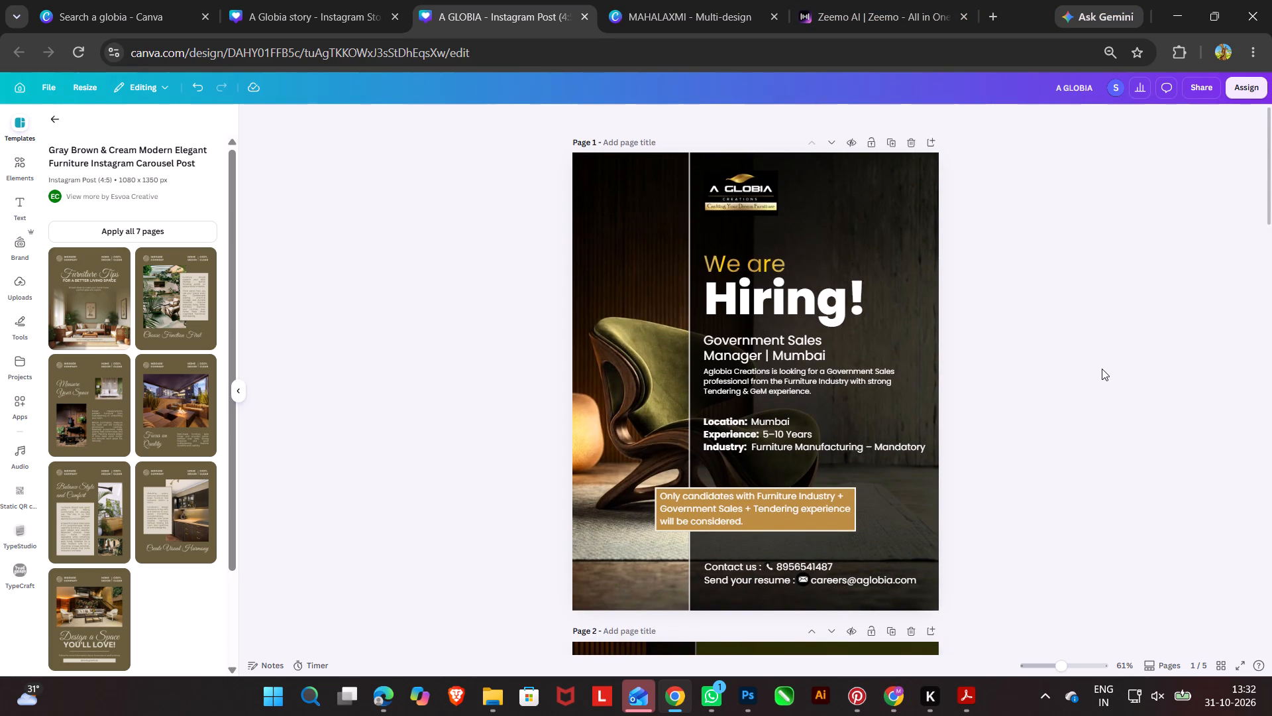
# Warm the MBL sign photo on page 4 by raising its temperature strongly and shifting its tint to about -30, towards green.
pyautogui.scroll(-12, 1104, 371)
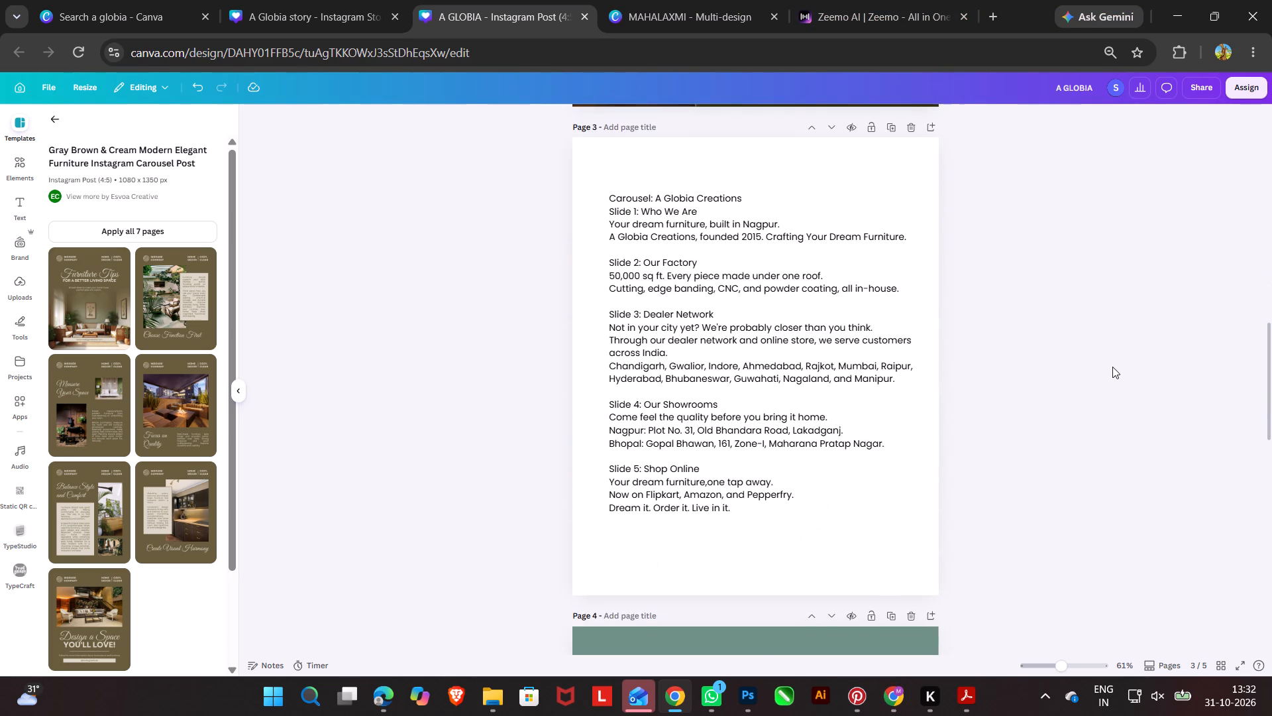
pyautogui.scroll(-8, 1115, 362)
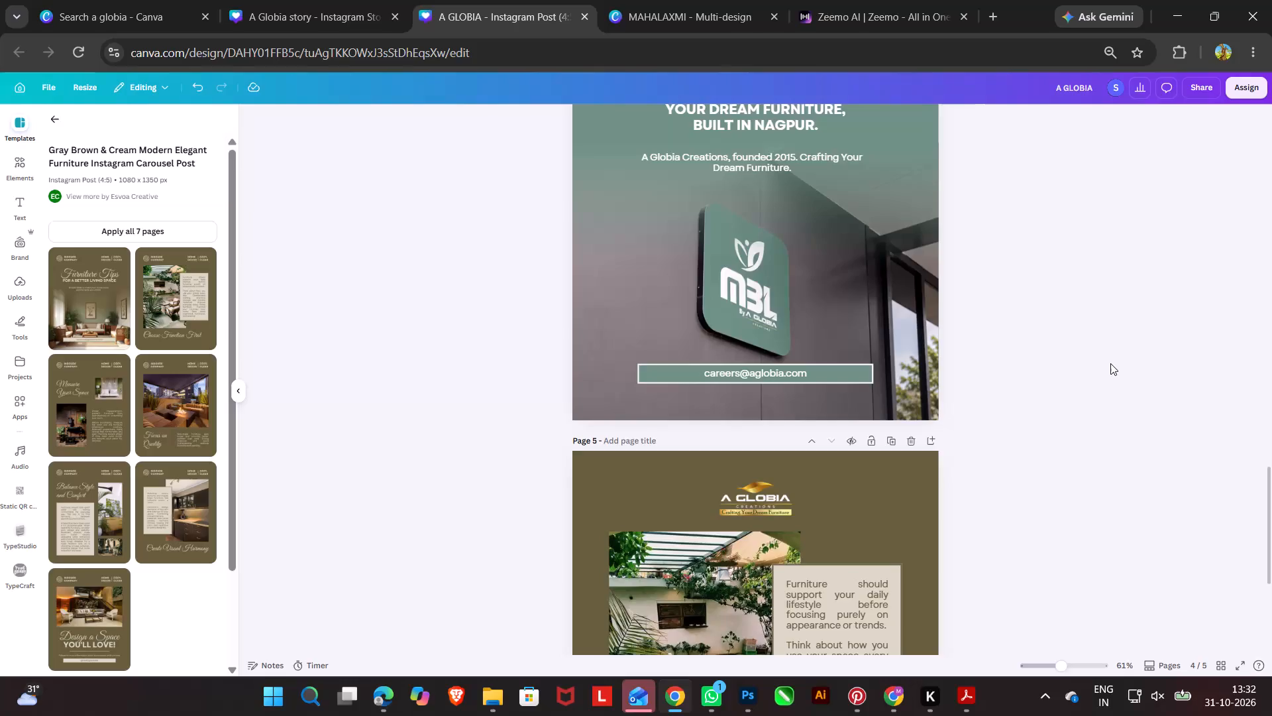
pyautogui.click(916, 350)
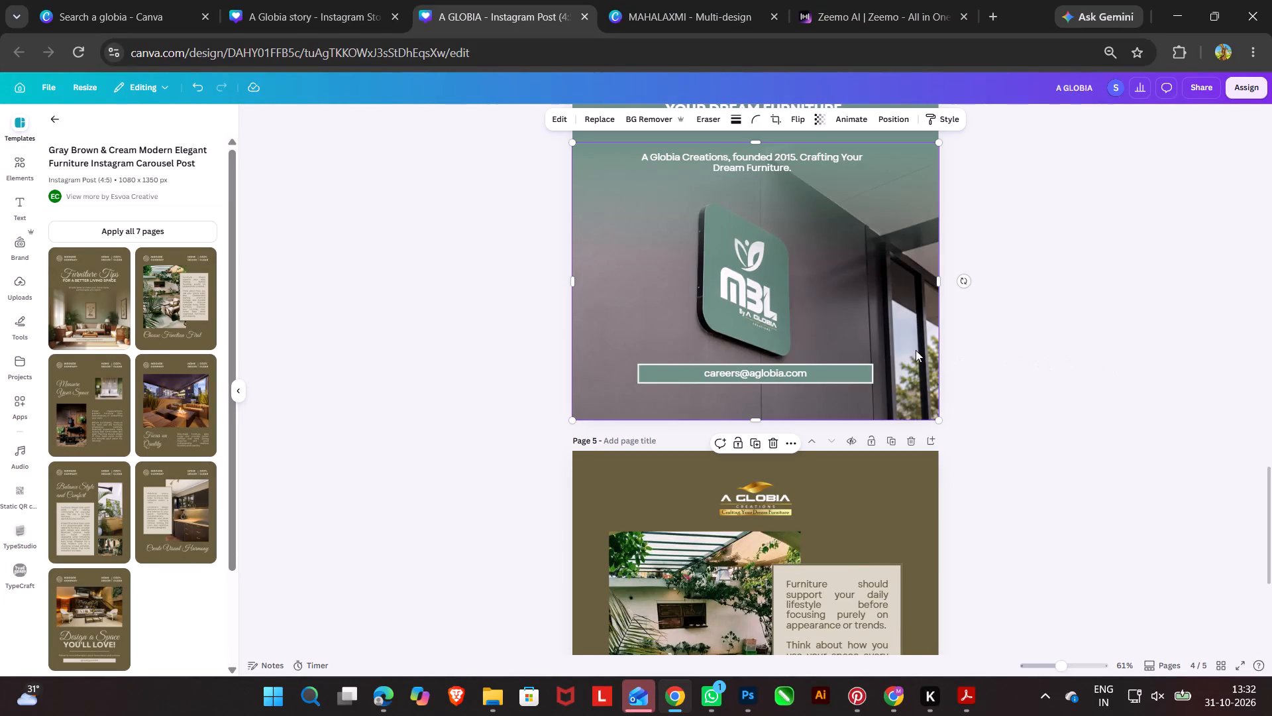
pyautogui.doubleClick(916, 350)
pyautogui.click(1075, 312)
pyautogui.click(555, 123)
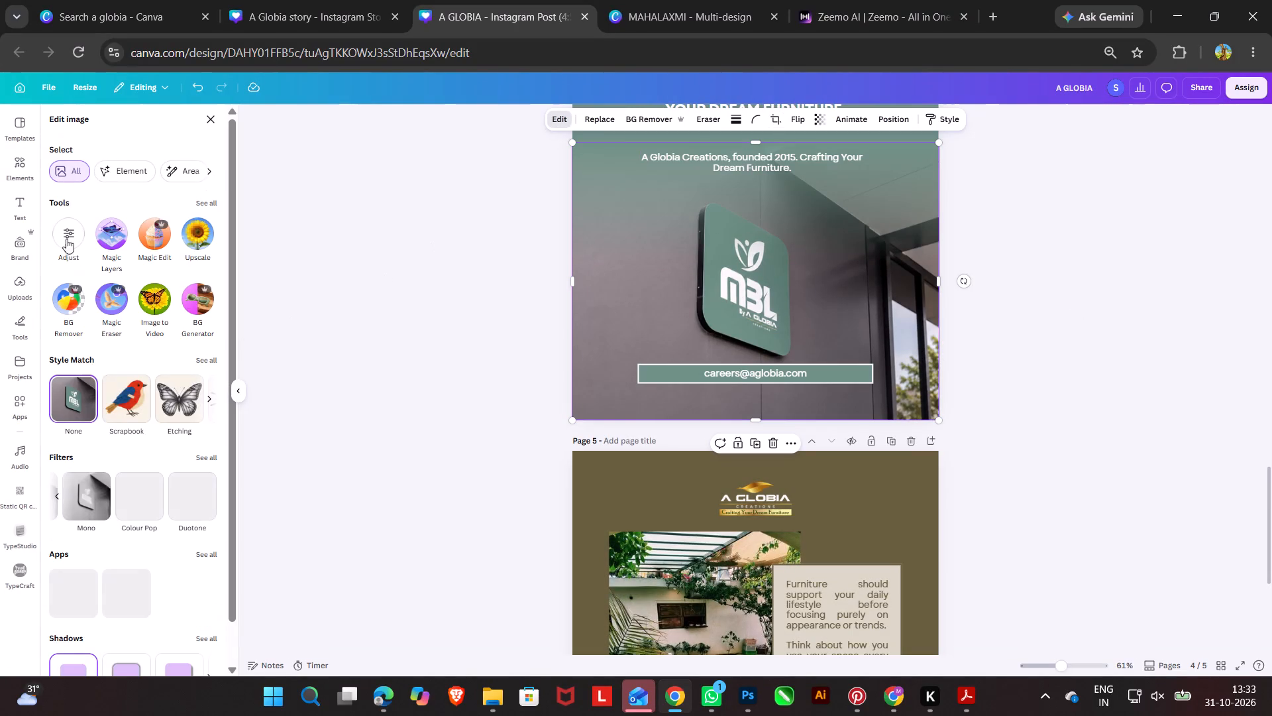
pyautogui.click(61, 233)
pyautogui.moveTo(121, 302); pyautogui.dragTo(76, 302)
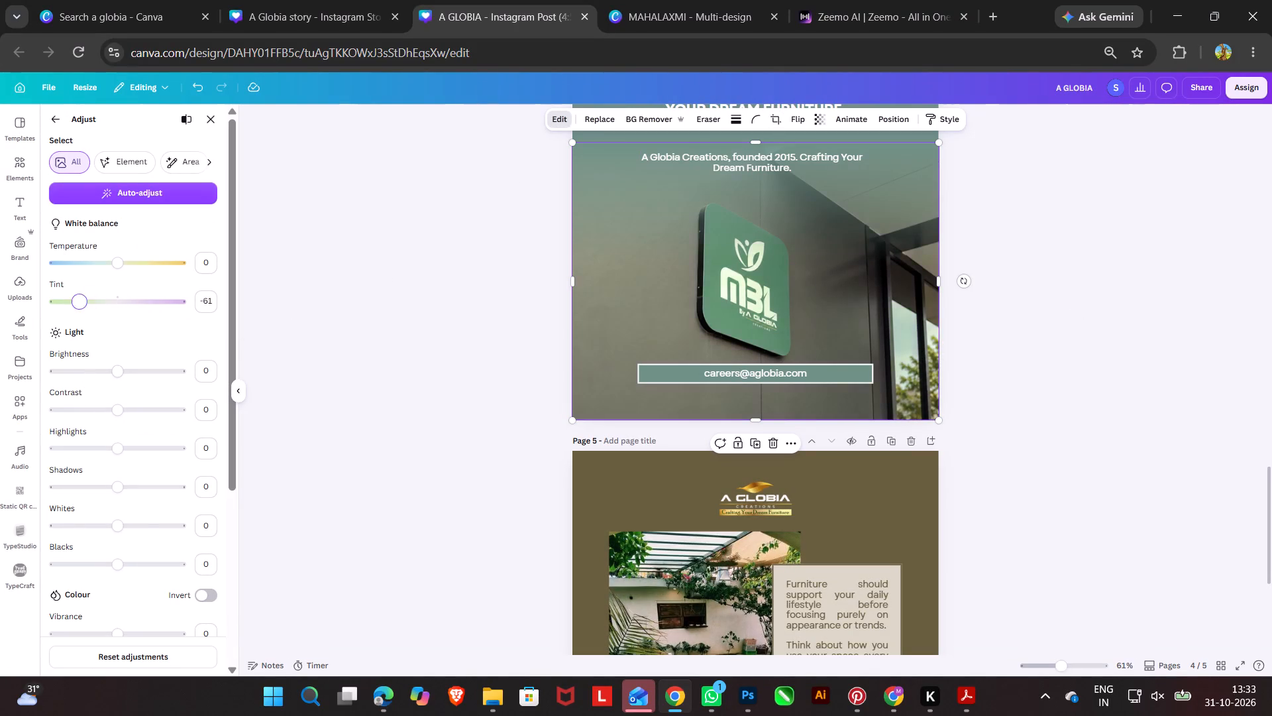
pyautogui.moveTo(76, 302); pyautogui.dragTo(99, 308)
pyautogui.moveTo(116, 268); pyautogui.dragTo(204, 265)
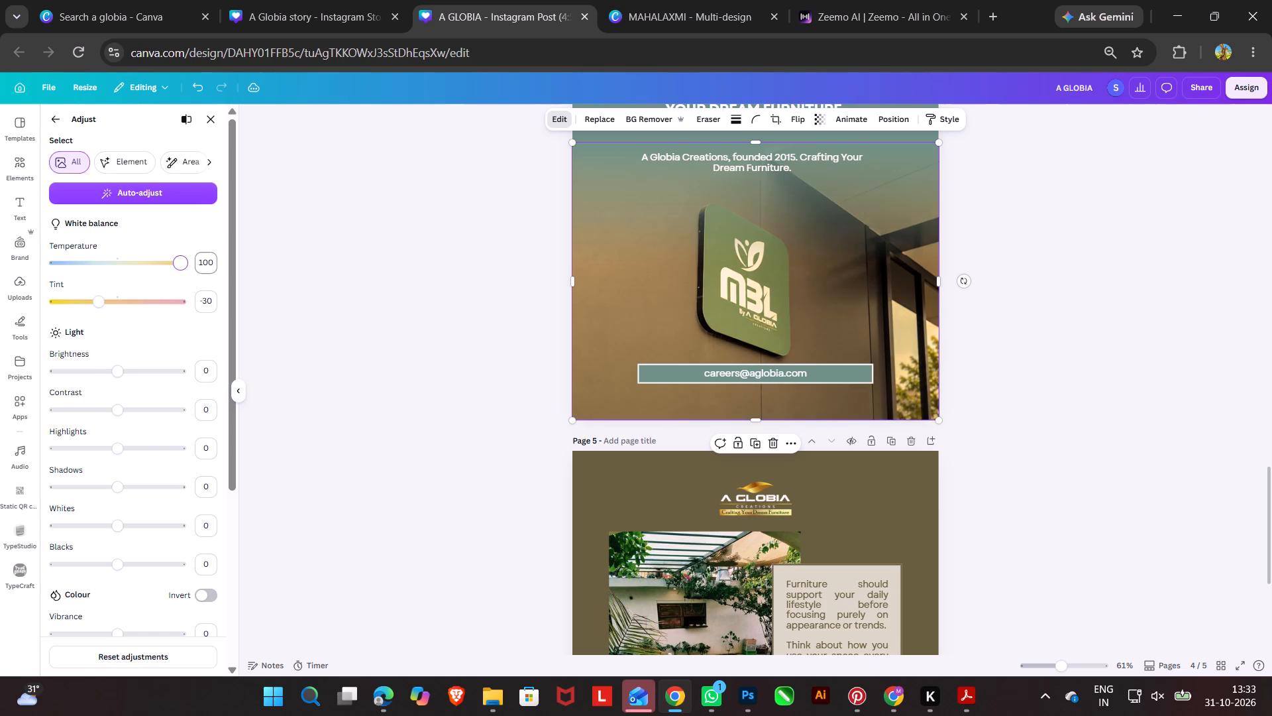
pyautogui.moveTo(184, 265); pyautogui.dragTo(172, 268)
pyautogui.click(98, 305)
pyautogui.scroll(4, 443, 382)
pyautogui.scroll(-2, 445, 381)
pyautogui.click(445, 379)
pyautogui.click(445, 379)
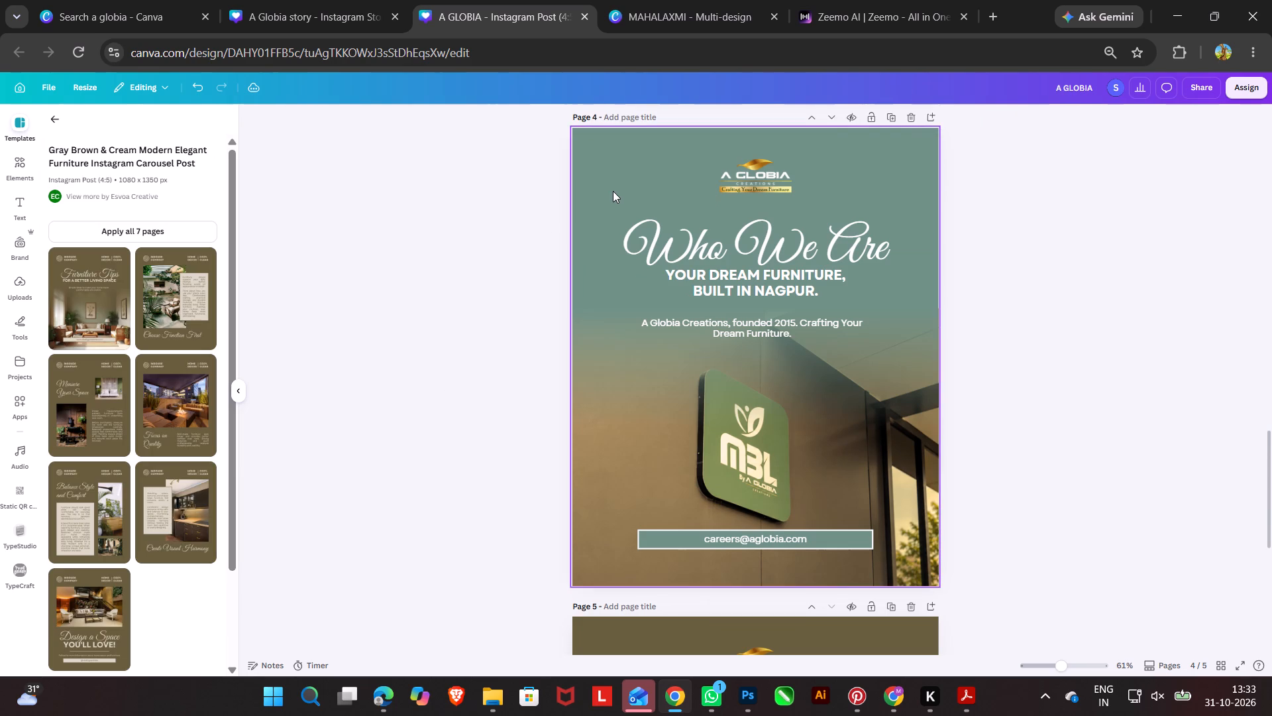
# Change the page 4 background colour to grey brown #685e3e.
pyautogui.click(614, 188)
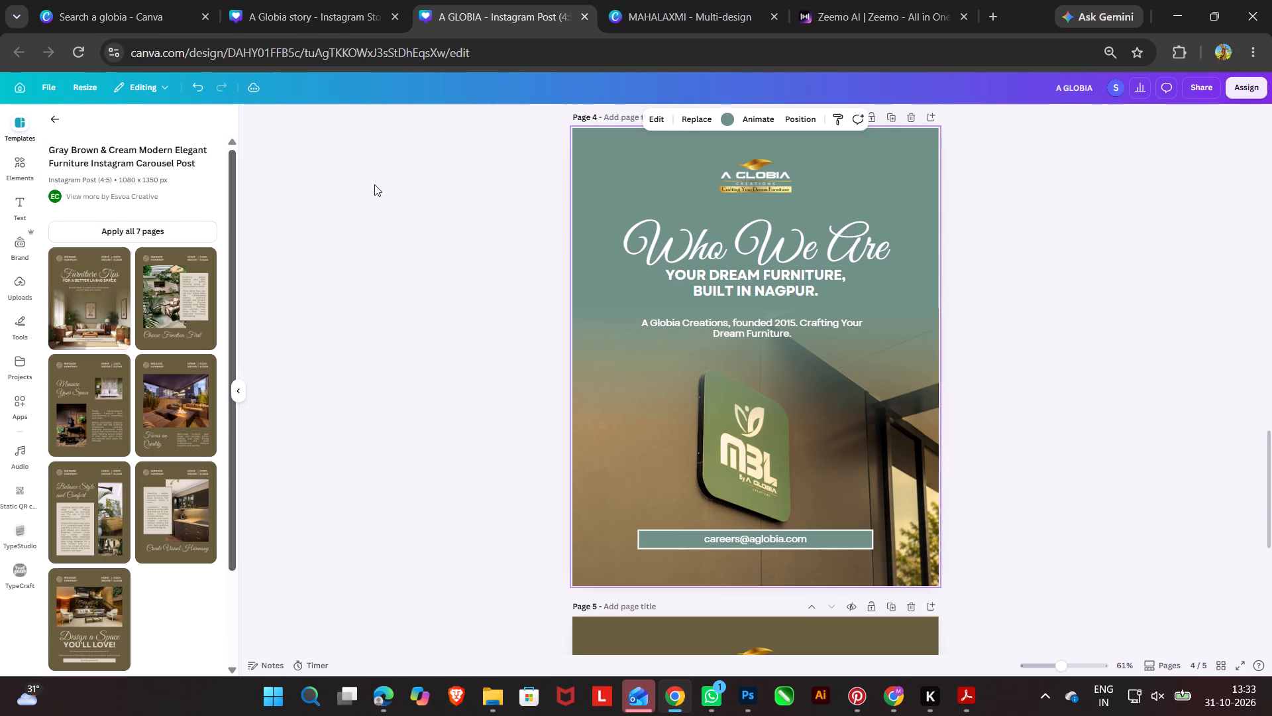
pyautogui.click(727, 114)
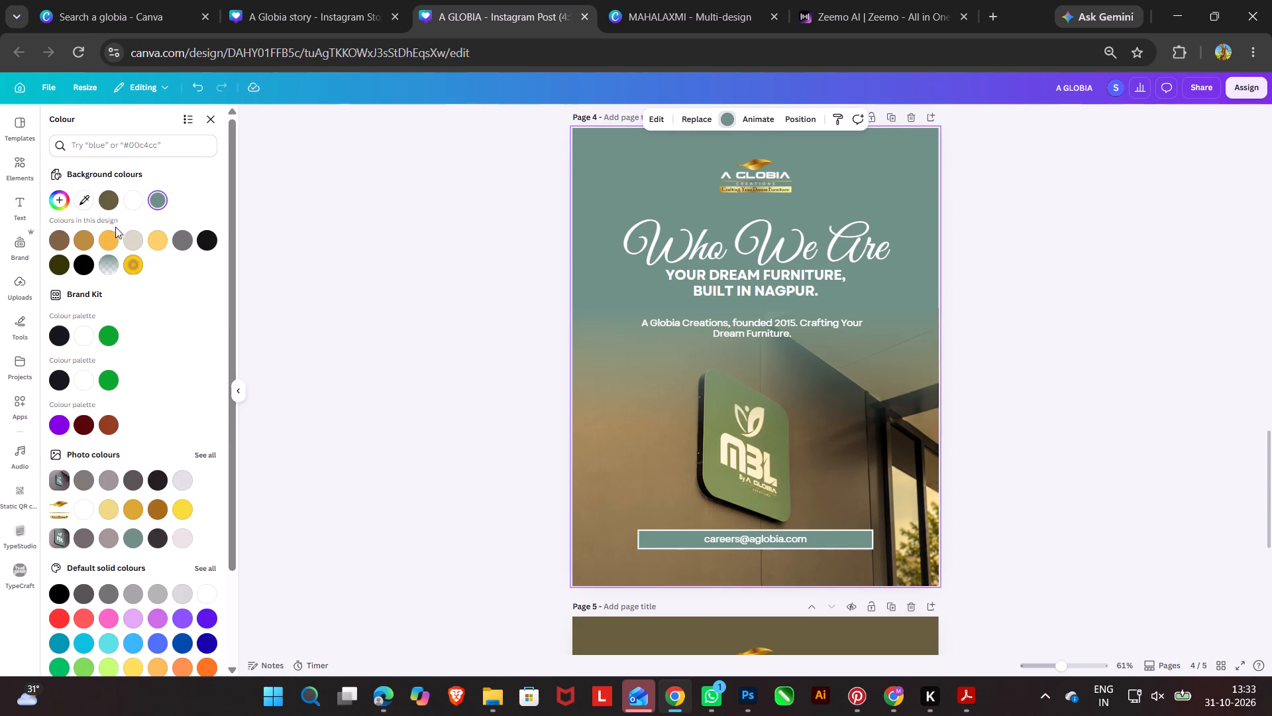
pyautogui.click(107, 199)
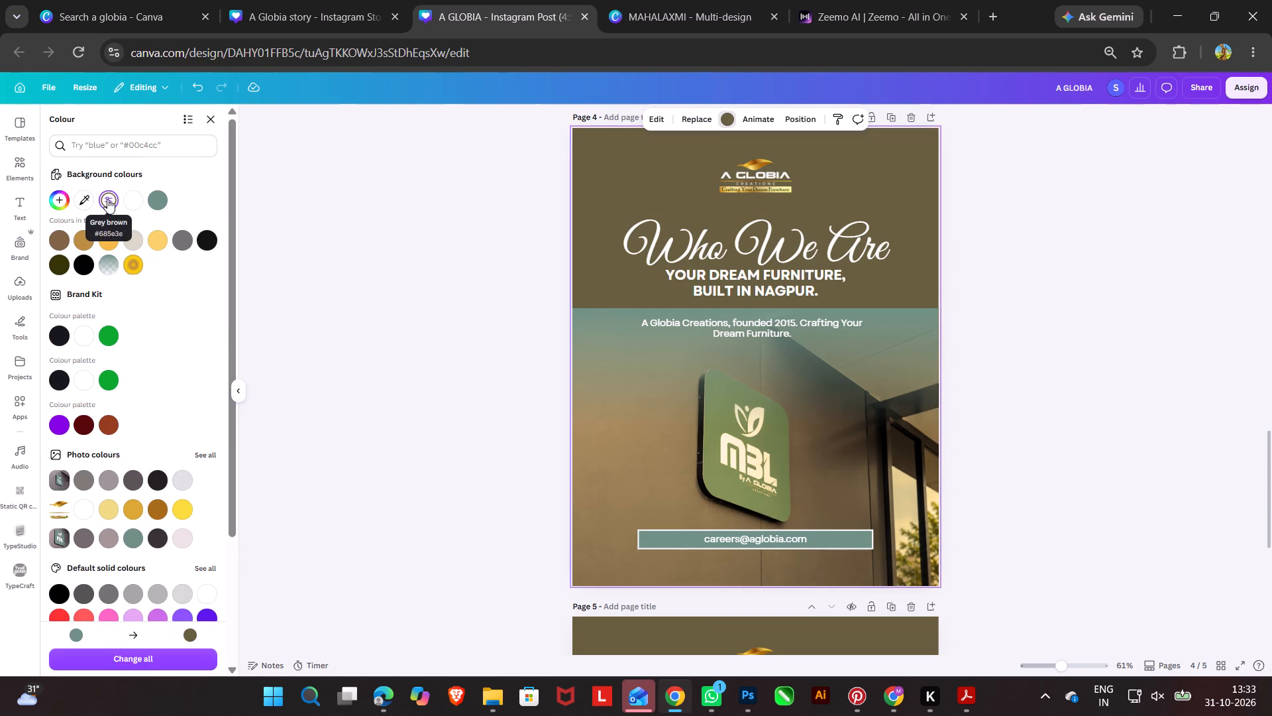
# Recolour both stops of the gradient over the page 4 sign photo with the brown sampled from the page background, keeping the fade to transparent.
pyautogui.click(594, 335)
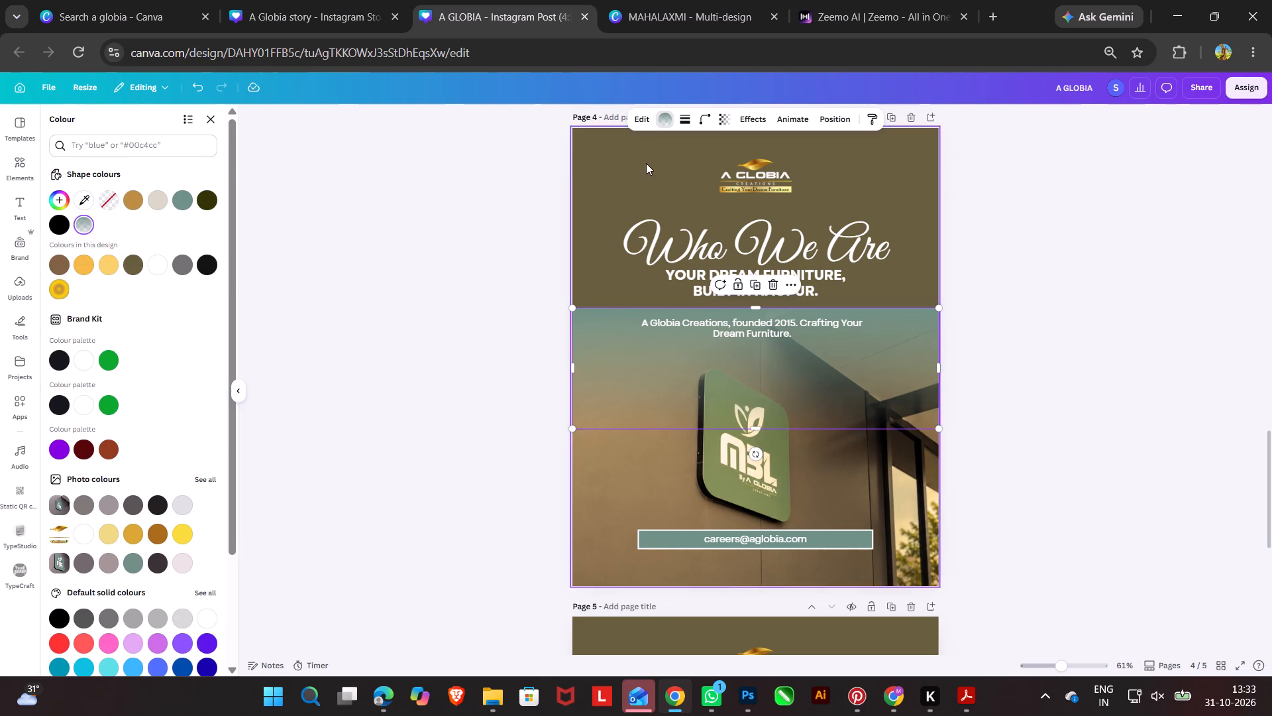
pyautogui.click(83, 225)
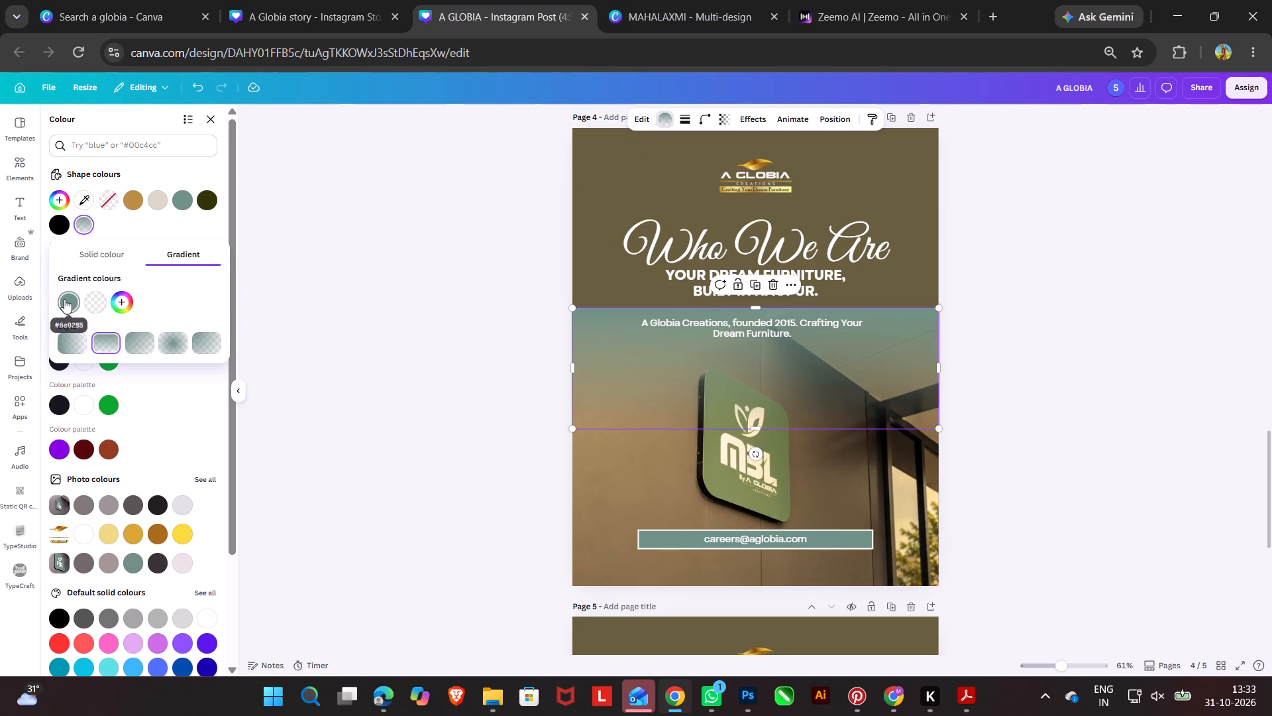
pyautogui.click(64, 299)
pyautogui.click(211, 440)
pyautogui.click(615, 172)
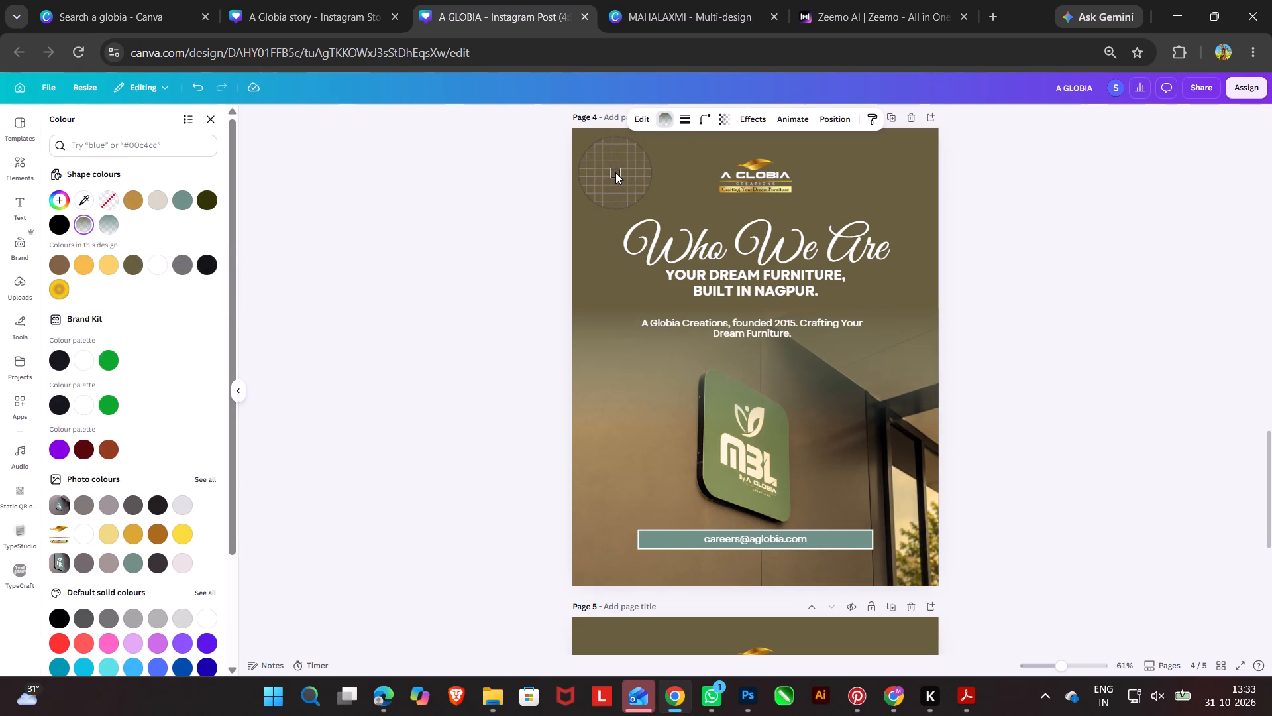
pyautogui.click(97, 311)
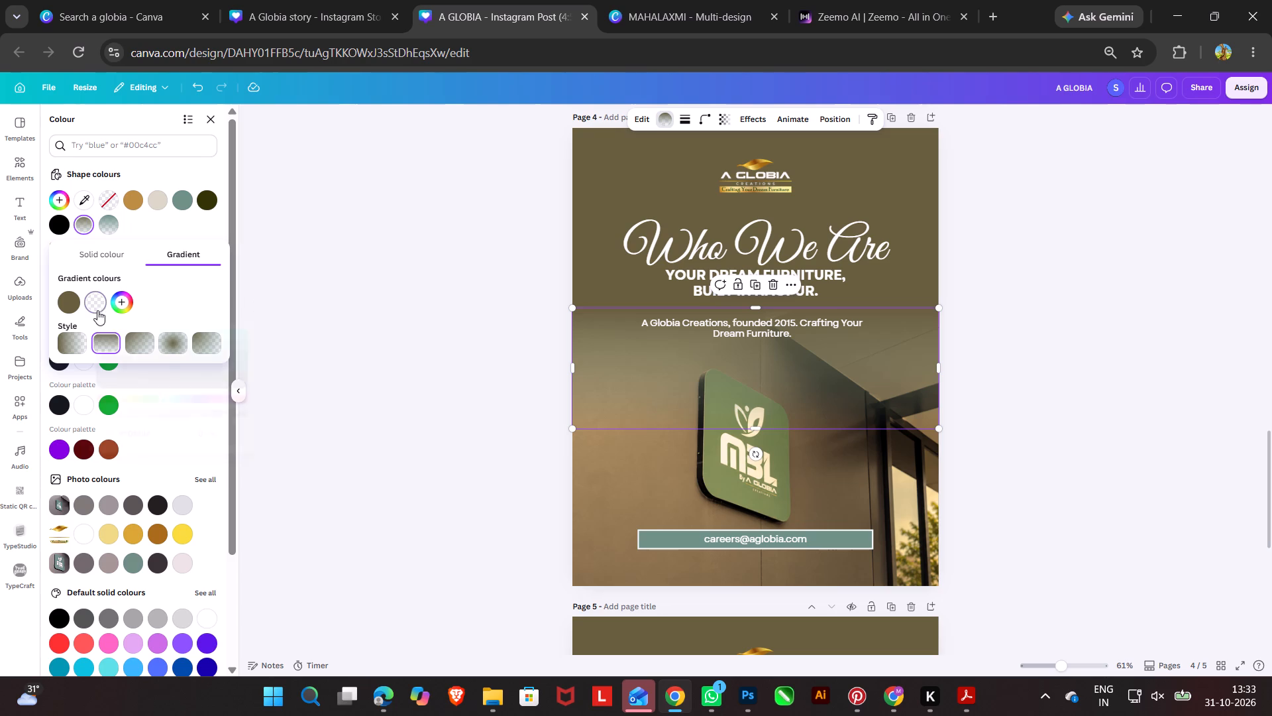
pyautogui.click(240, 437)
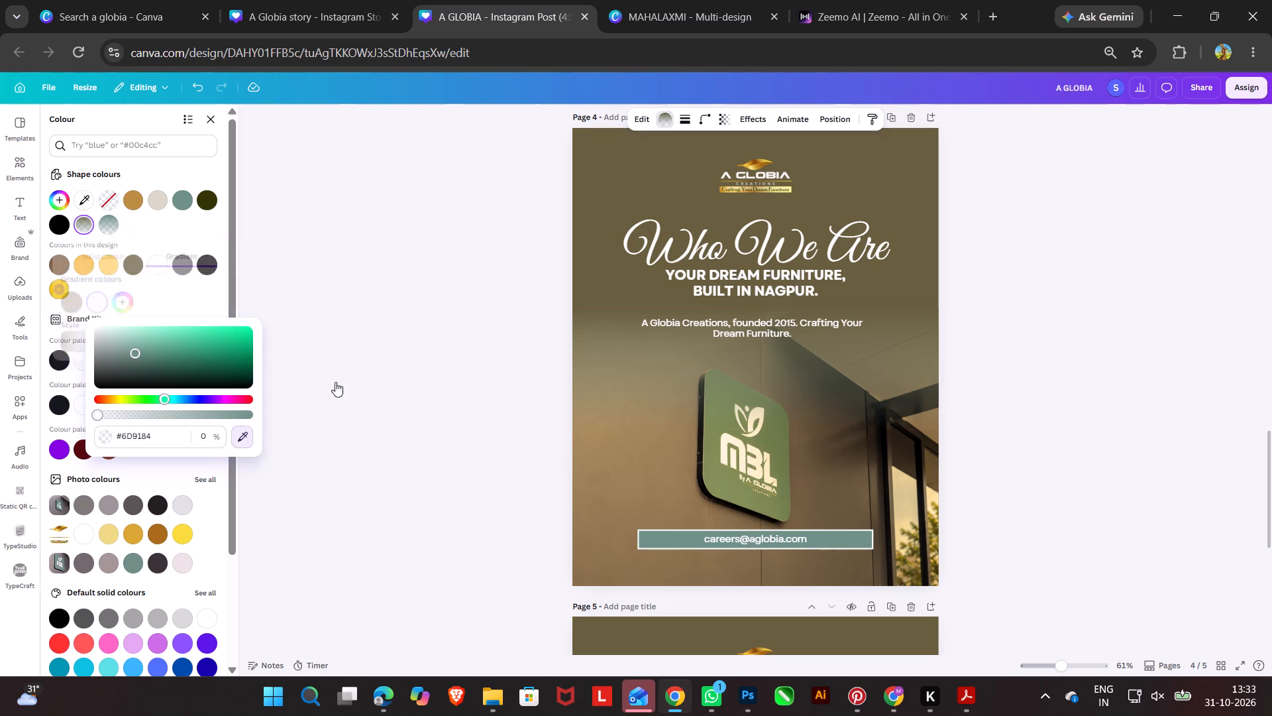
pyautogui.click(625, 166)
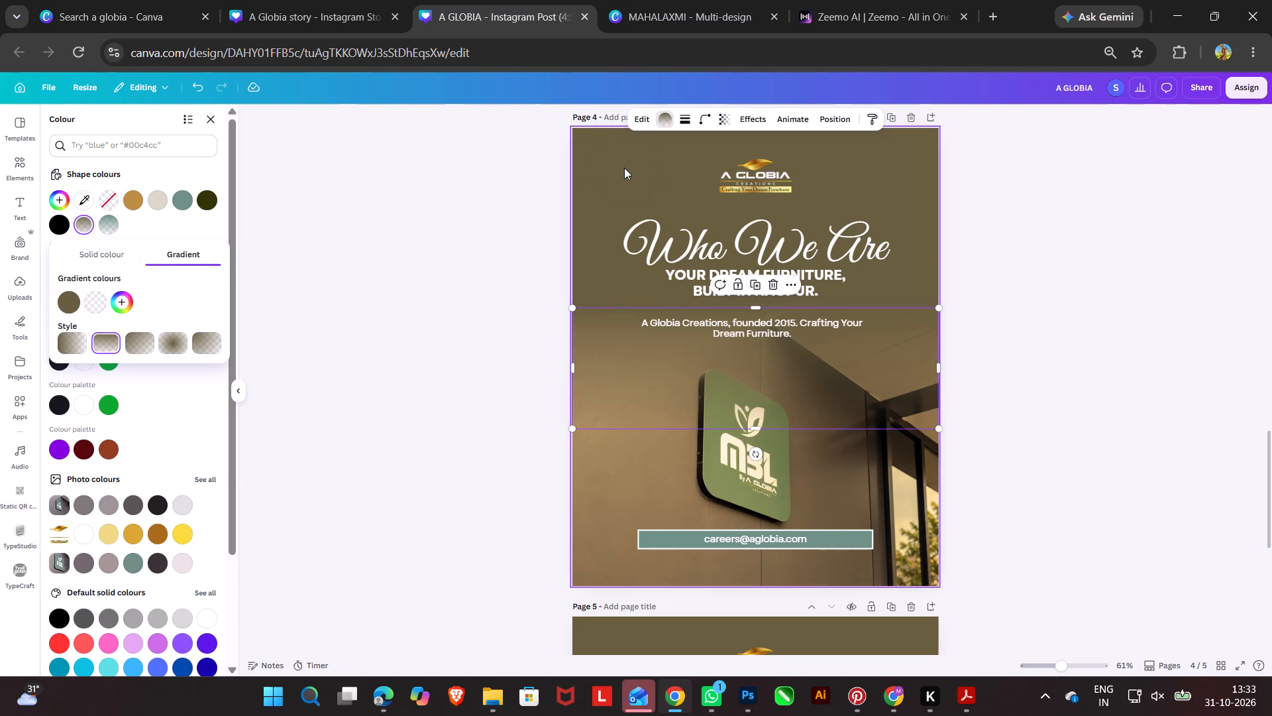
pyautogui.tripleClick(403, 307)
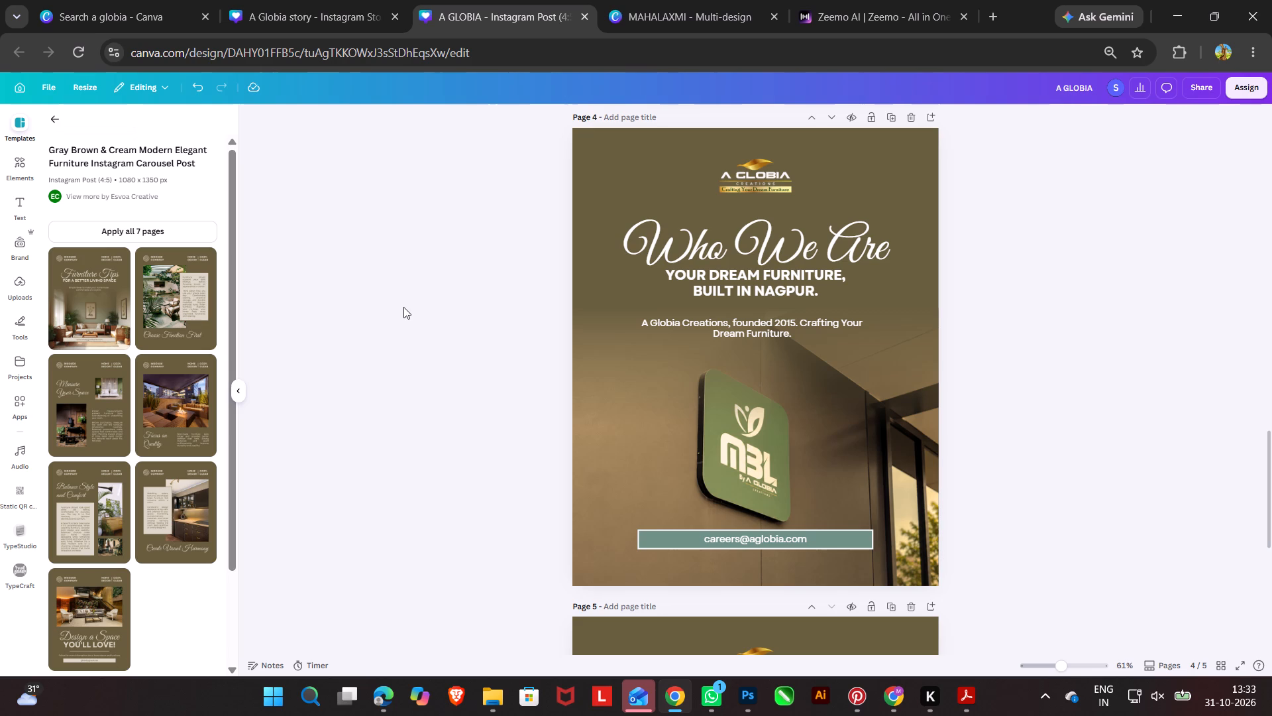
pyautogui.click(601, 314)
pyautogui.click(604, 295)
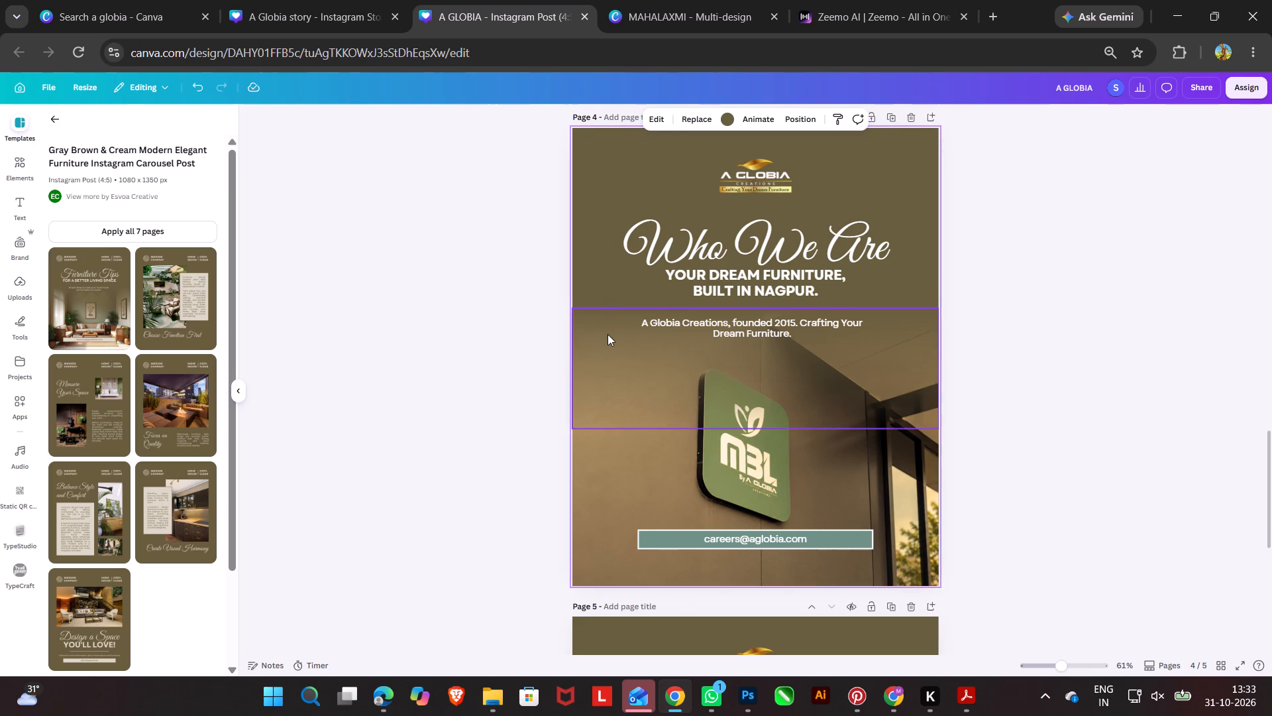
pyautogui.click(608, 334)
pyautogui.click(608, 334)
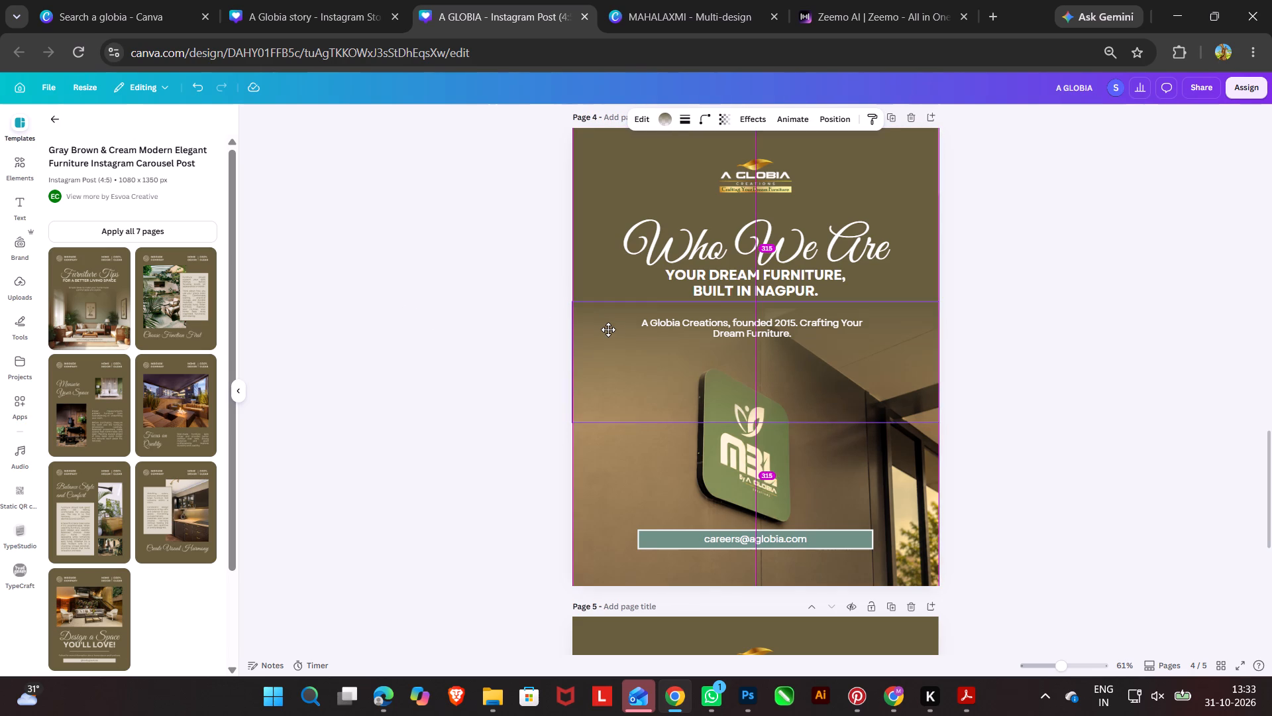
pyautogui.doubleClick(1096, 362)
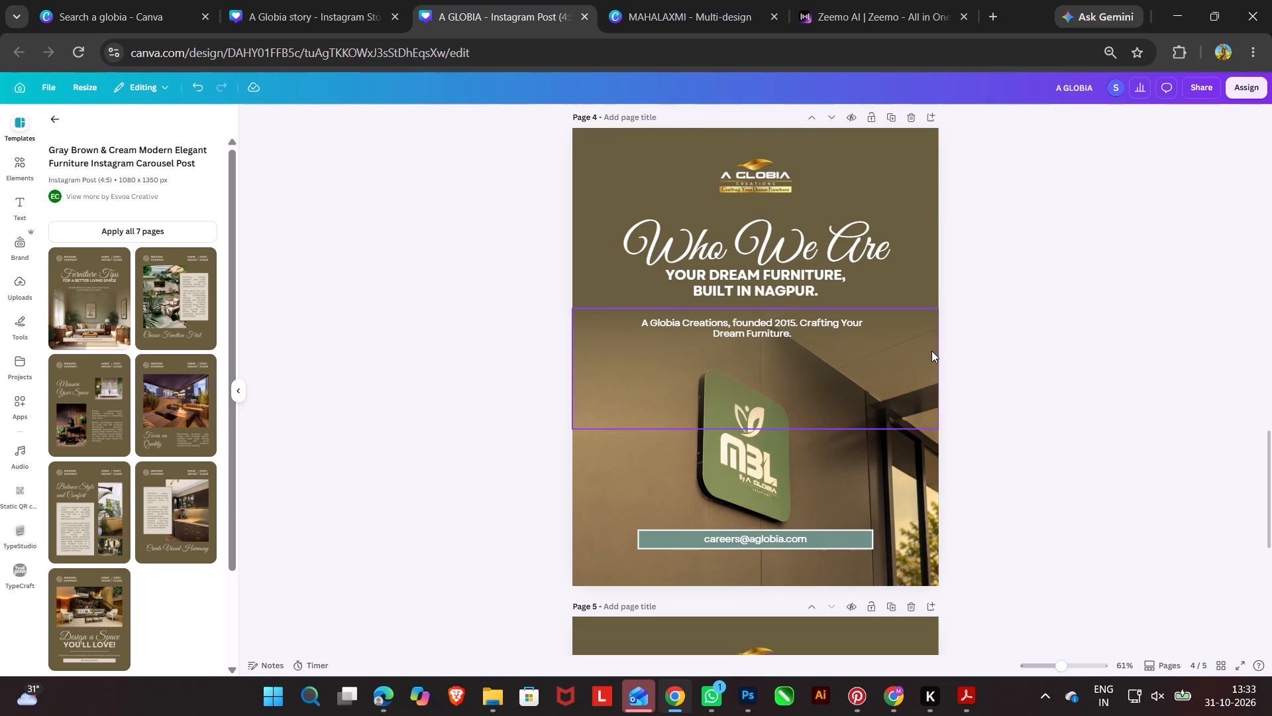
# Undo the last edit on page 4.
pyautogui.hotkey('ctrl', 'z')
pyautogui.click(1118, 329)
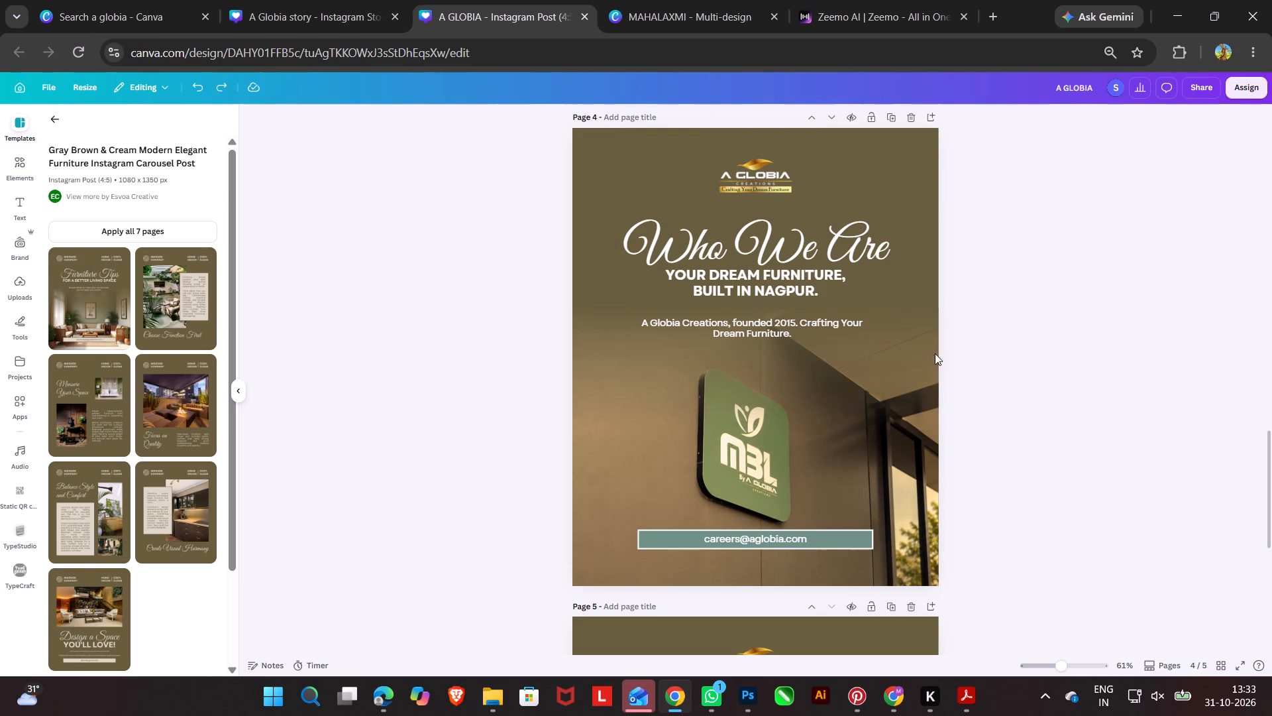
# Add a third colour to the gradient overlay above the page 4 photo, placing it between the brown and transparent colours.
pyautogui.click(924, 353)
pyautogui.click(666, 123)
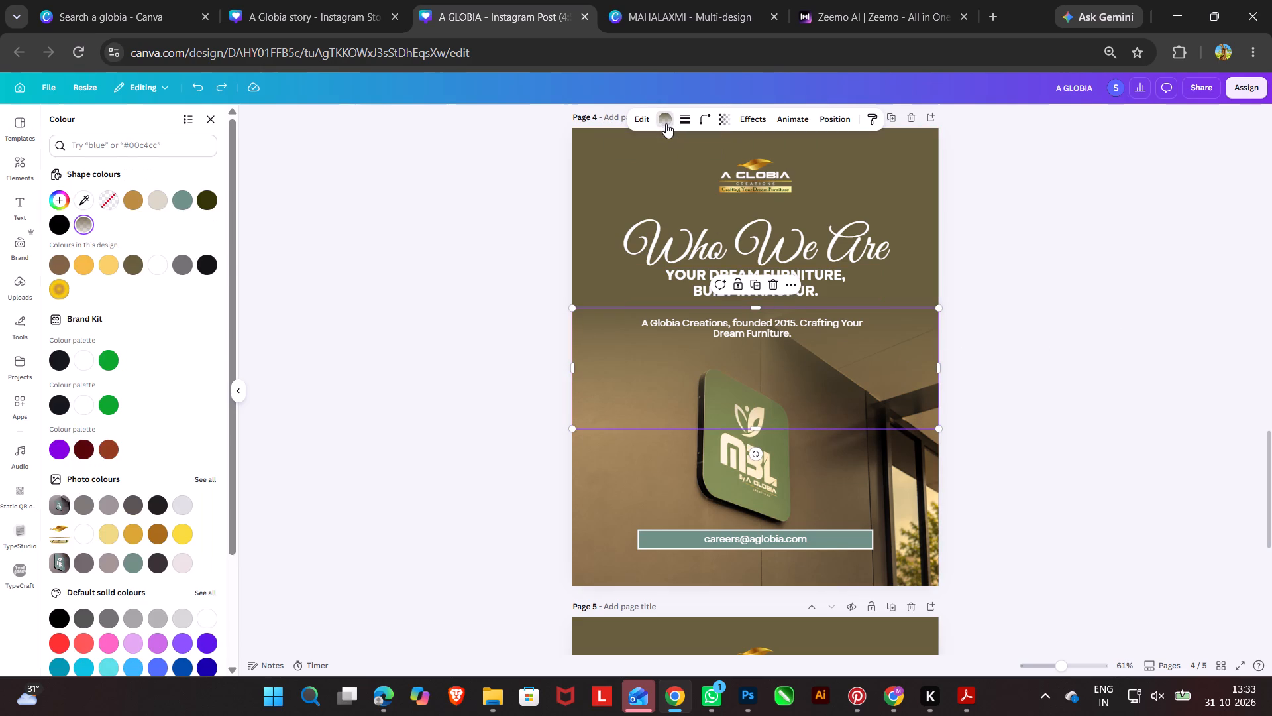
pyautogui.click(79, 225)
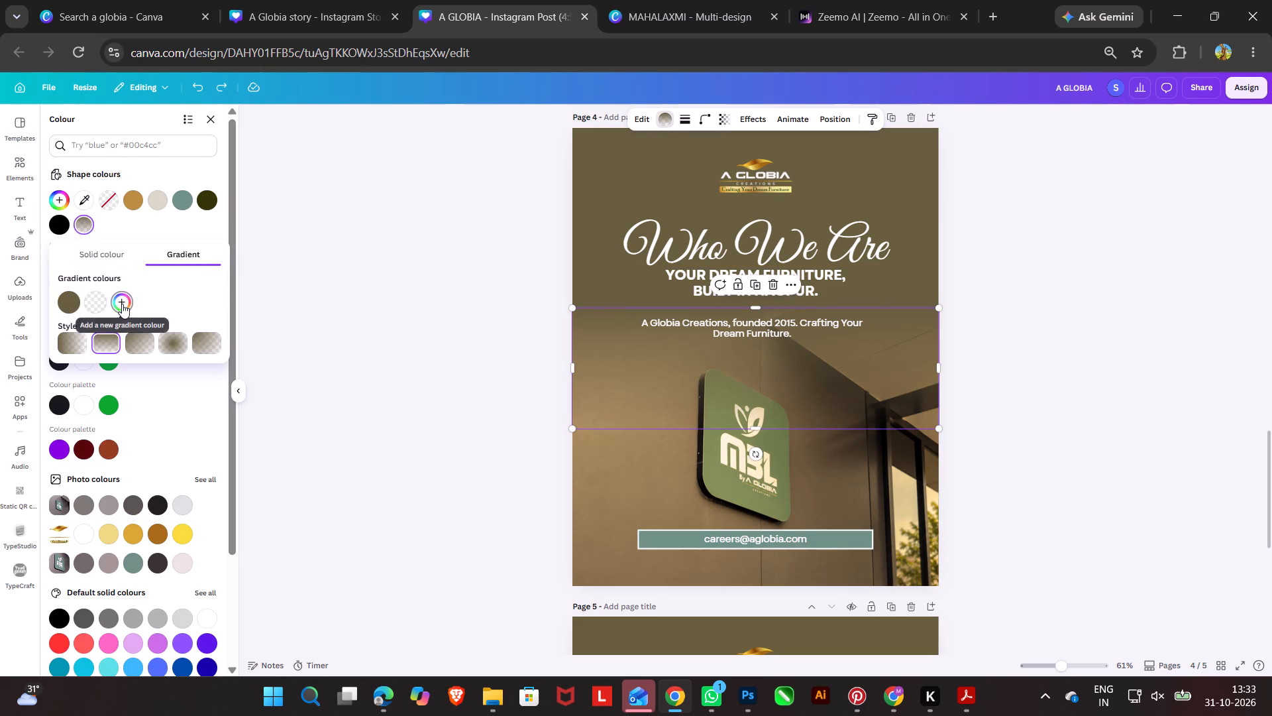
pyautogui.click(123, 303)
pyautogui.moveTo(121, 302); pyautogui.dragTo(101, 302)
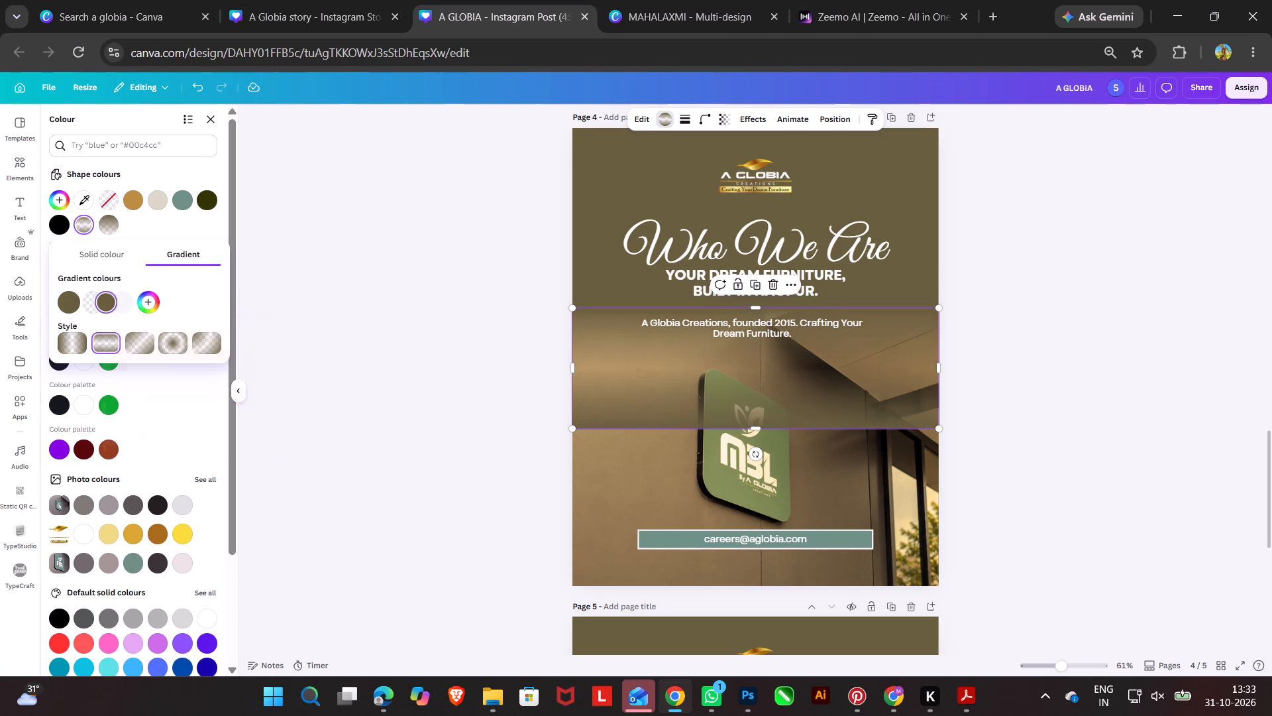
pyautogui.moveTo(101, 302); pyautogui.dragTo(85, 302)
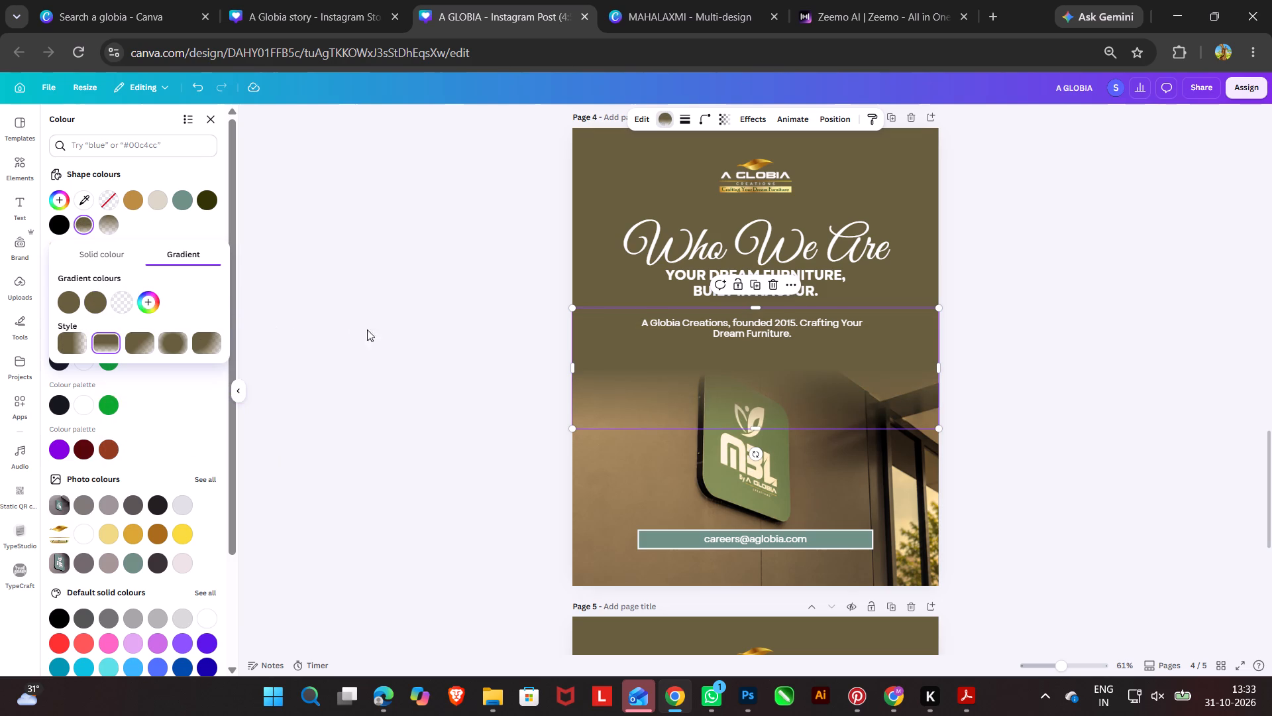
# Lower the opacity of the middle #685E3E colour in the page 4 overlay gradient to 59%.
pyautogui.click(97, 304)
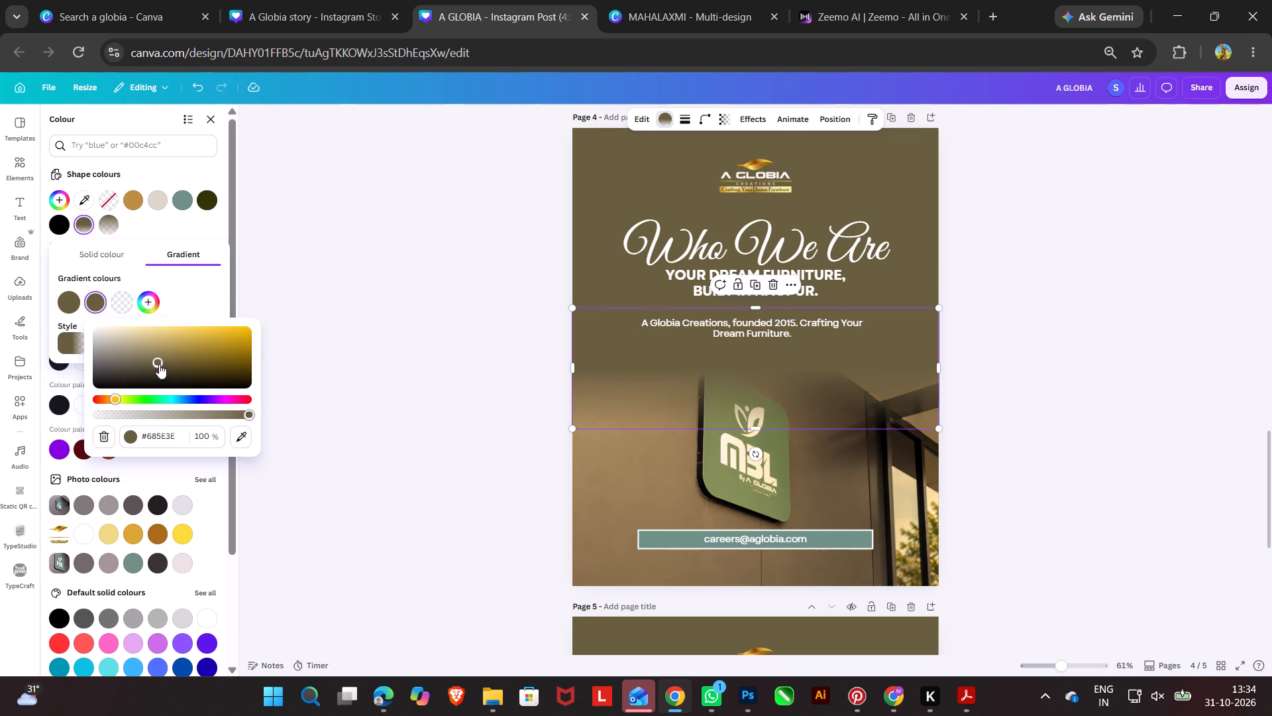
pyautogui.moveTo(249, 418); pyautogui.dragTo(187, 422)
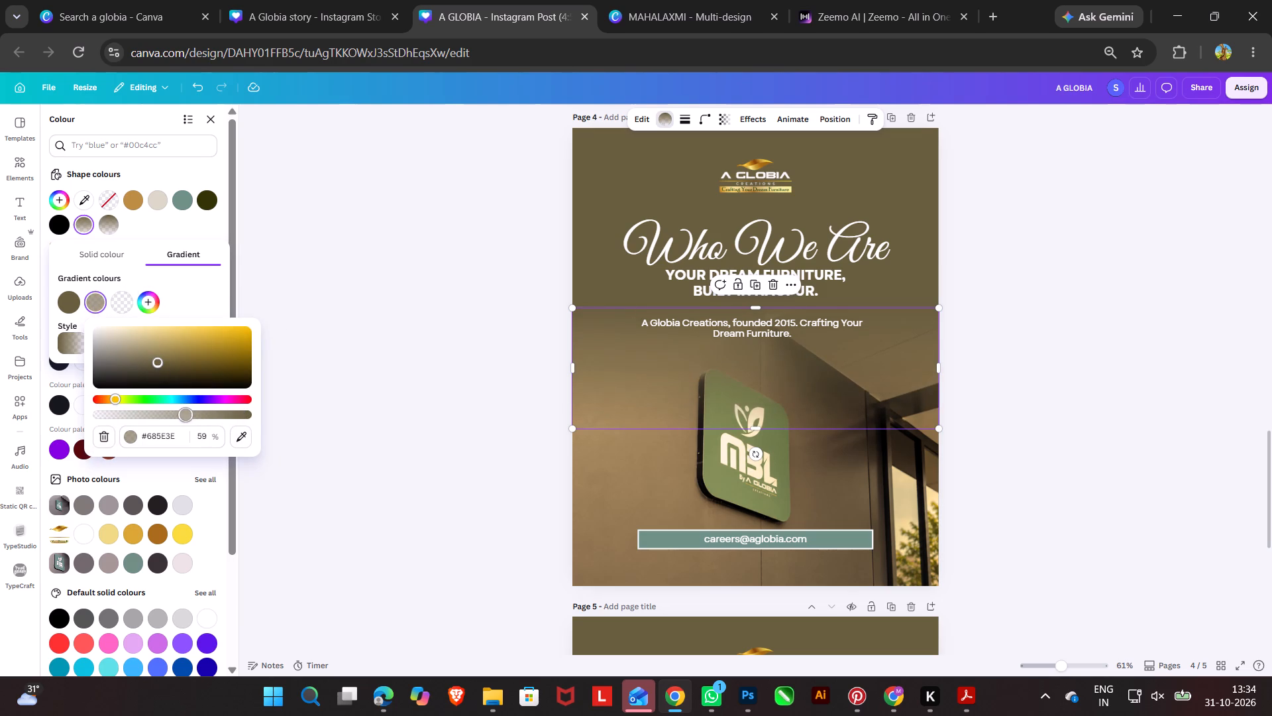
pyautogui.moveTo(187, 422); pyautogui.dragTo(185, 430)
pyautogui.moveTo(185, 430); pyautogui.dragTo(185, 430)
pyautogui.tripleClick(392, 370)
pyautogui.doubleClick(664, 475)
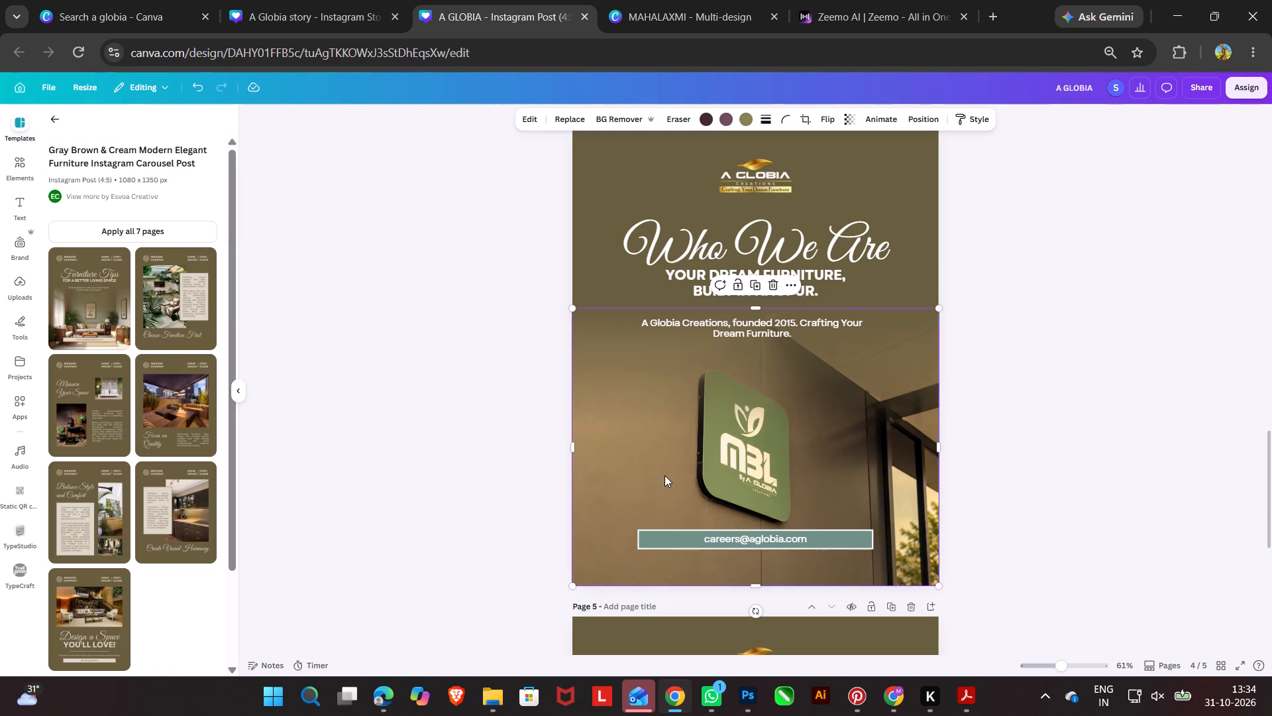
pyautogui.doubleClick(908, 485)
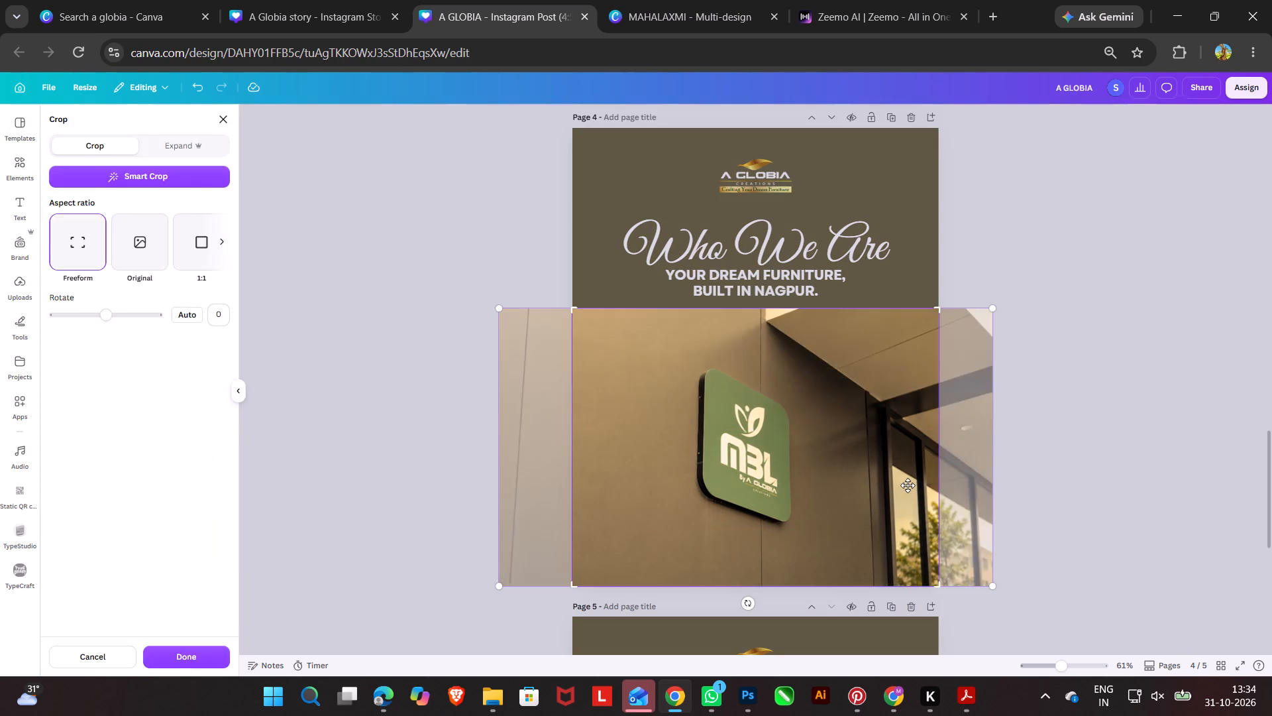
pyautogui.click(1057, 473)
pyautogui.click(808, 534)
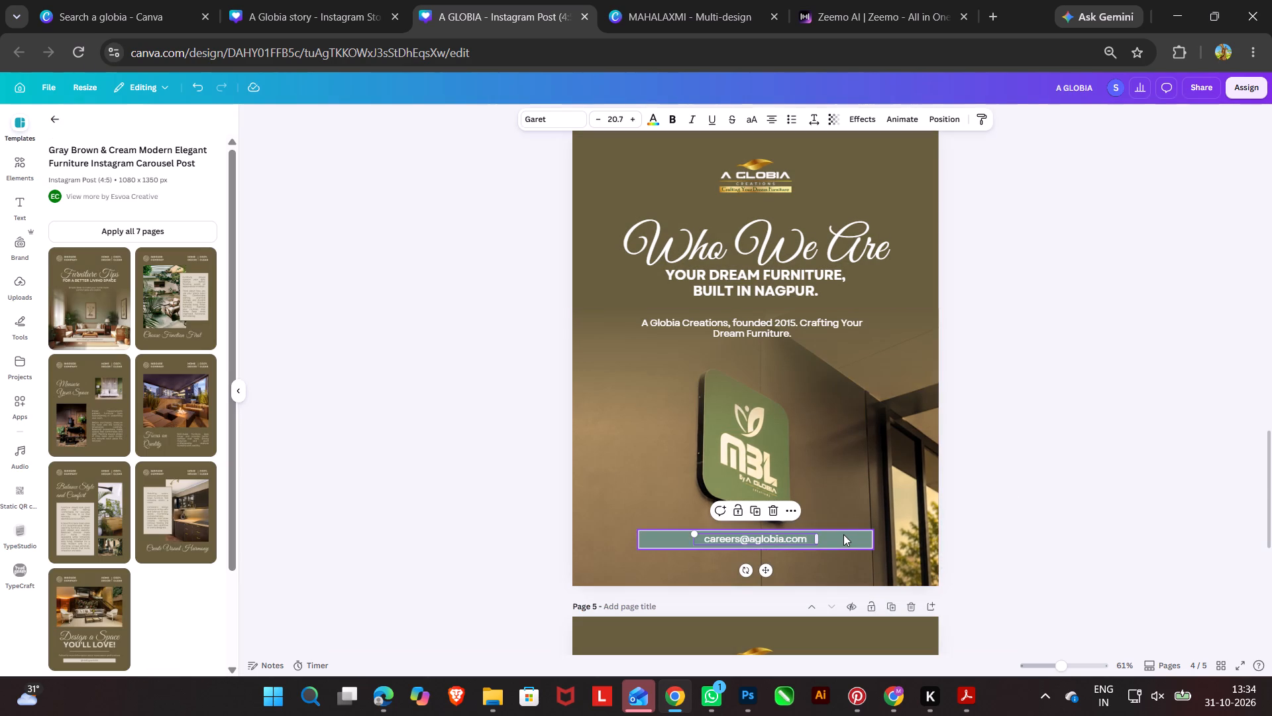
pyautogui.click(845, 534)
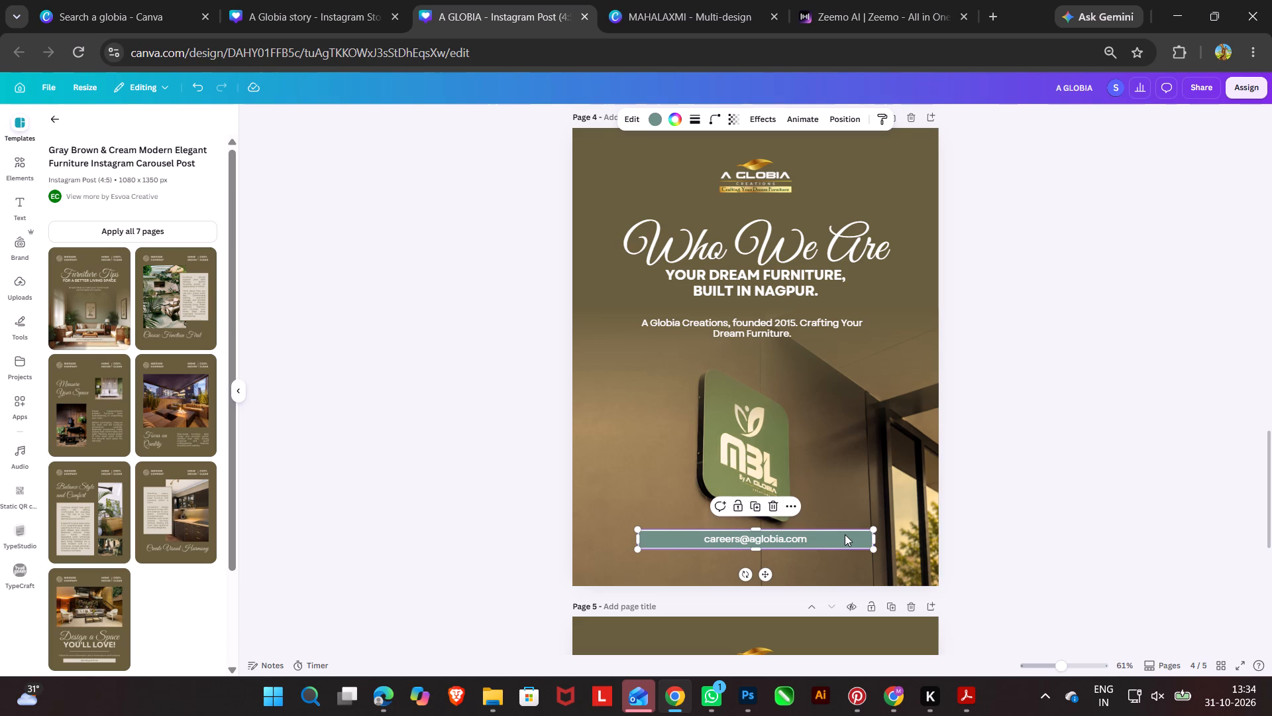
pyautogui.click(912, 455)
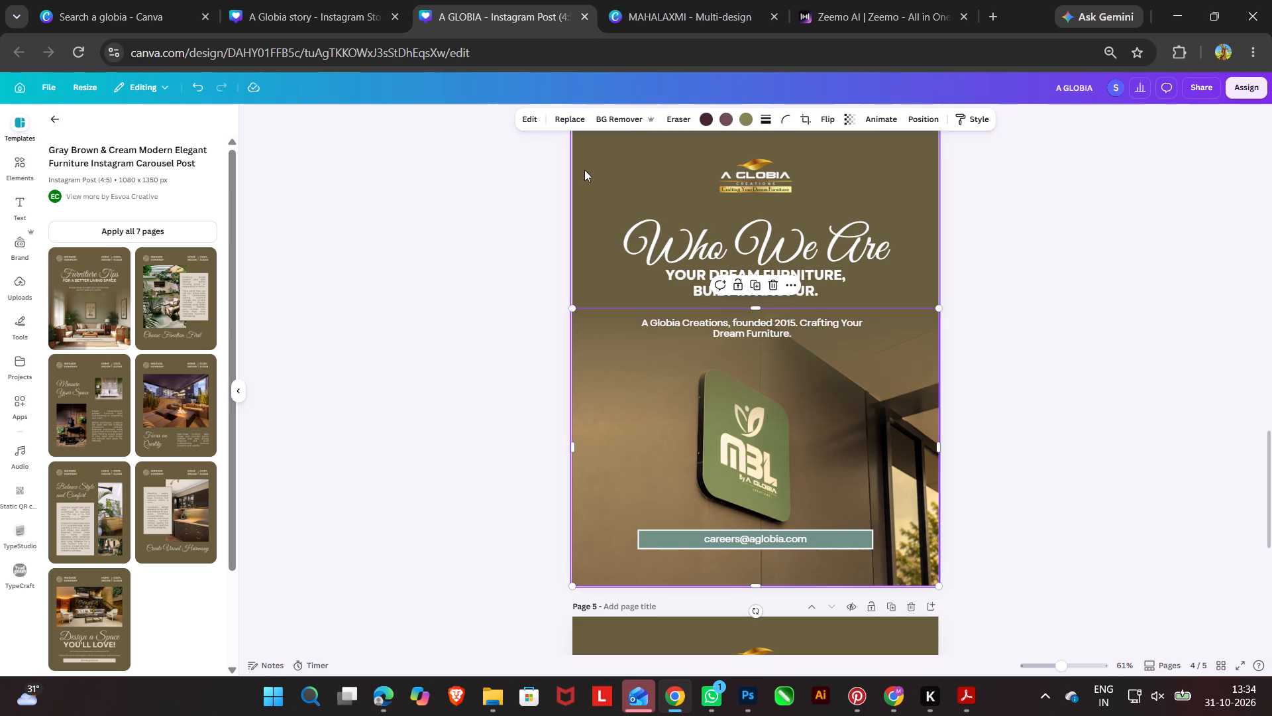
# Reduce the white-balance temperature of the MBL sign photo on page 4 to give it a less yellow tone.
pyautogui.click(525, 124)
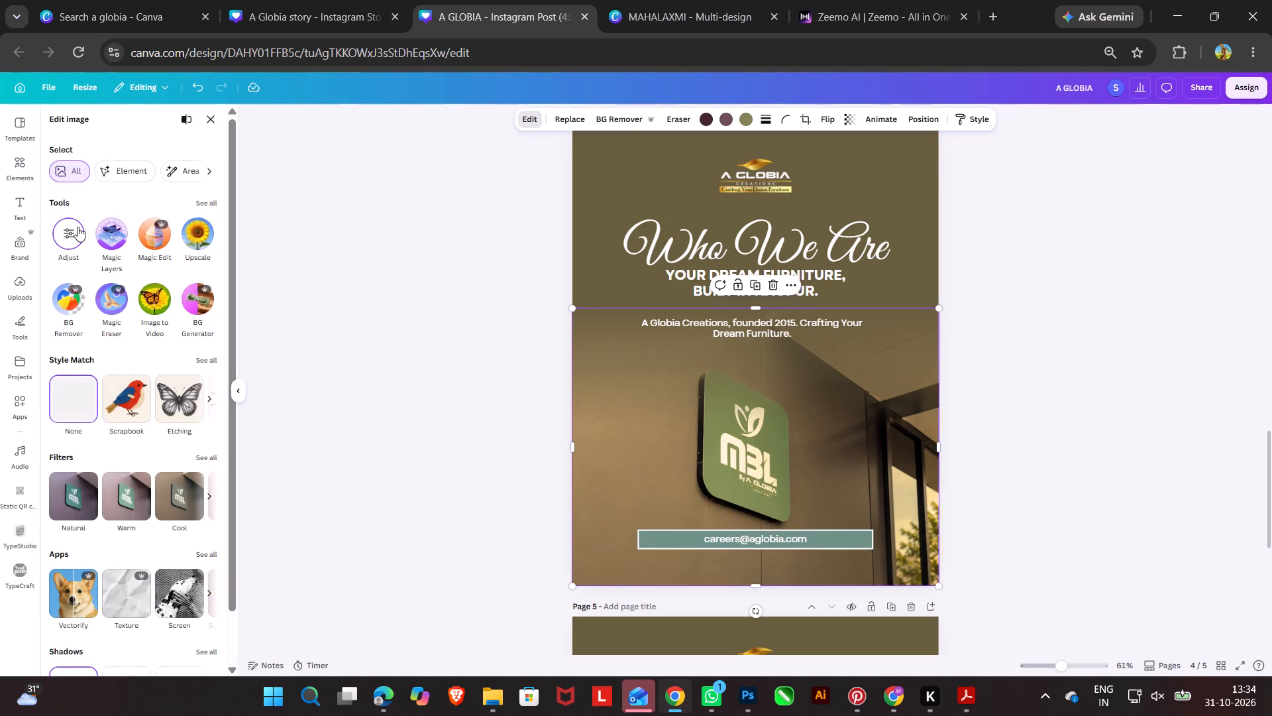
pyautogui.click(78, 227)
pyautogui.moveTo(170, 266); pyautogui.dragTo(148, 267)
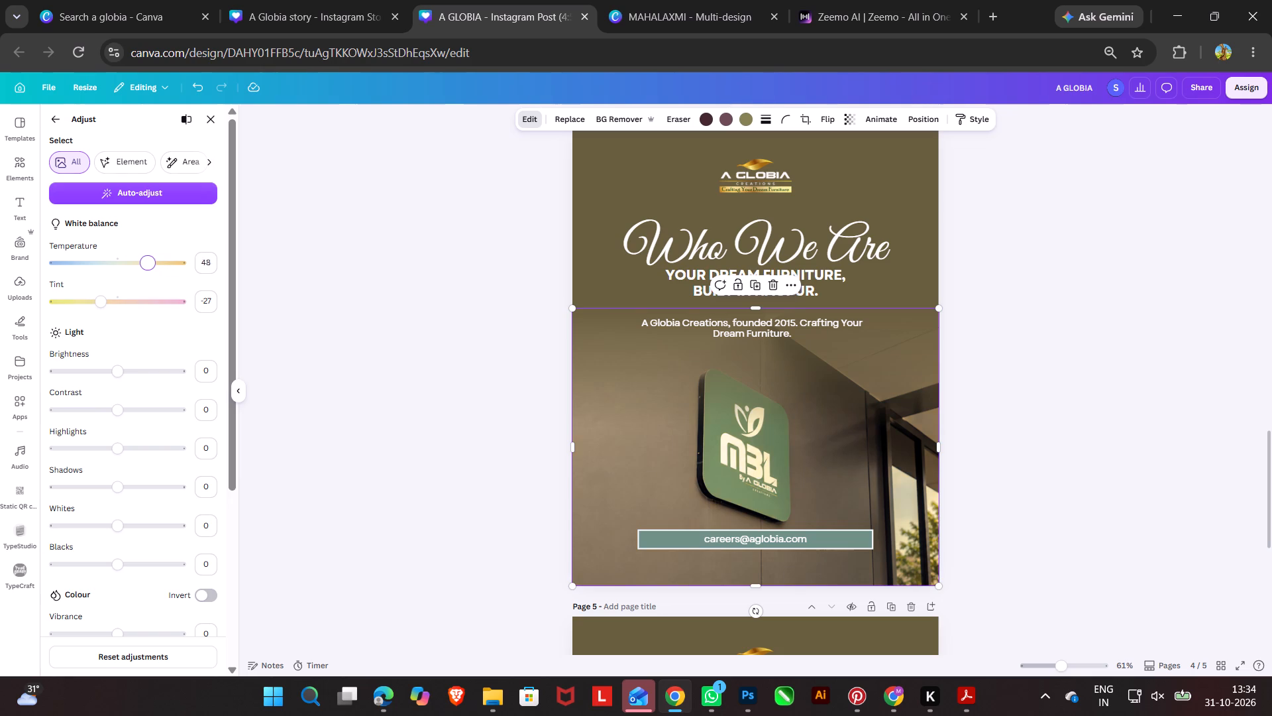
pyautogui.moveTo(148, 267); pyautogui.dragTo(138, 275)
pyautogui.moveTo(138, 275); pyautogui.dragTo(132, 276)
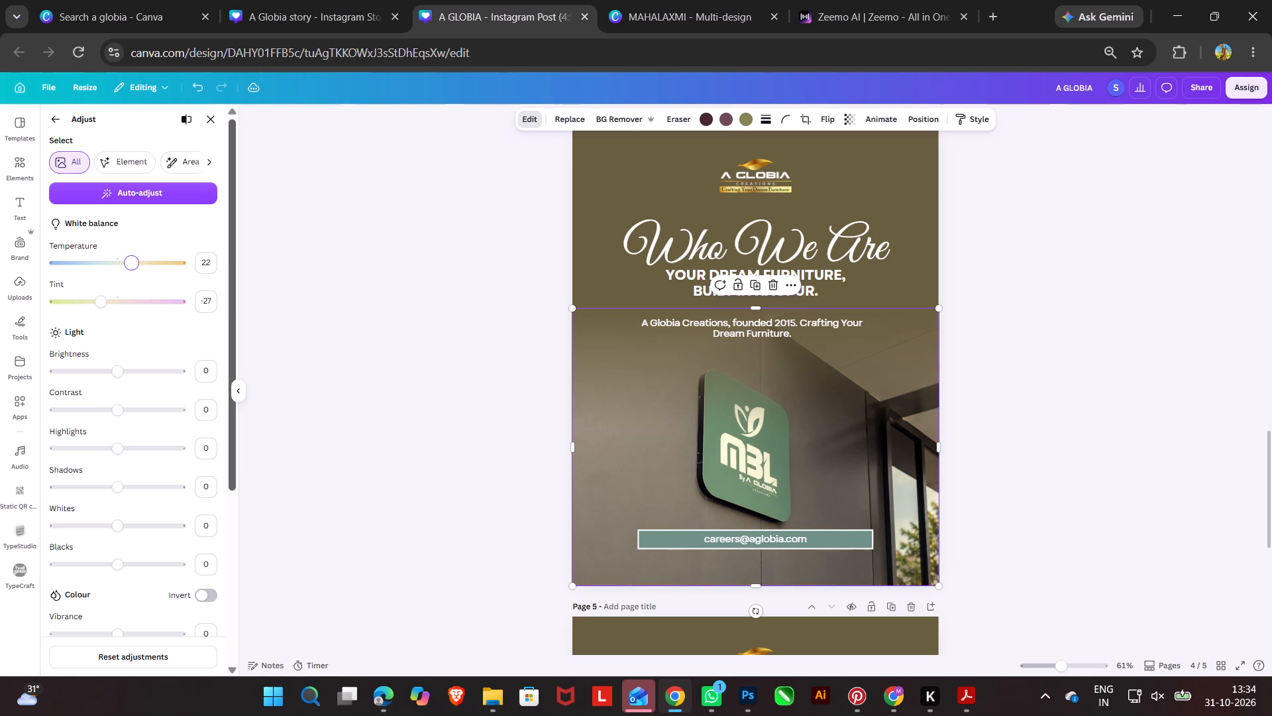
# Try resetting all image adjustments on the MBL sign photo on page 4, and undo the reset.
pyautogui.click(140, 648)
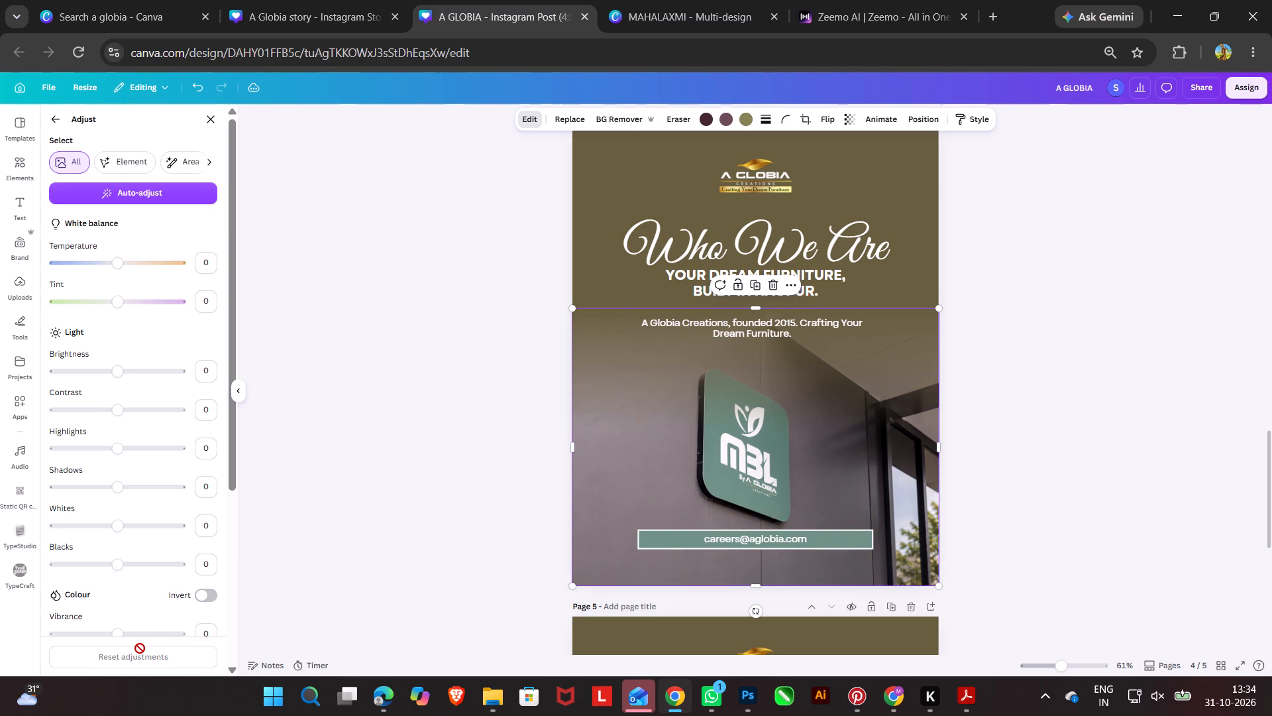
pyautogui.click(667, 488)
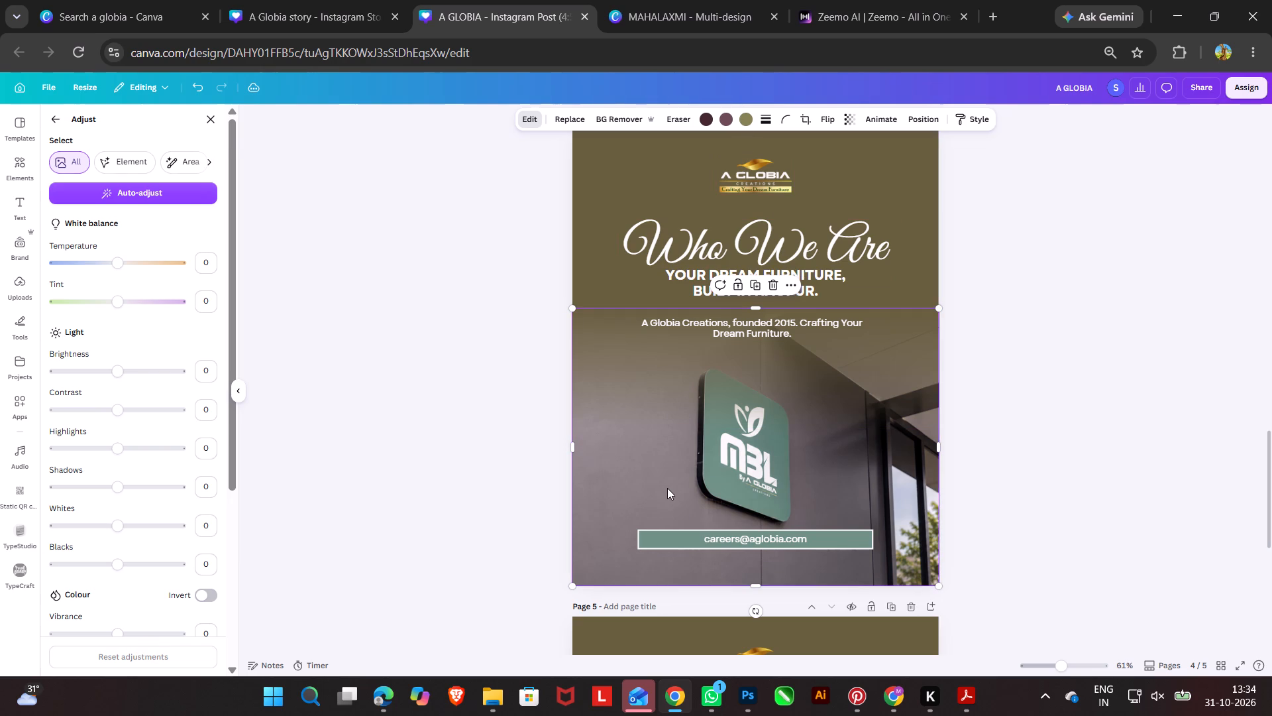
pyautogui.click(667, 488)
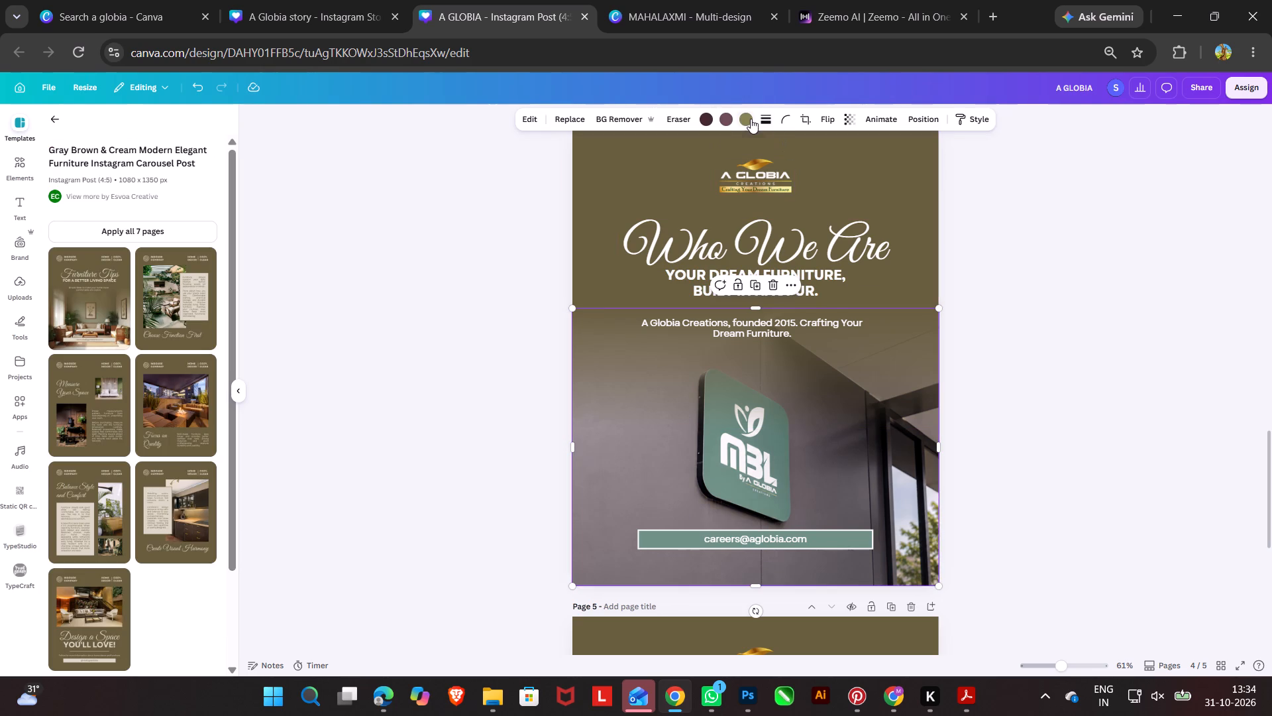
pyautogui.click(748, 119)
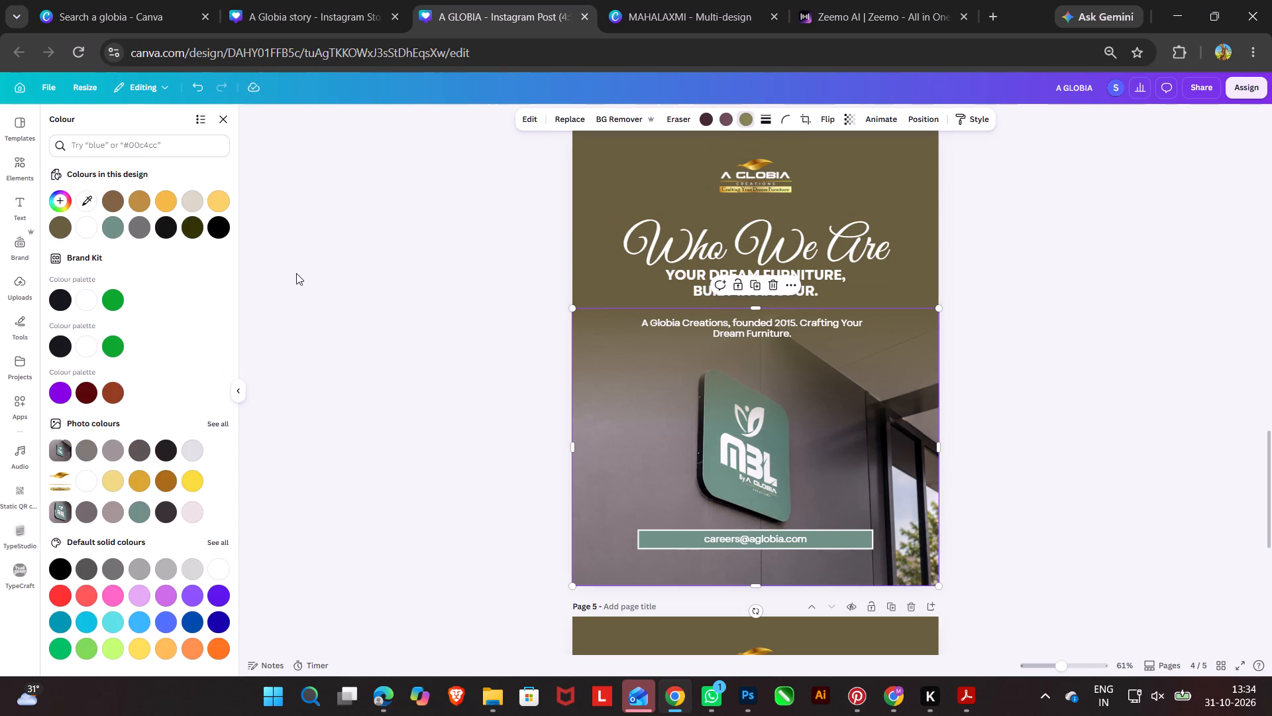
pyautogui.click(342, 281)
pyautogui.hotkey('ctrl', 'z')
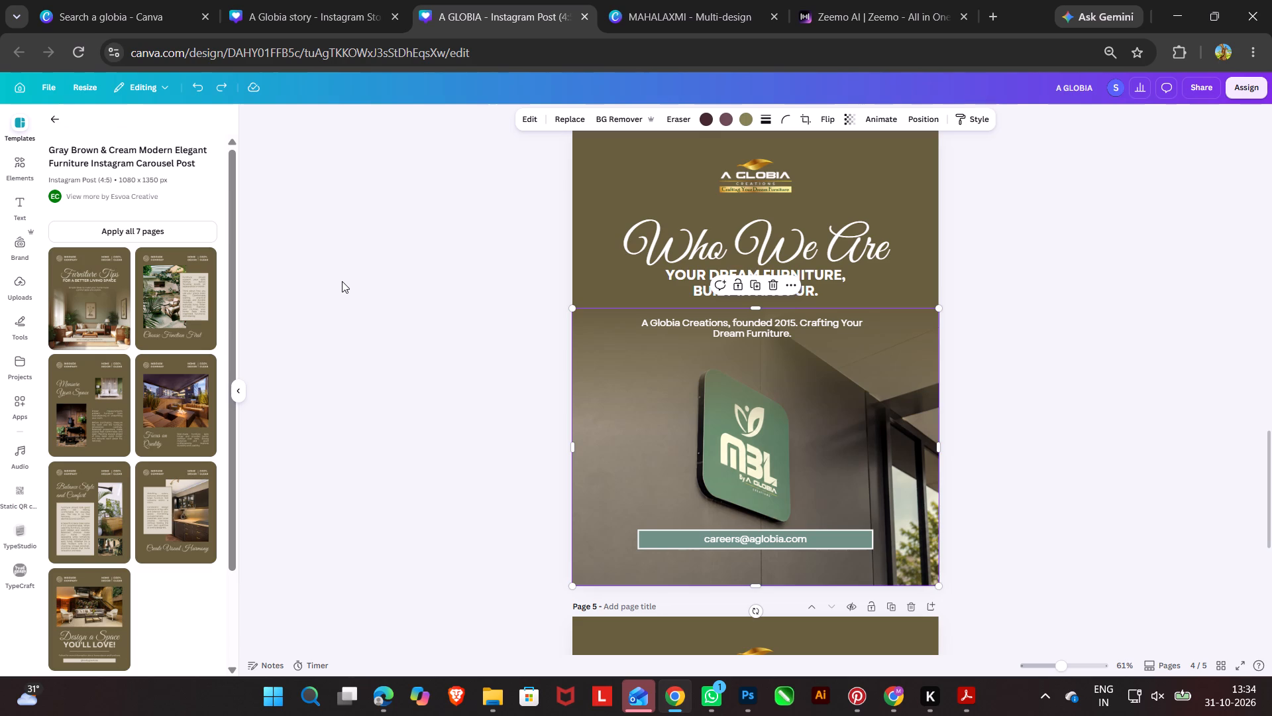
# Move the green contact bar and its careers e-mail text lower on page 4, keeping the text vertically centred in the bar.
pyautogui.moveTo(825, 544); pyautogui.dragTo(824, 563)
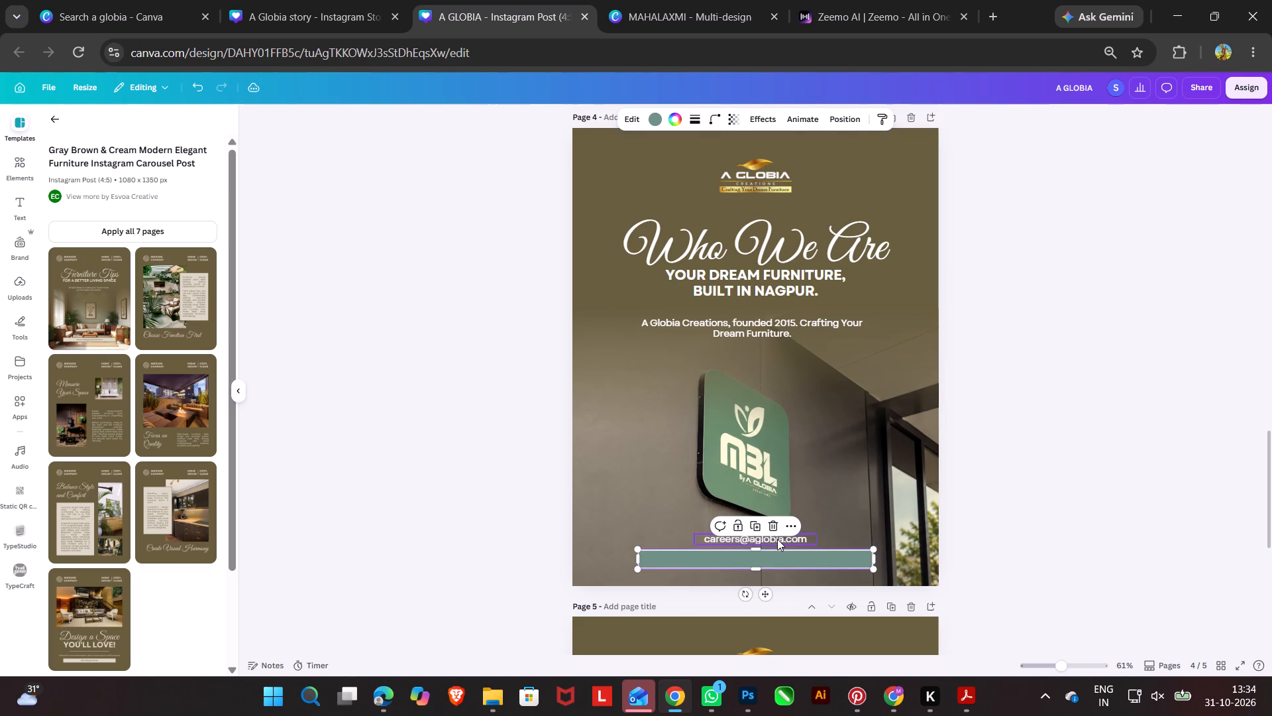
pyautogui.click(778, 539)
pyautogui.moveTo(778, 539); pyautogui.dragTo(777, 558)
pyautogui.click(853, 560)
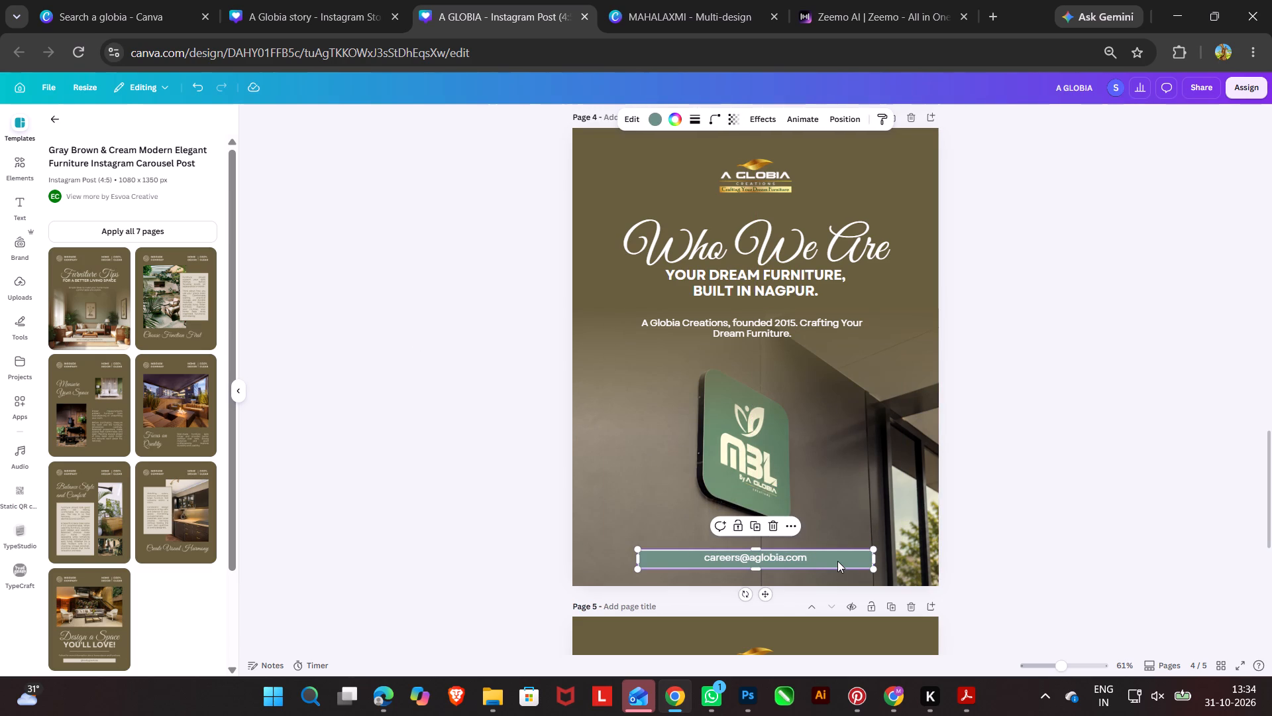
pyautogui.click(796, 561)
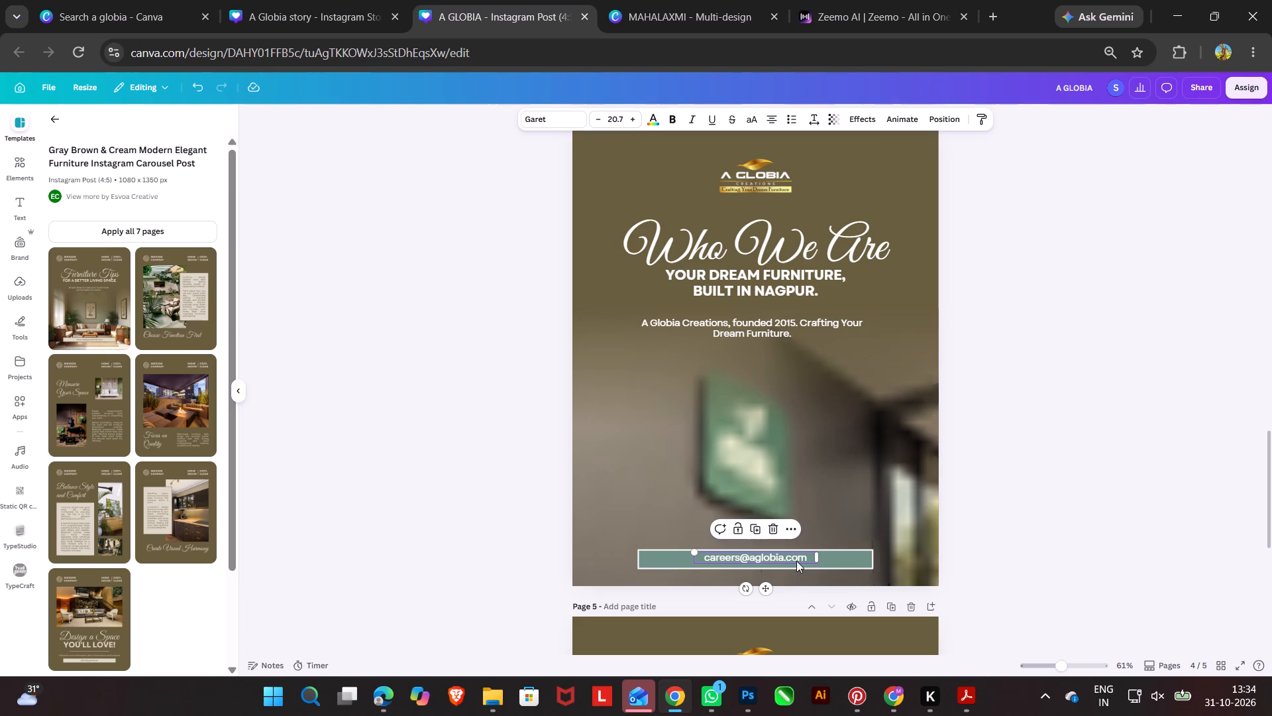
pyautogui.press('Down')
pyautogui.press('Down')
pyautogui.press('Down')
pyautogui.press('Down')
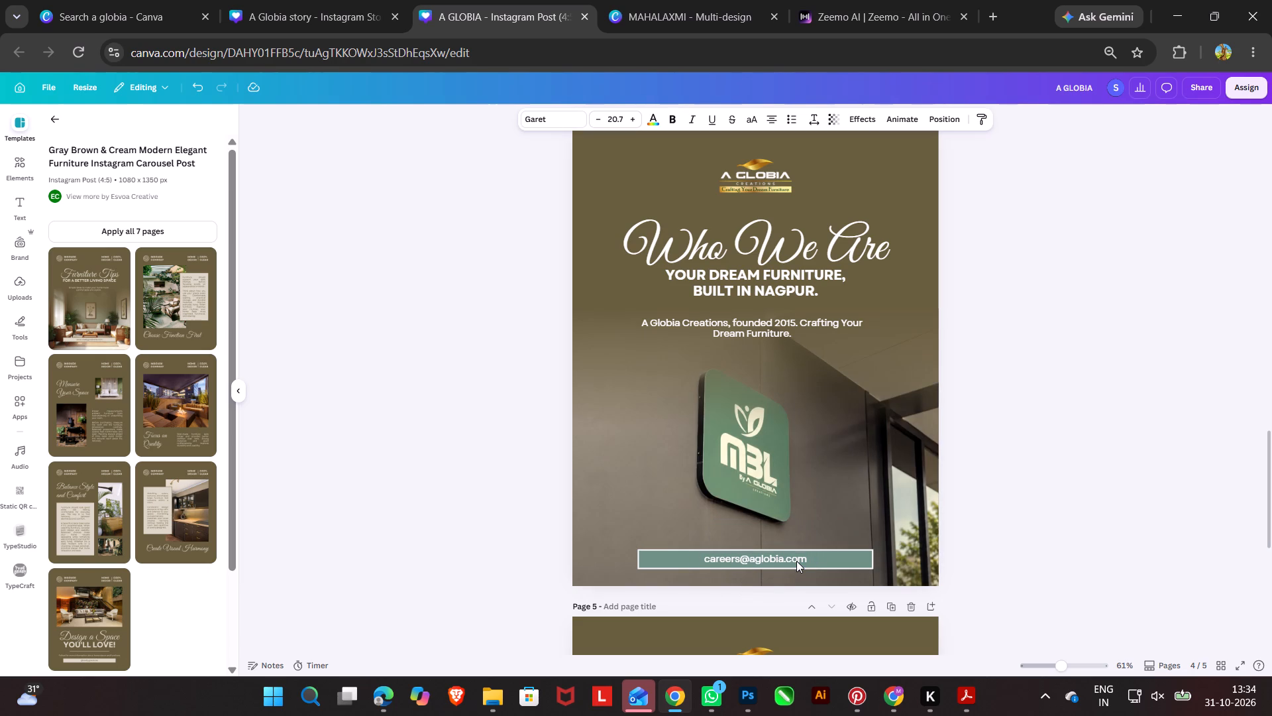
pyautogui.click(1168, 515)
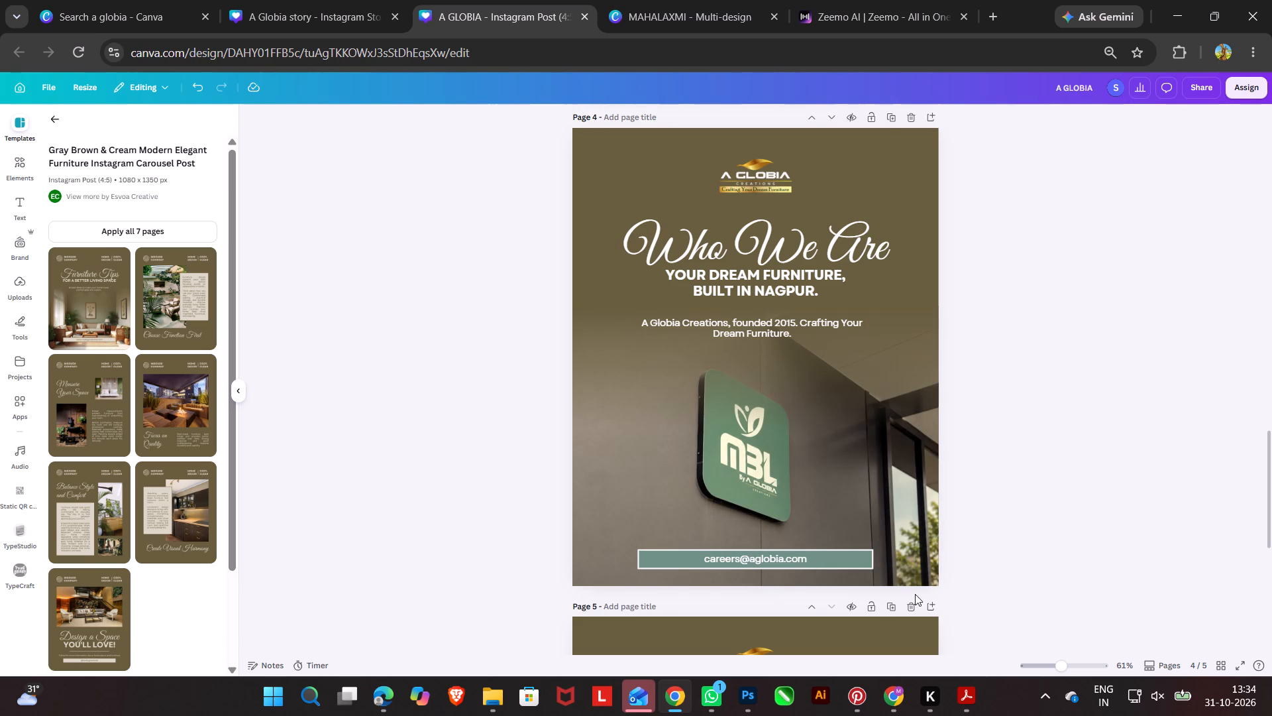
# Narrow the green contact bar on page 4 from both ends so it fits more closely around the e-mail text.
pyautogui.click(859, 563)
pyautogui.moveTo(873, 560); pyautogui.dragTo(829, 570)
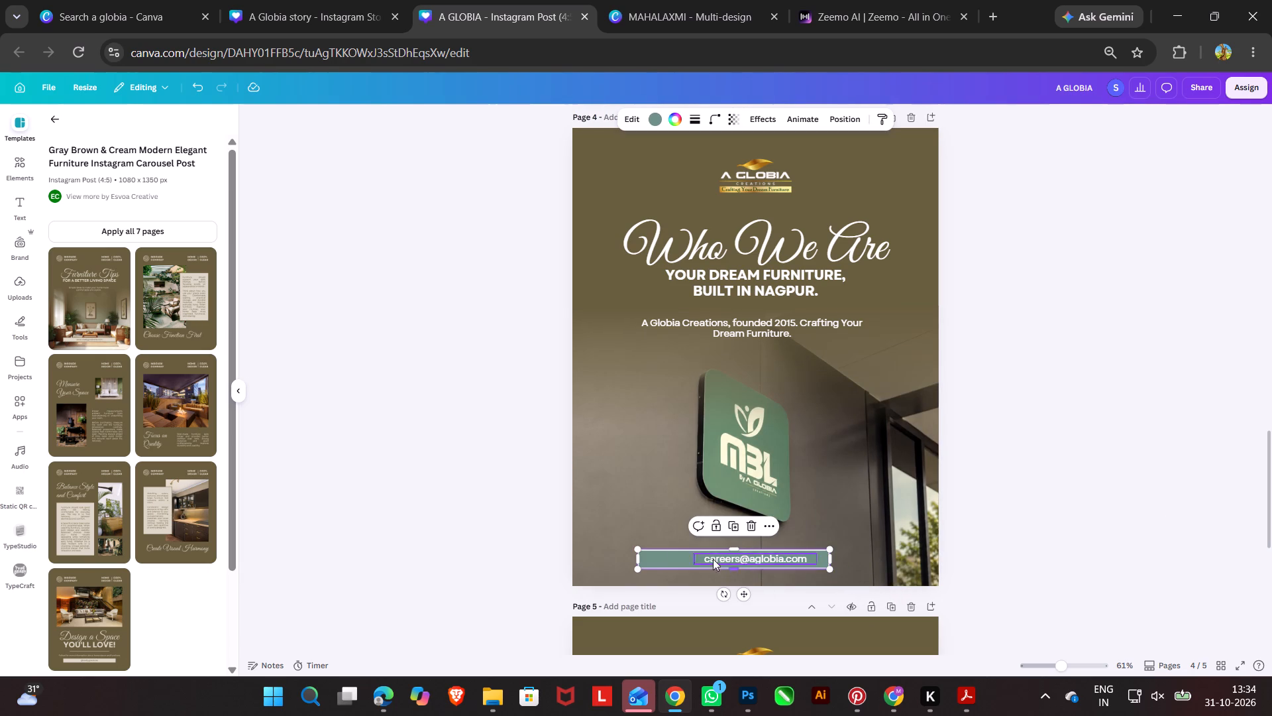
pyautogui.moveTo(636, 560); pyautogui.dragTo(677, 569)
pyautogui.doubleClick(1039, 561)
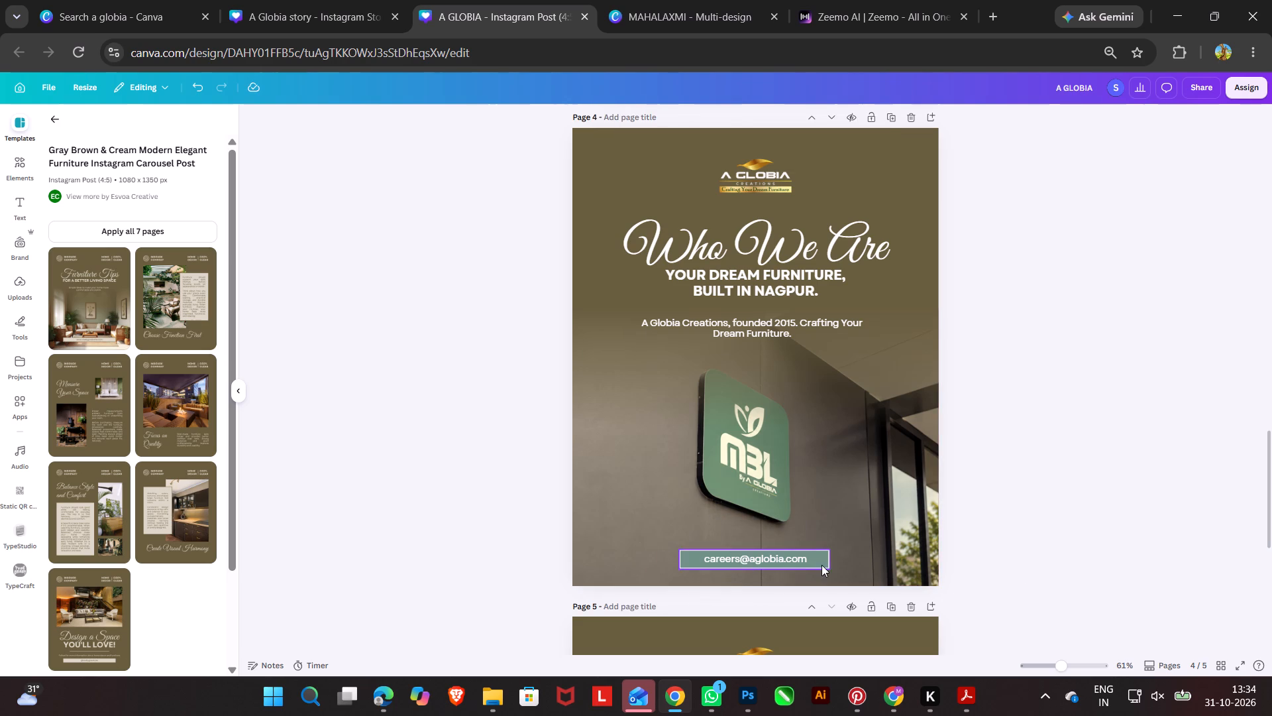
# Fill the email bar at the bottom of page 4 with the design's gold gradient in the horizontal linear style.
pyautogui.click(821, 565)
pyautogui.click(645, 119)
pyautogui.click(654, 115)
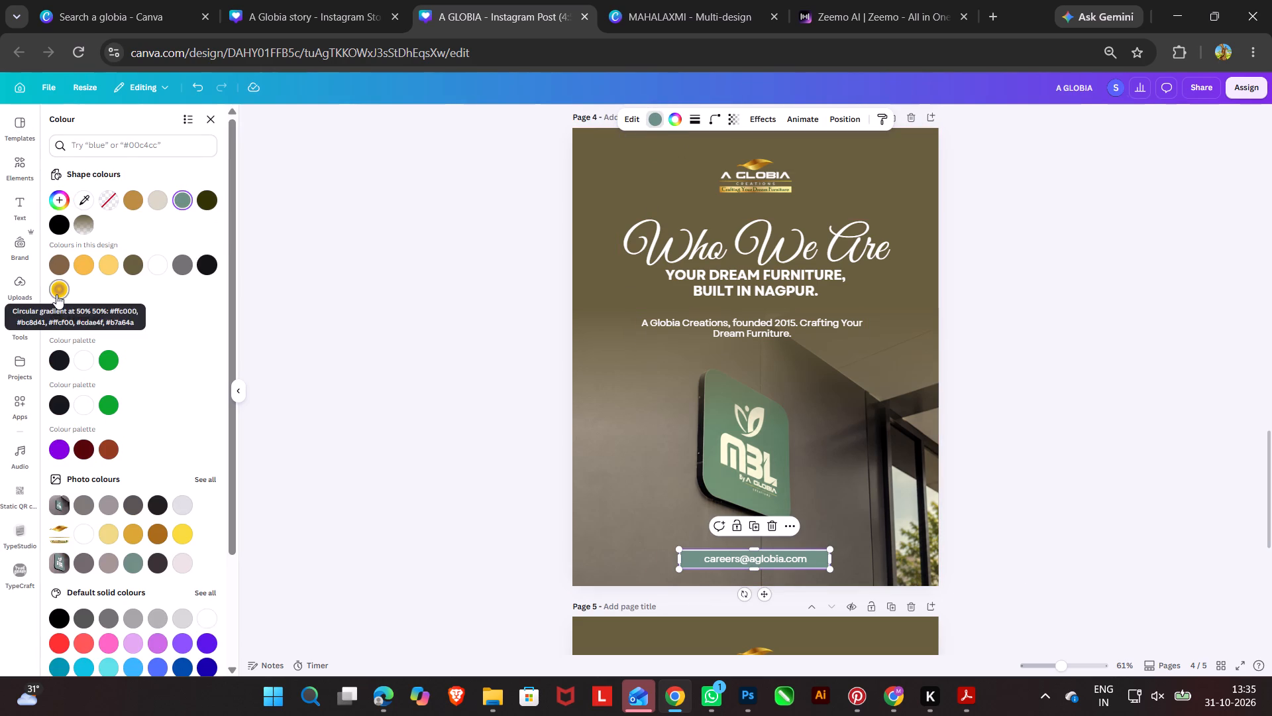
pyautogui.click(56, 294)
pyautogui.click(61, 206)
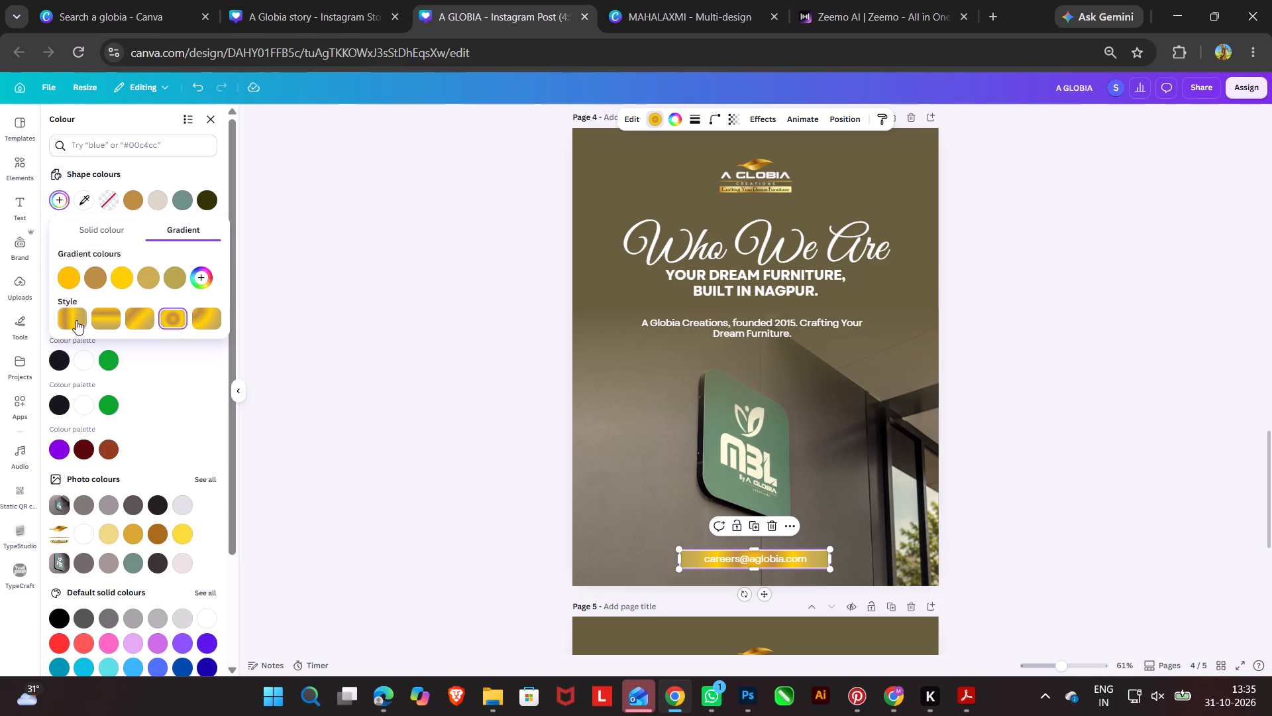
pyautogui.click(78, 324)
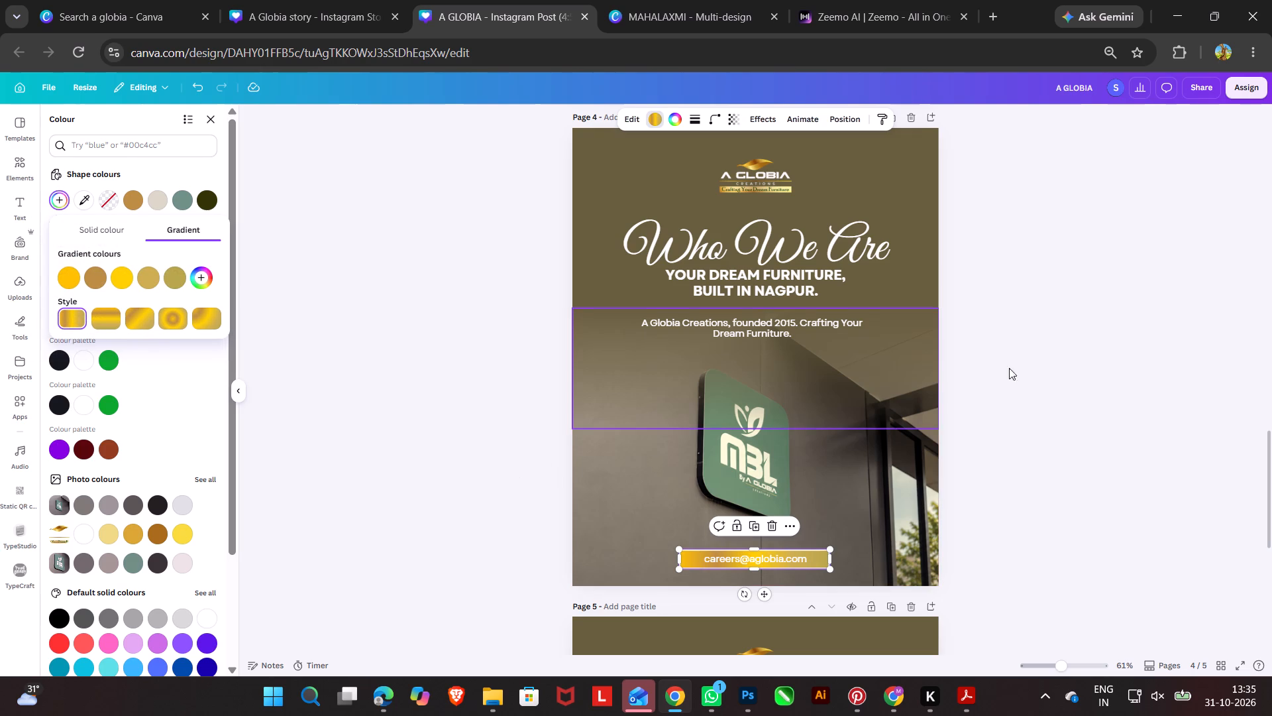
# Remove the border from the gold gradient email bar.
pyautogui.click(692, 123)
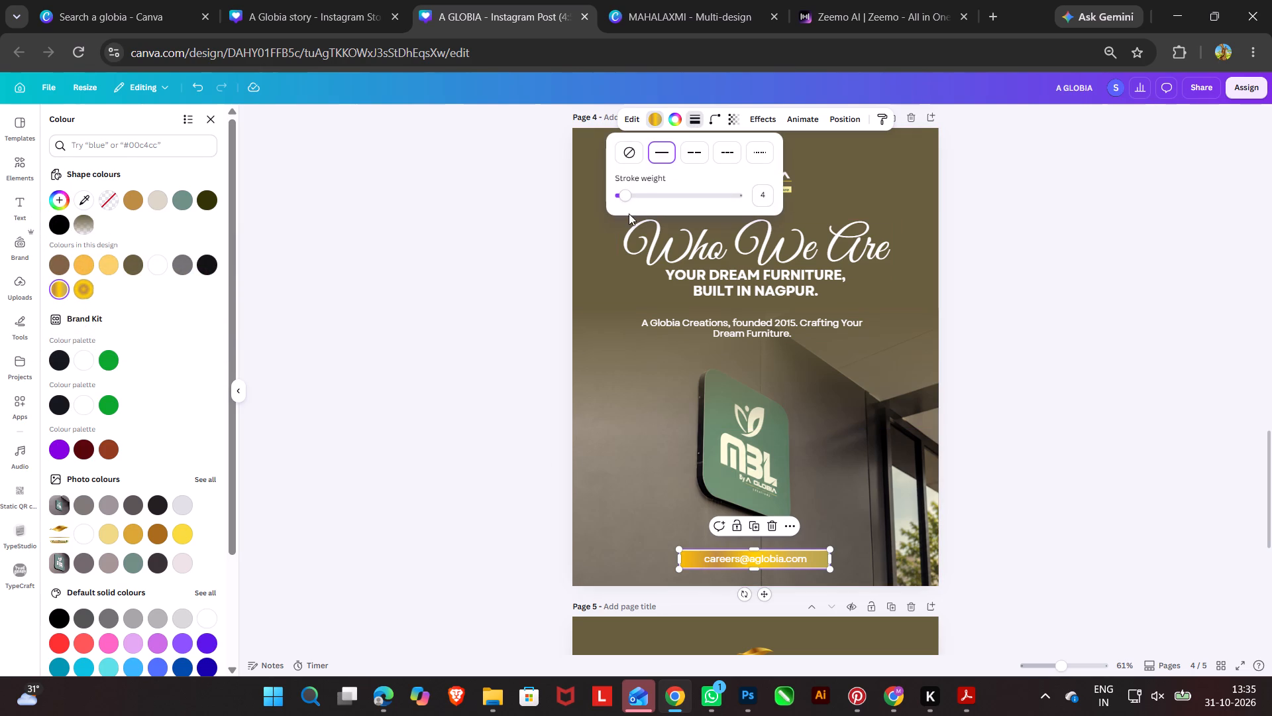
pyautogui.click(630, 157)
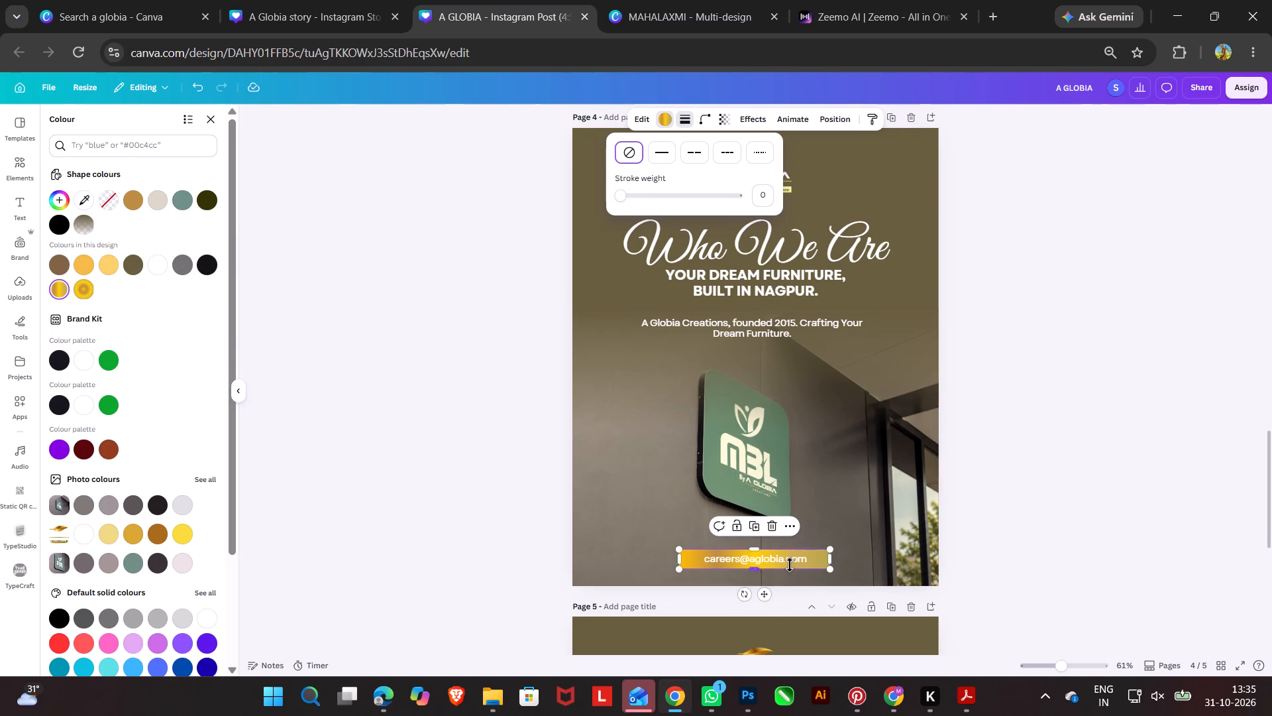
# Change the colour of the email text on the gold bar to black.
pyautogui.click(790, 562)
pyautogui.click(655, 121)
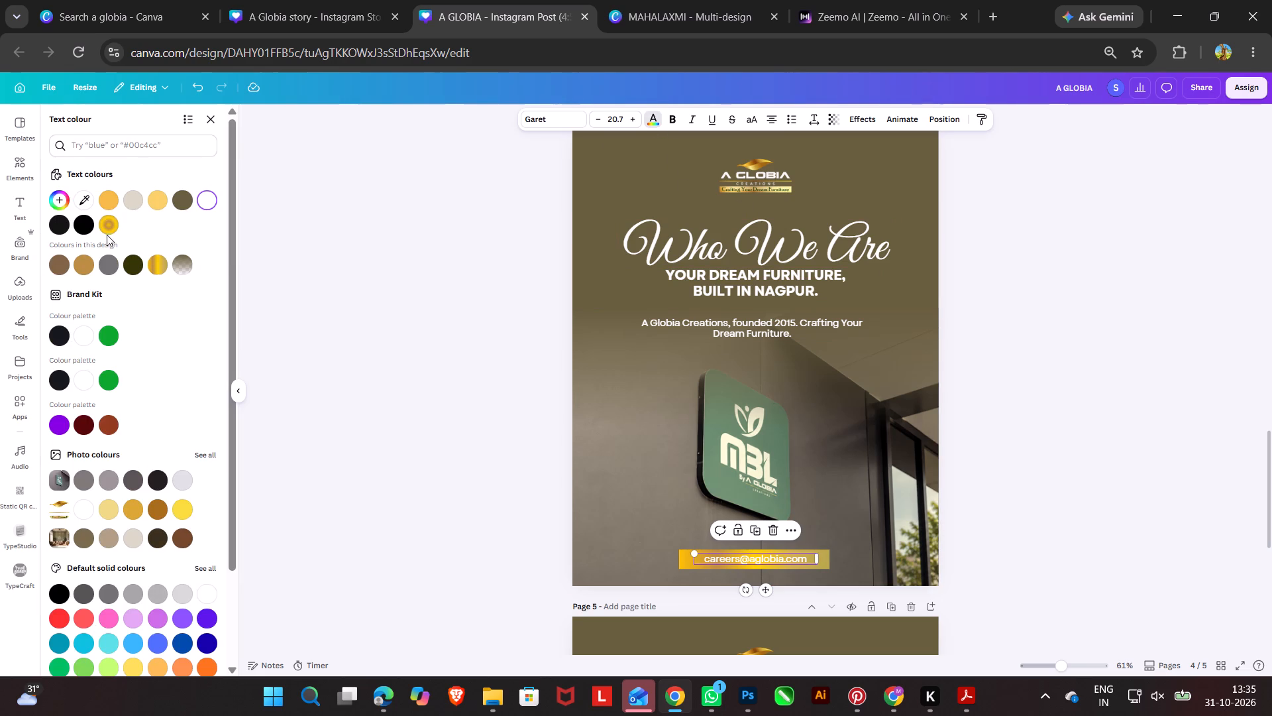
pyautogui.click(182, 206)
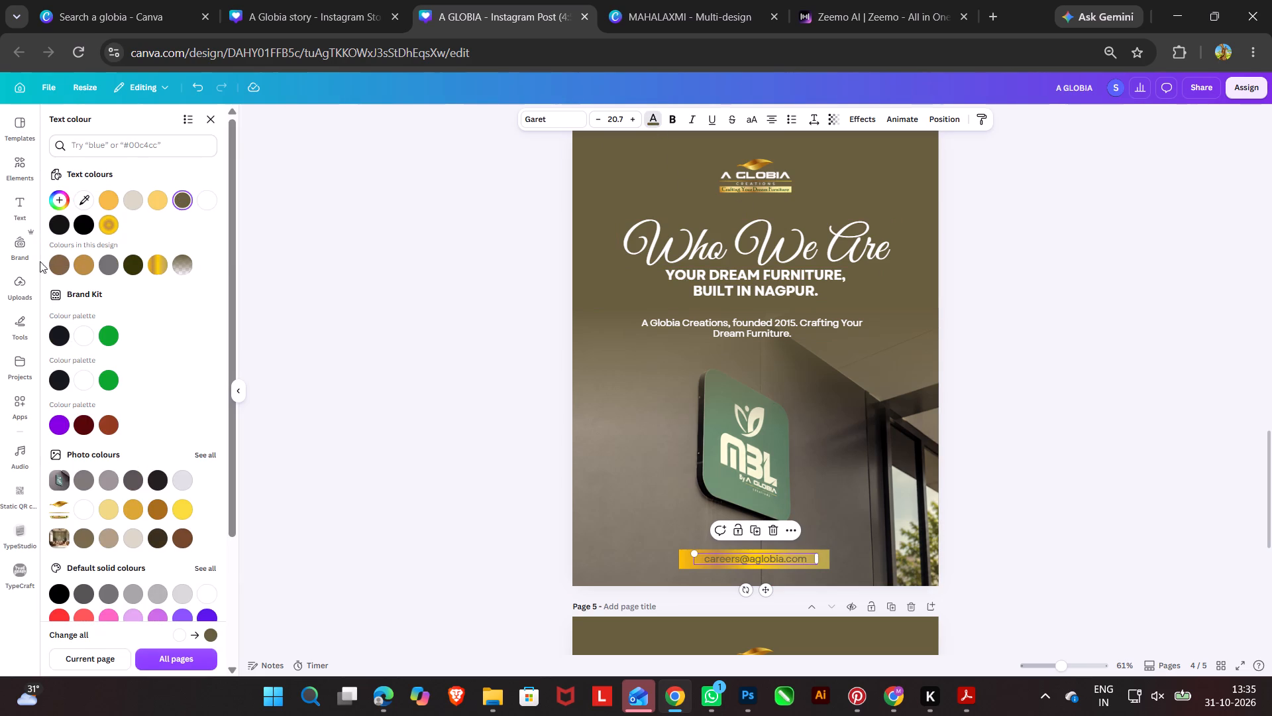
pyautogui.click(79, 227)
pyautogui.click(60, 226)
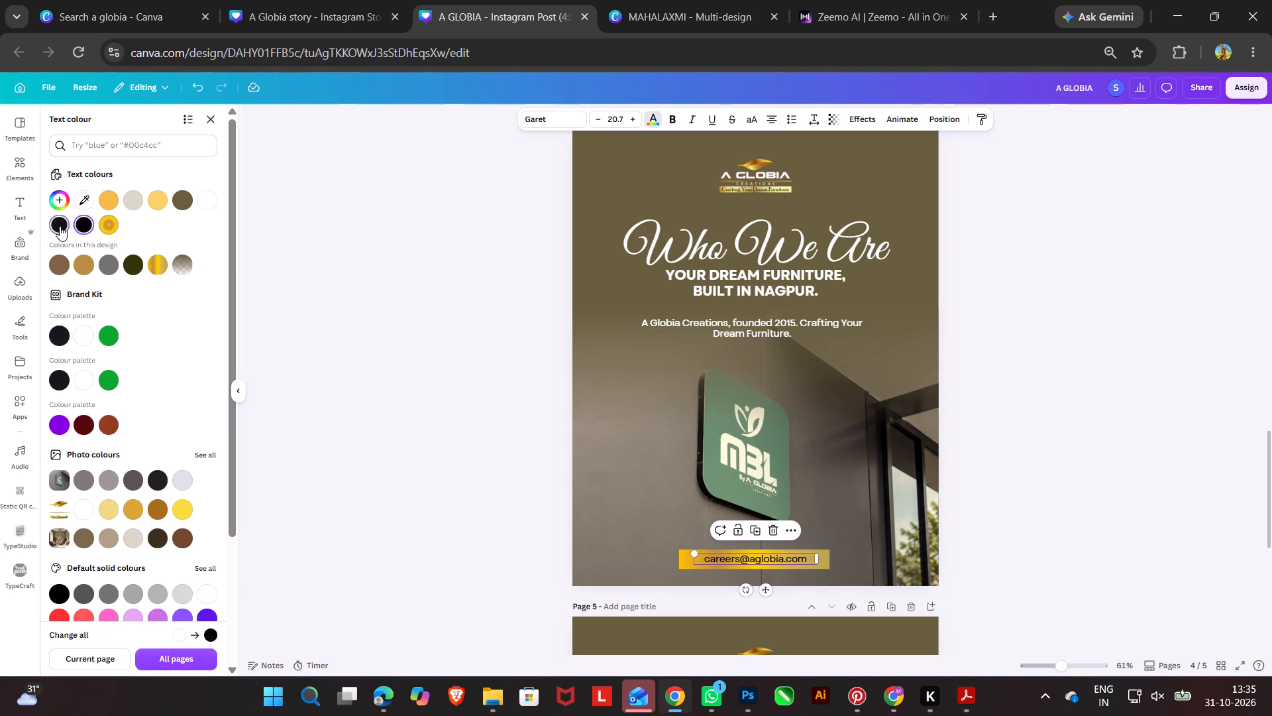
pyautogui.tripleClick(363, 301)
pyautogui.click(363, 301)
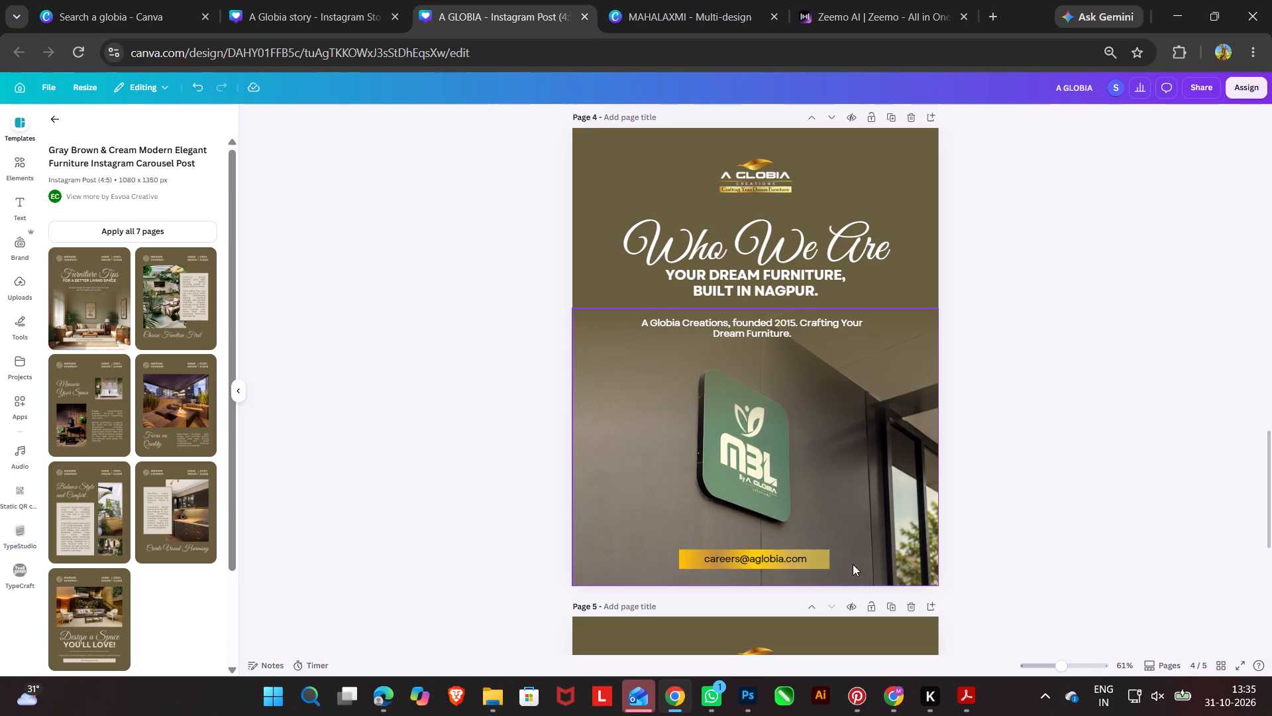
# Copy the gold "Government Sales Manager | Mumbai" label from page 2 and paste it onto page 4.
pyautogui.scroll(-5, 855, 540)
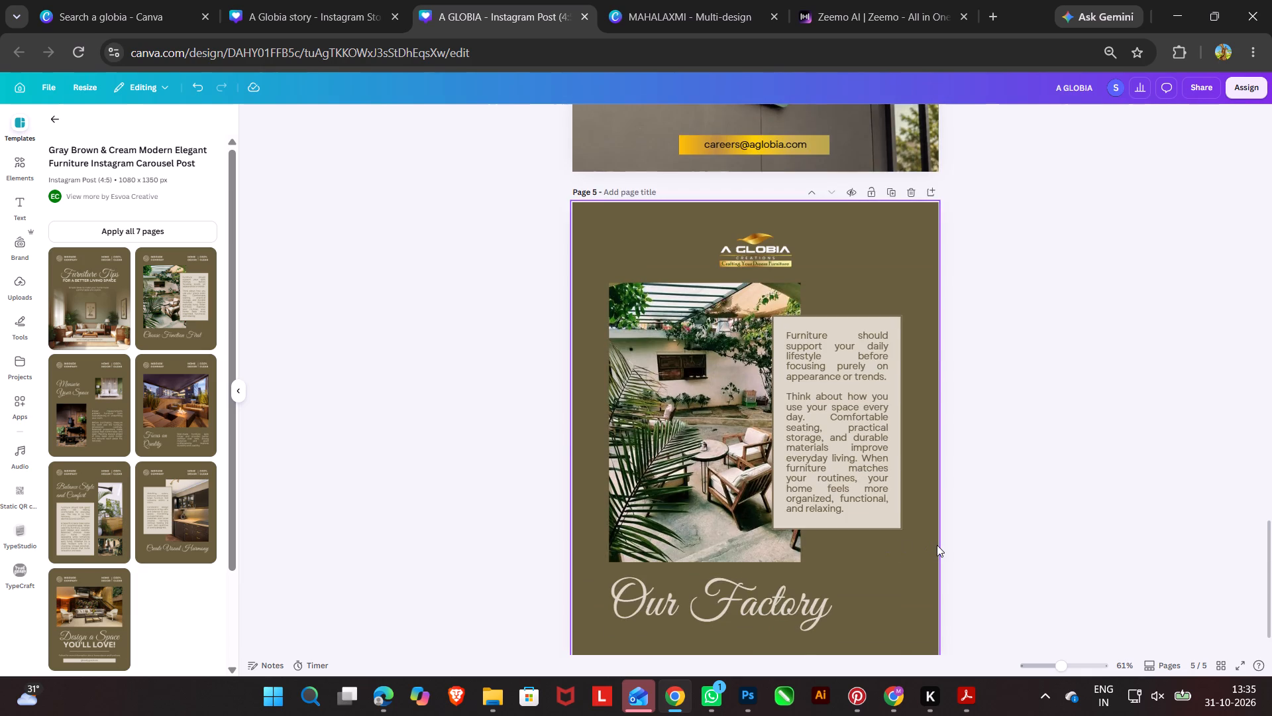
pyautogui.scroll(6, 937, 545)
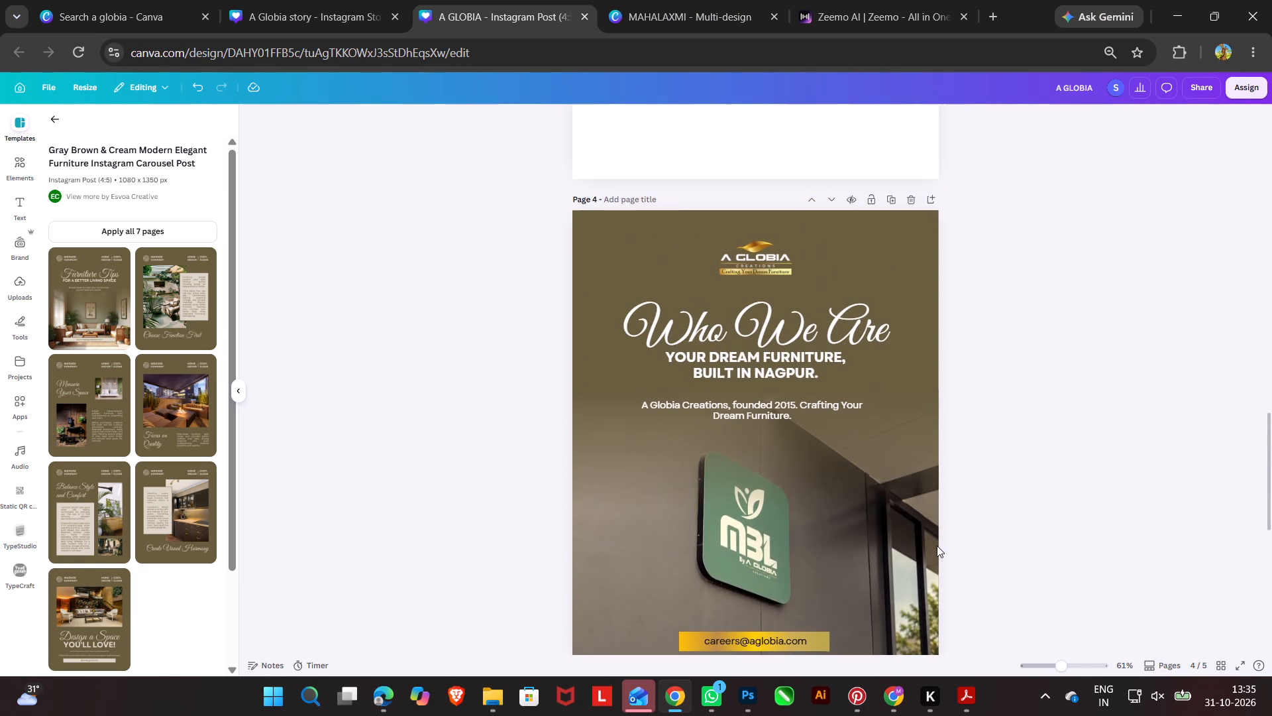
pyautogui.scroll(-2, 937, 546)
pyautogui.scroll(9, 937, 546)
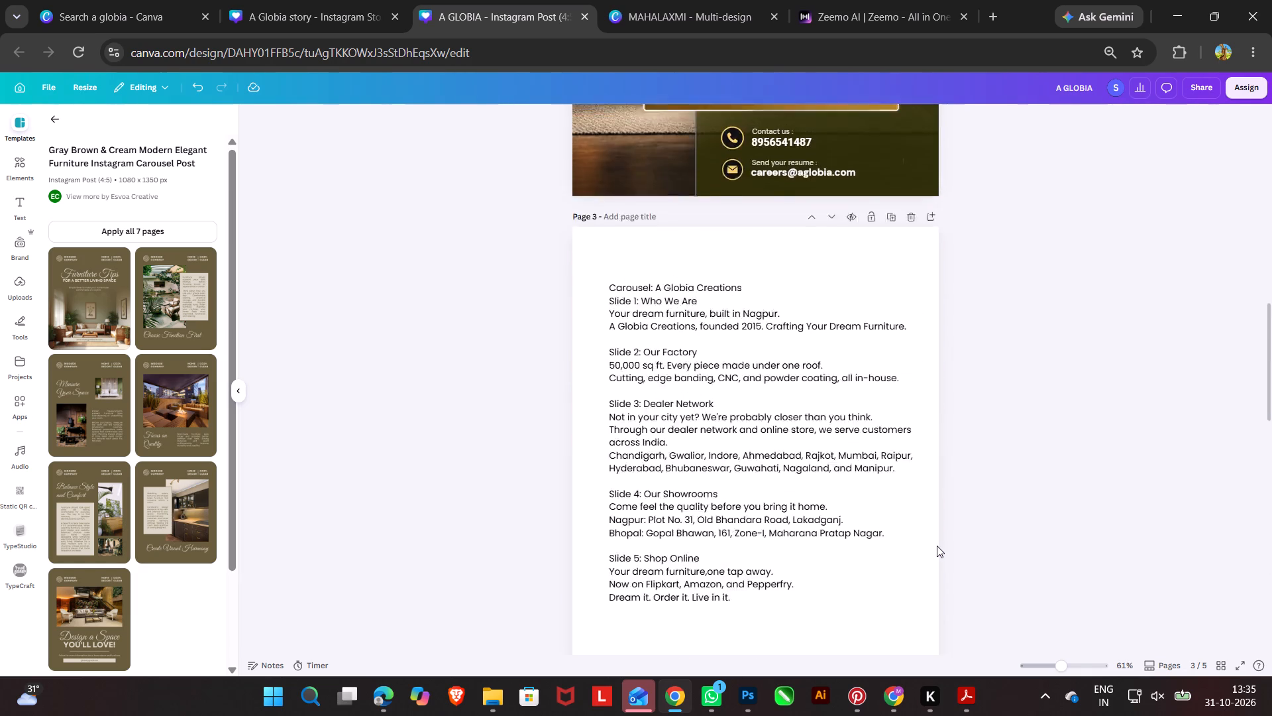
pyautogui.scroll(5, 937, 546)
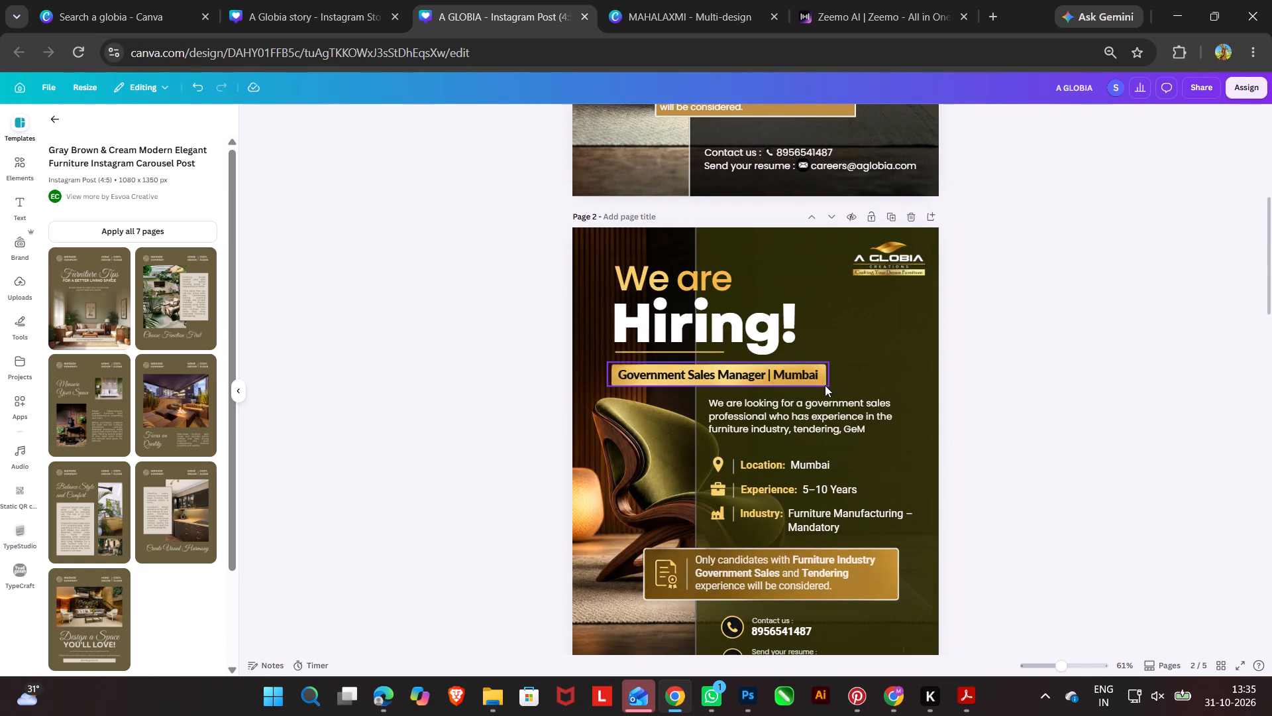
pyautogui.click(825, 385)
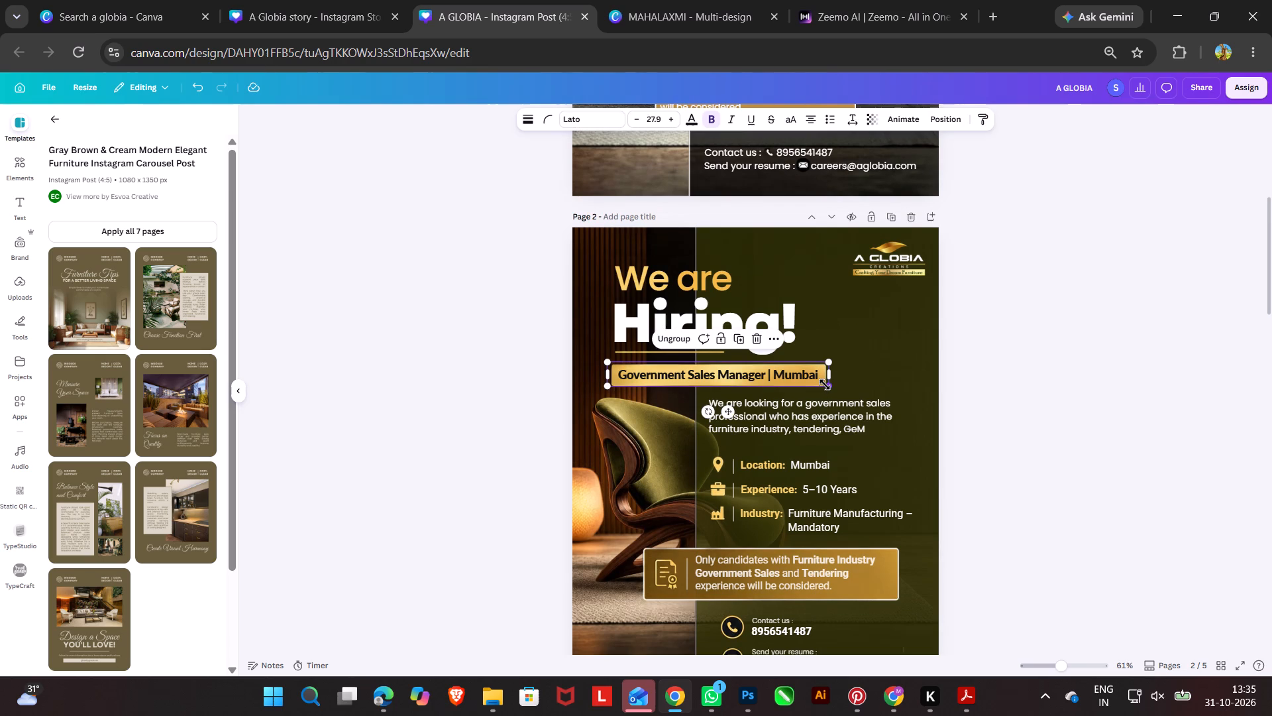
pyautogui.hotkey('ctrl', 'c')
pyautogui.scroll(-13, 825, 383)
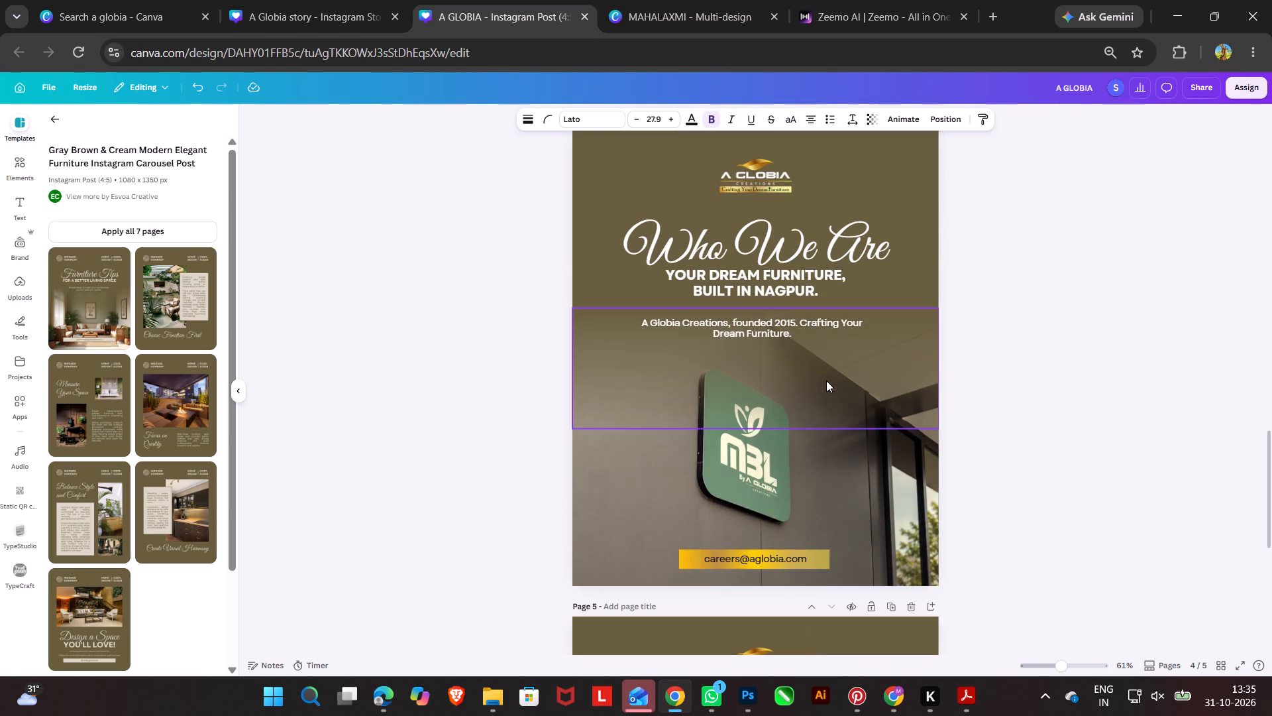
pyautogui.click(826, 381)
pyautogui.hotkey('ctrl', 'v')
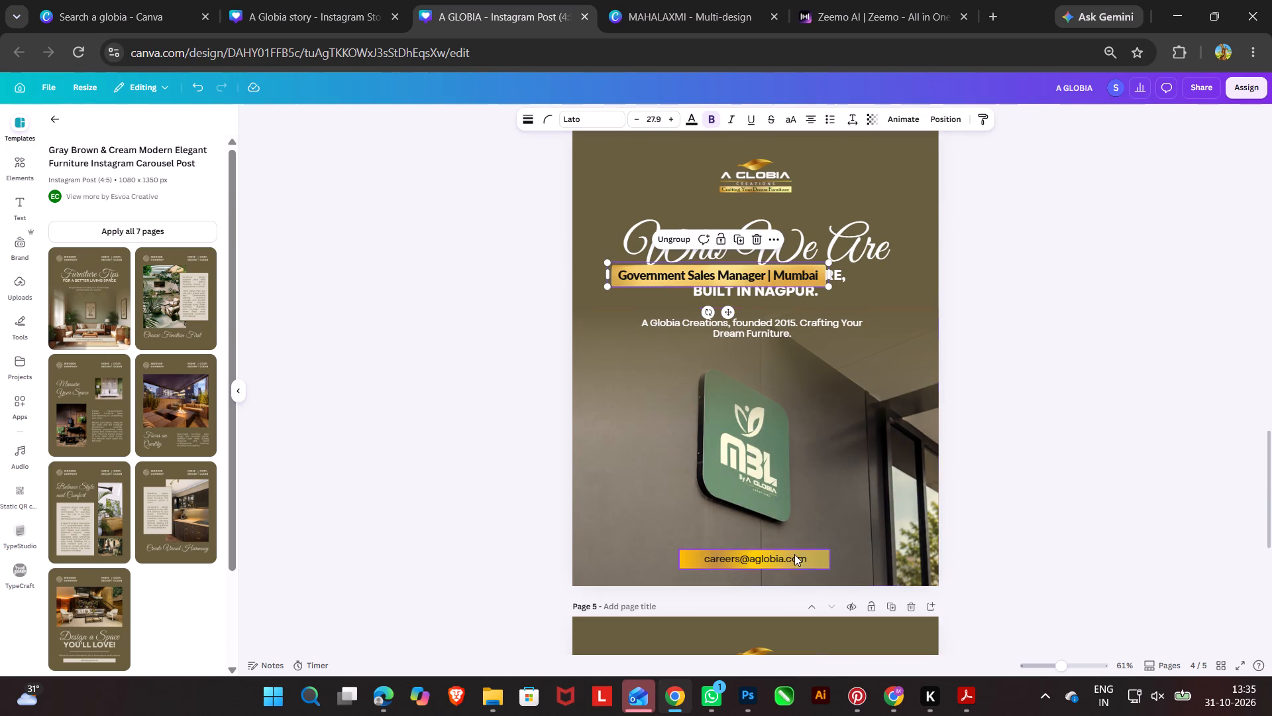
# Copy the careers email text from the old gradient bar on page 4, and delete that text and its bar.
pyautogui.doubleClick(794, 562)
pyautogui.doubleClick(794, 562)
pyautogui.tripleClick(794, 562)
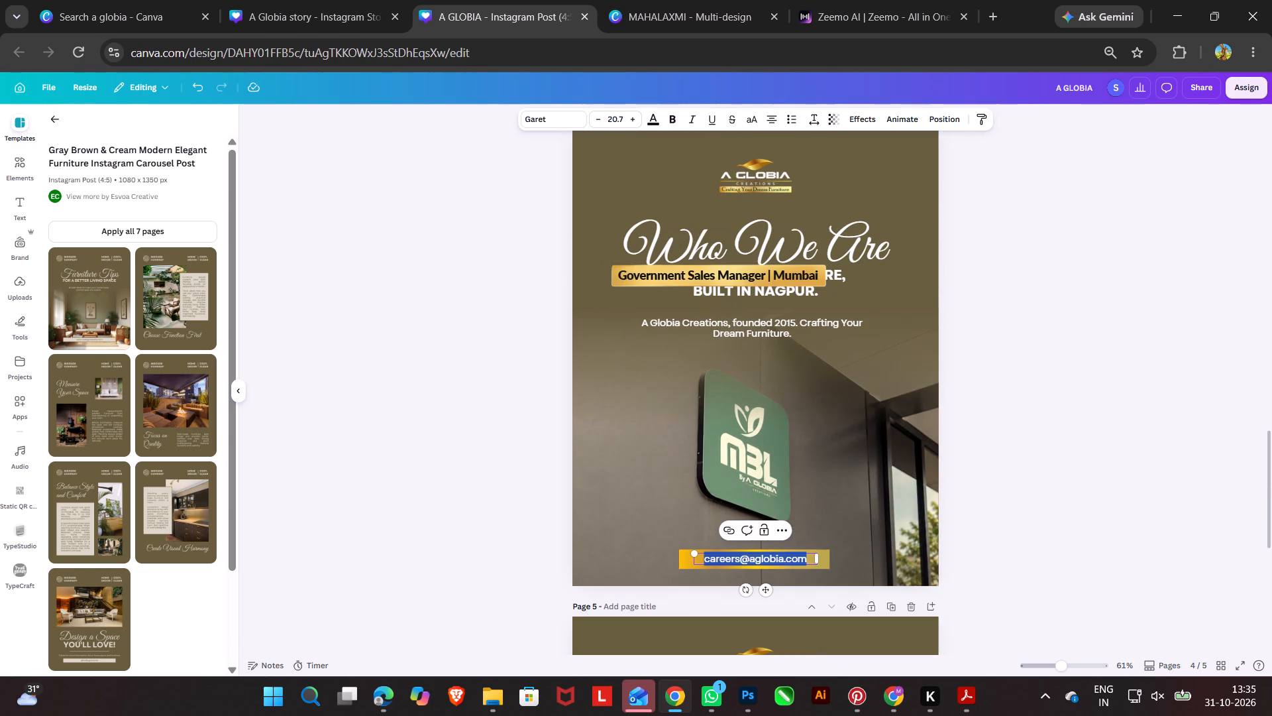
pyautogui.hotkey('ctrl', 'c')
pyautogui.click(835, 562)
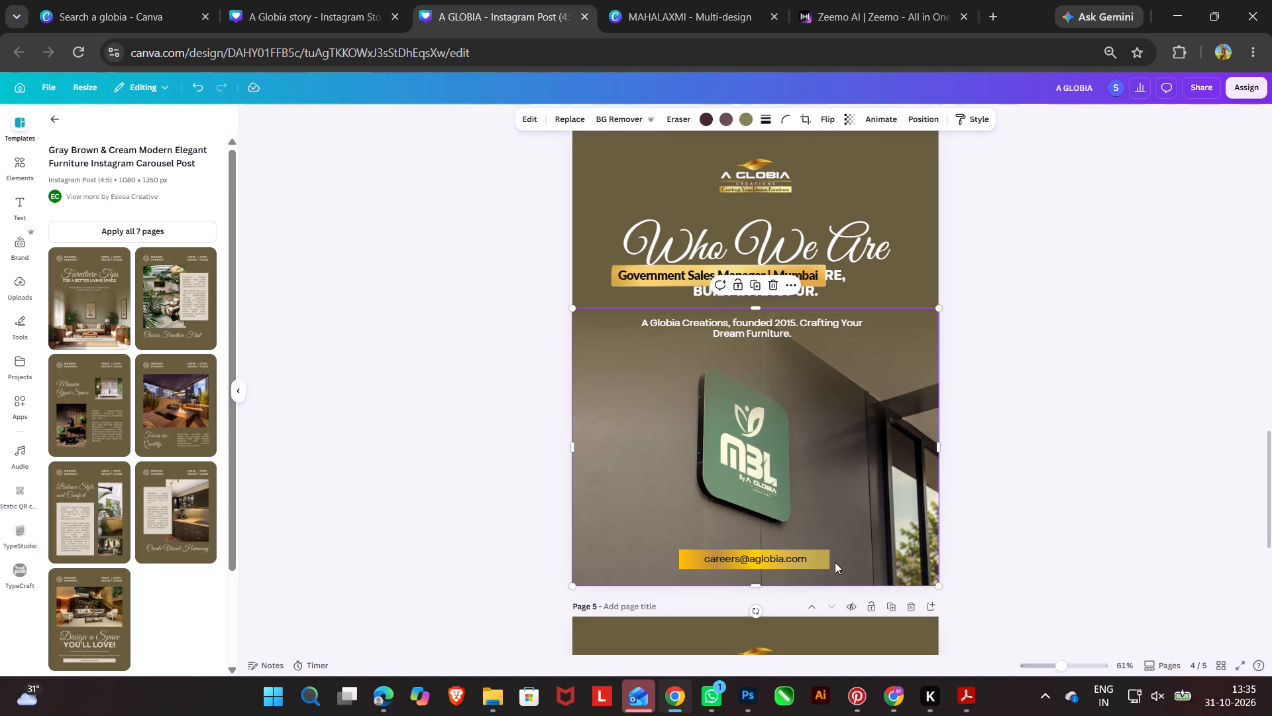
pyautogui.click(815, 561)
pyautogui.click(776, 527)
pyautogui.click(808, 562)
pyautogui.click(777, 526)
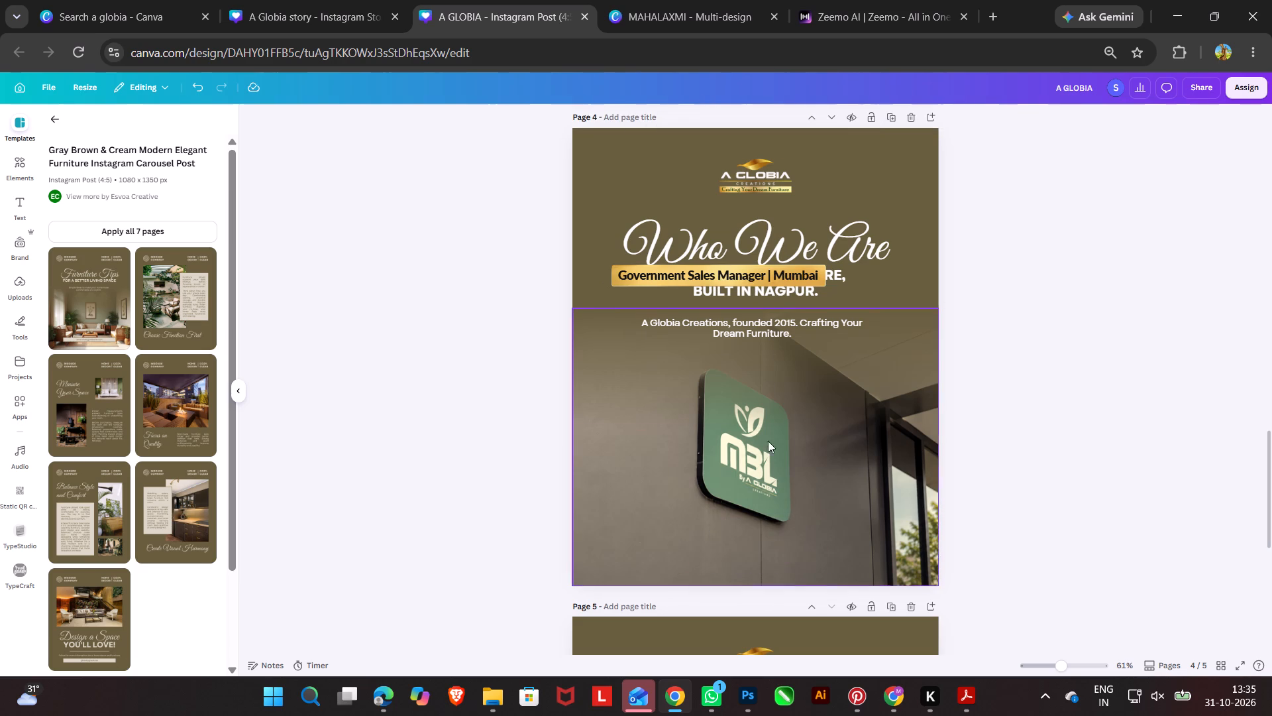
# Move the pasted gold label to the bottom of page 4 and replace its text with the copied careers email address.
pyautogui.moveTo(770, 272); pyautogui.dragTo(820, 550)
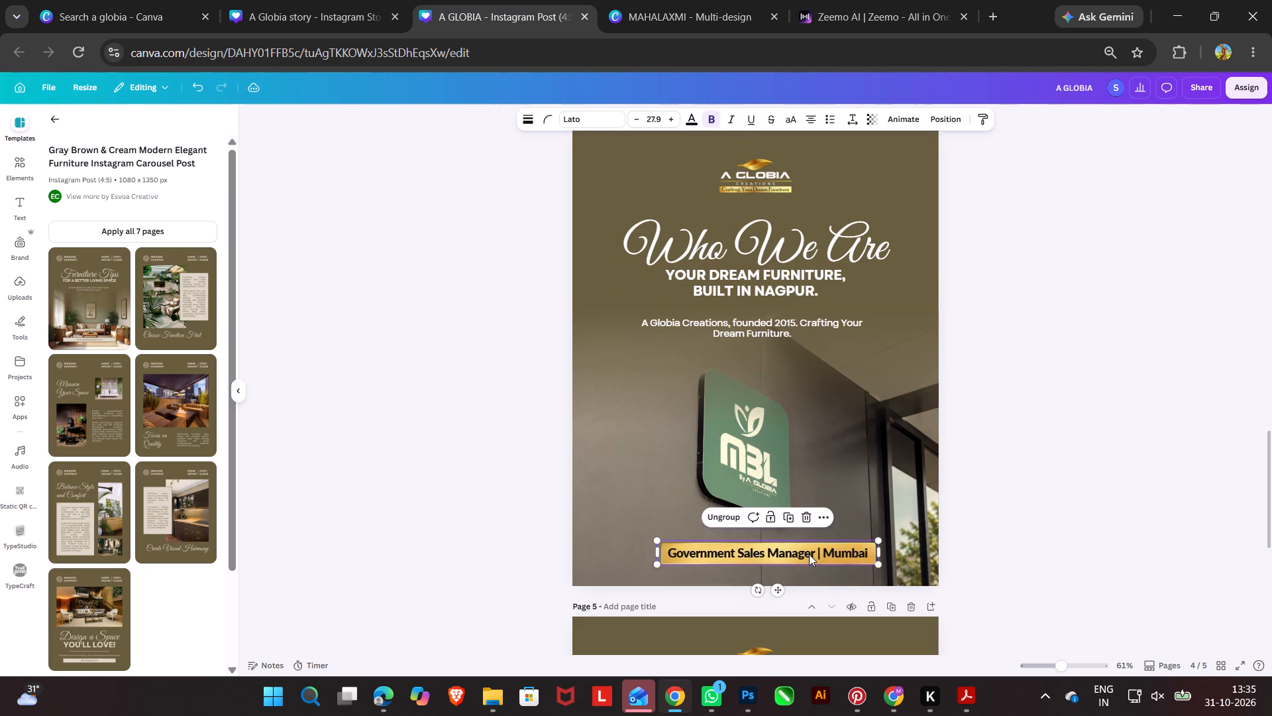
pyautogui.doubleClick(808, 554)
pyautogui.hotkey('ctrl', 'v')
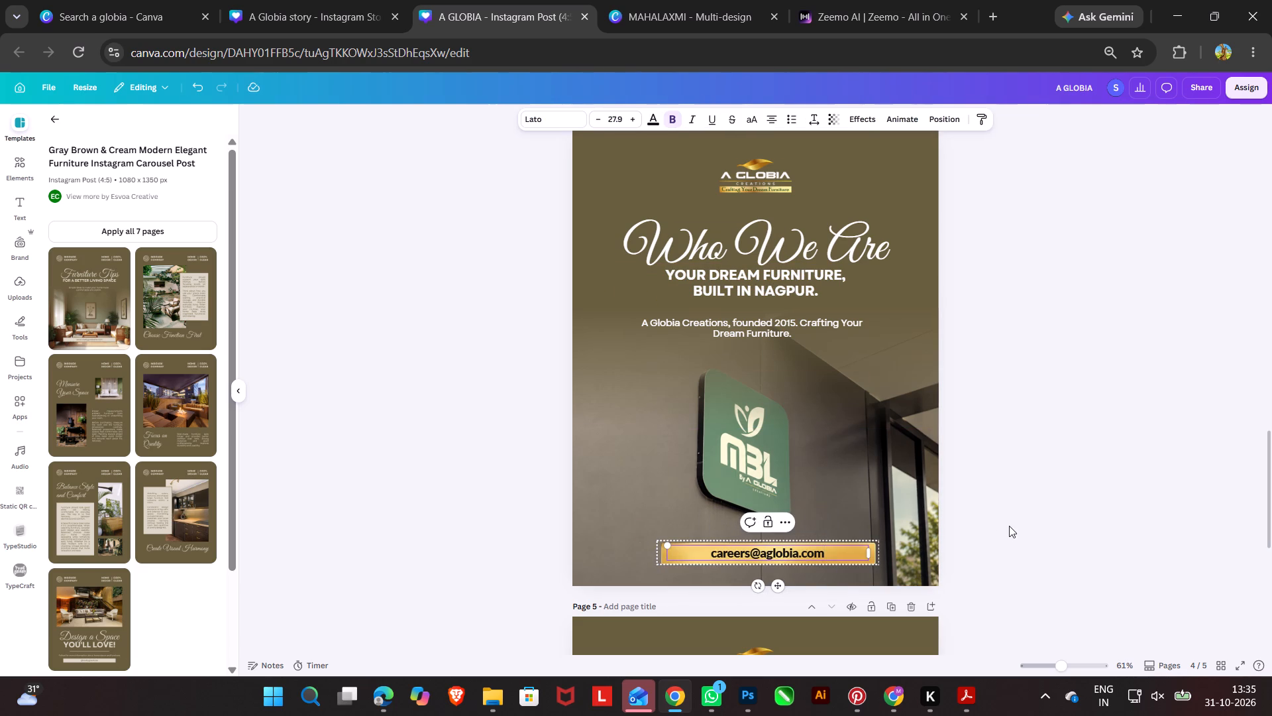
pyautogui.doubleClick(1012, 524)
# Centre the gold email label horizontally near the bottom edge of page 4.
pyautogui.click(804, 553)
pyautogui.click(870, 552)
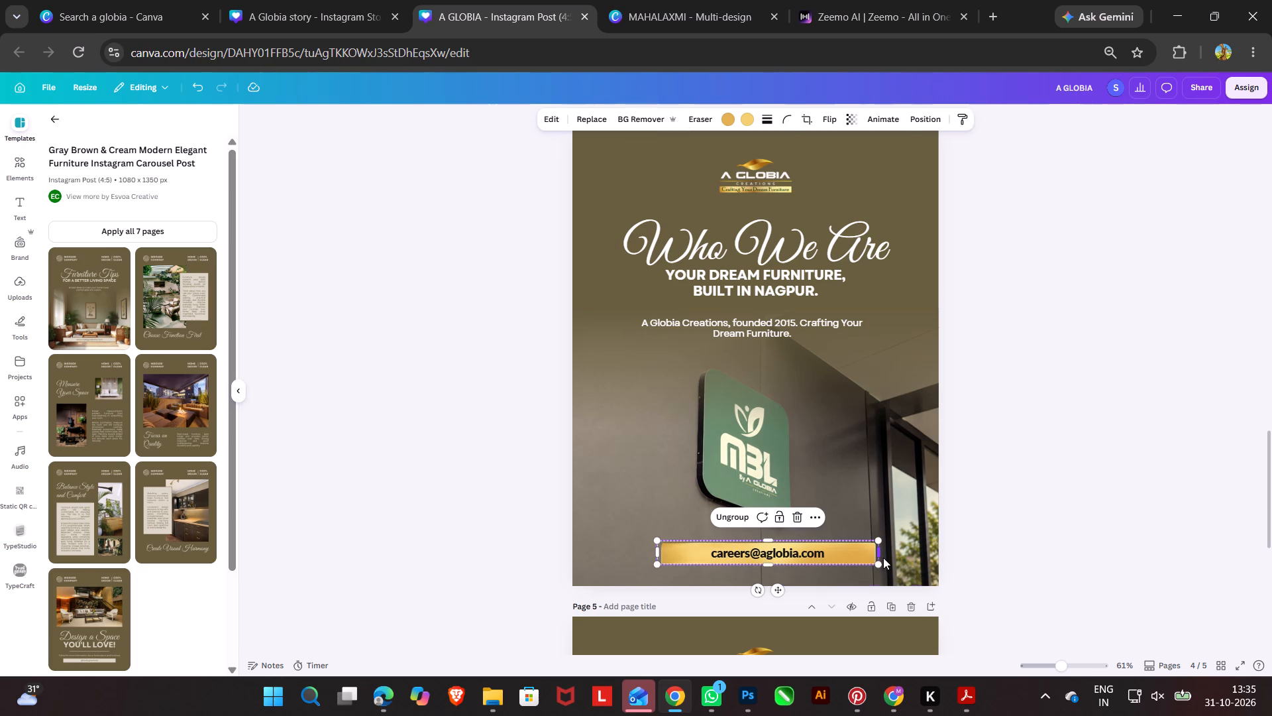
pyautogui.click(1027, 556)
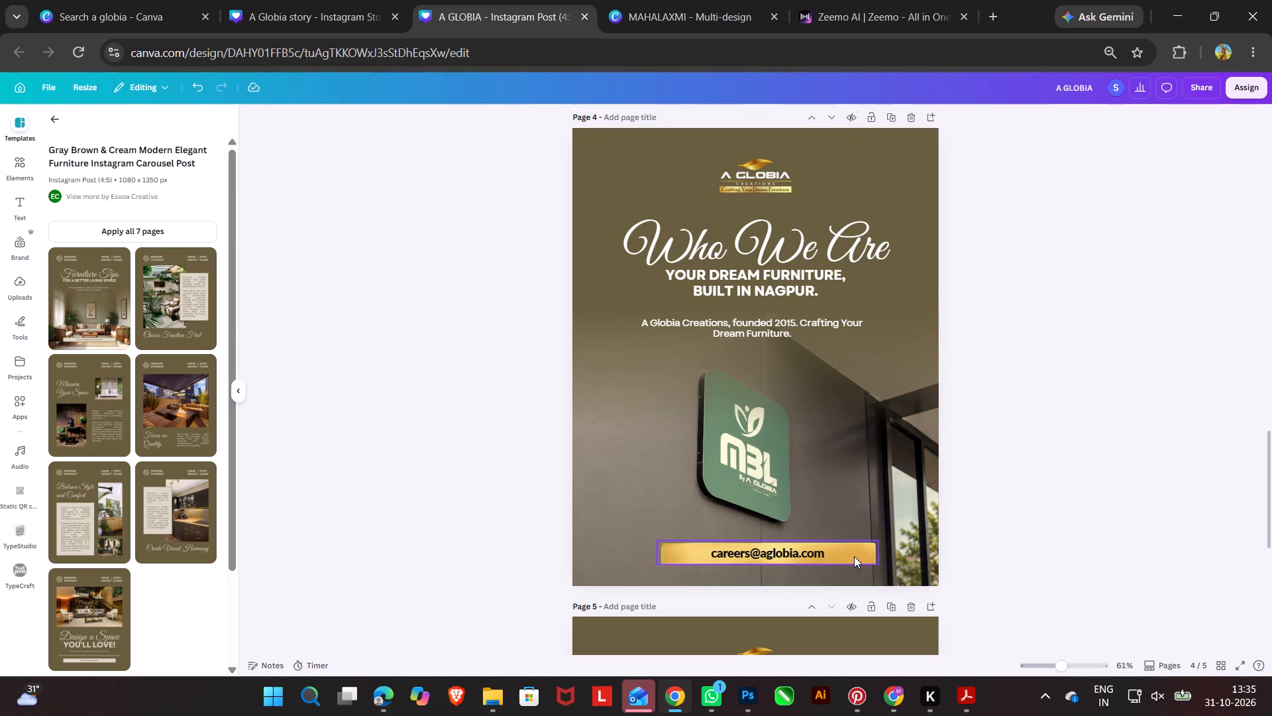
pyautogui.moveTo(854, 556); pyautogui.dragTo(844, 558)
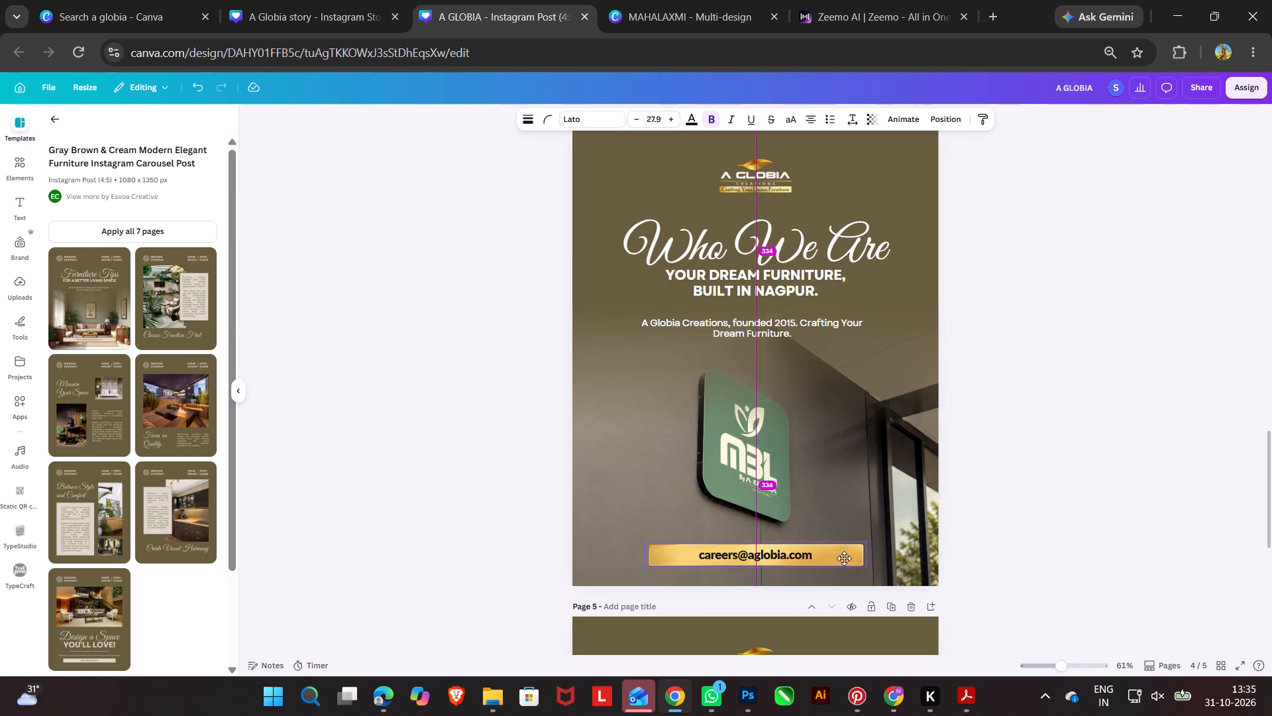
# Finish centring the gold email label on page 4 and remove the bold formatting from its text.
pyautogui.moveTo(844, 558); pyautogui.dragTo(843, 558)
pyautogui.doubleClick(1012, 552)
pyautogui.click(792, 554)
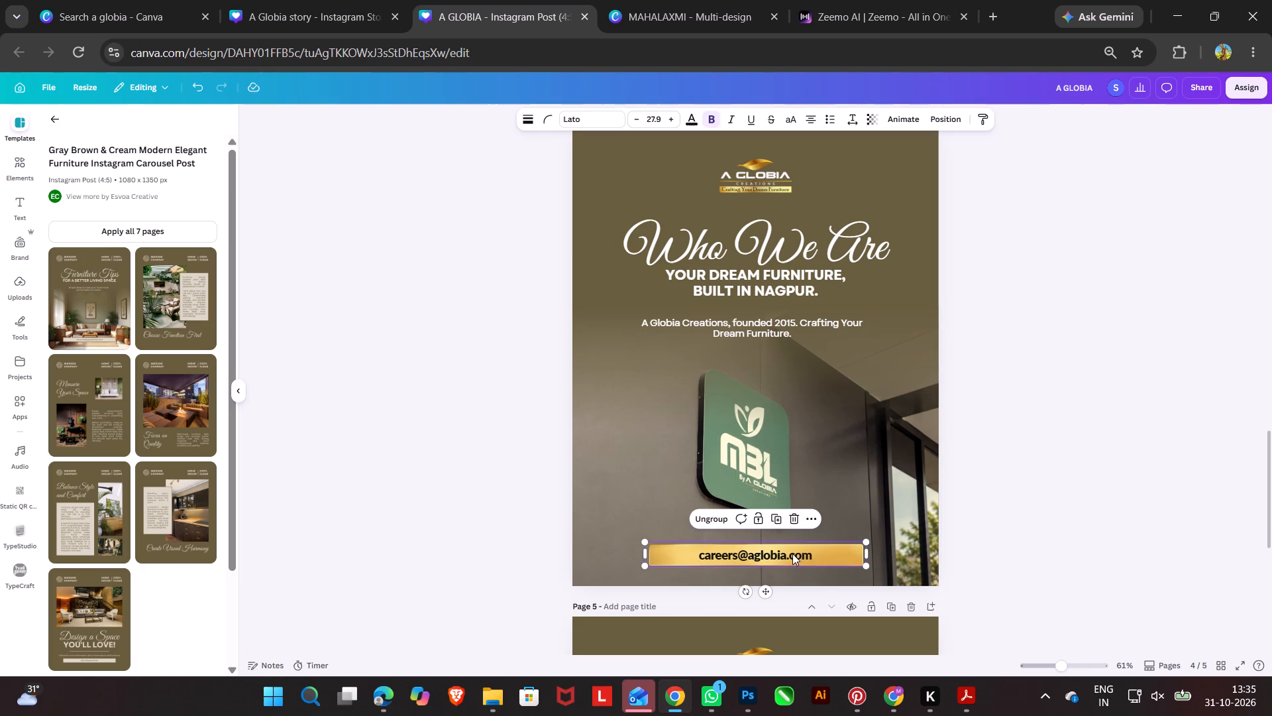
pyautogui.click(792, 554)
pyautogui.click(674, 121)
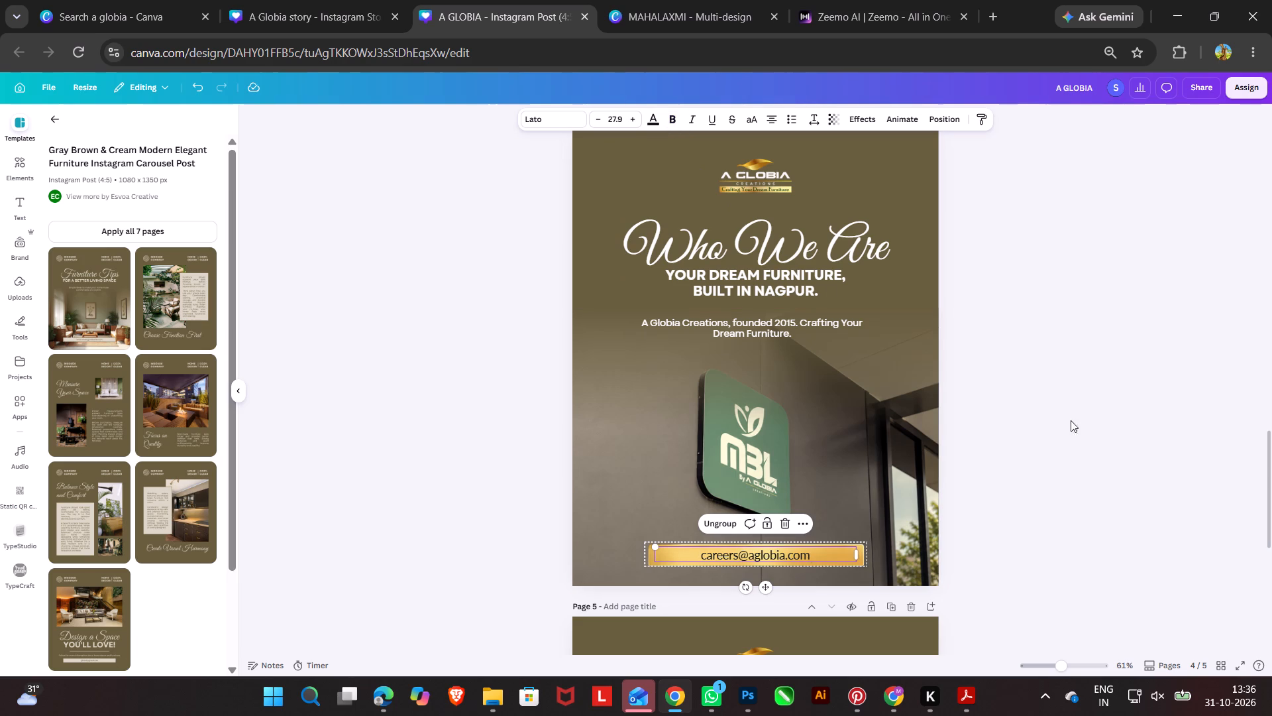
pyautogui.doubleClick(1112, 409)
pyautogui.click(1112, 409)
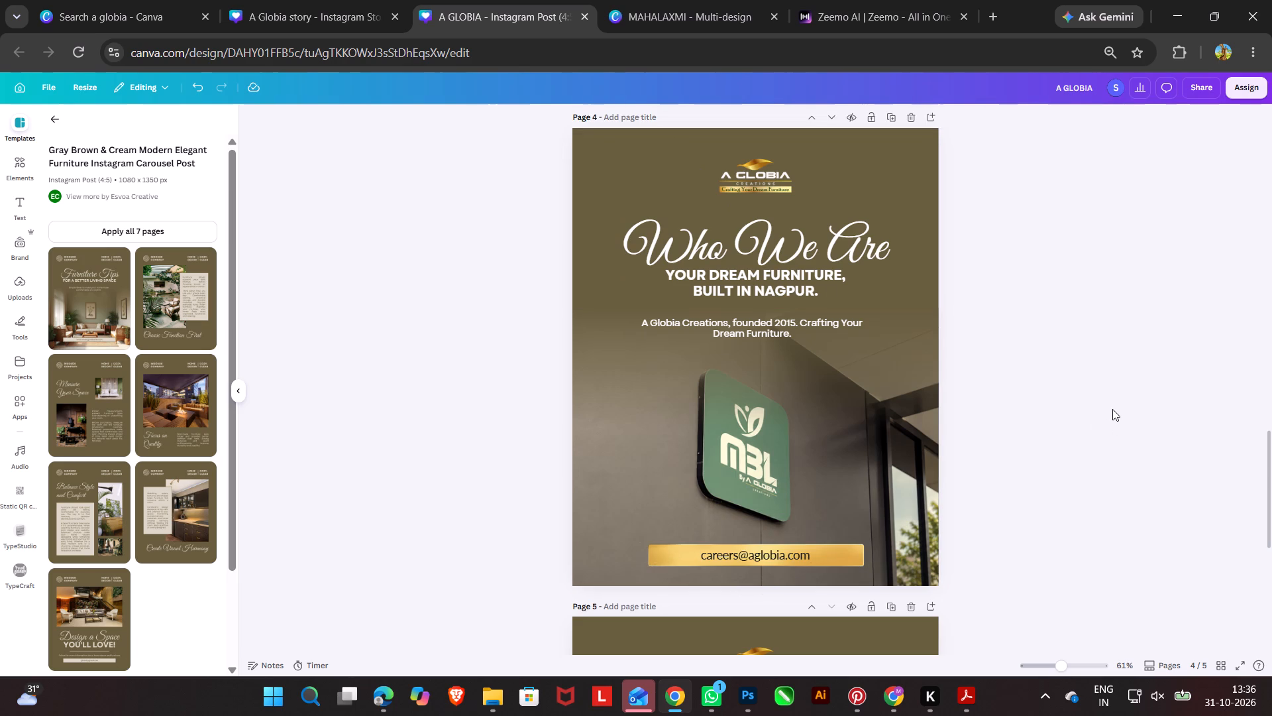
# Enlarge the A Globia Creations logo at the top of page 4 and align it to the page centre.
pyautogui.scroll(5, 1112, 409)
pyautogui.click(765, 600)
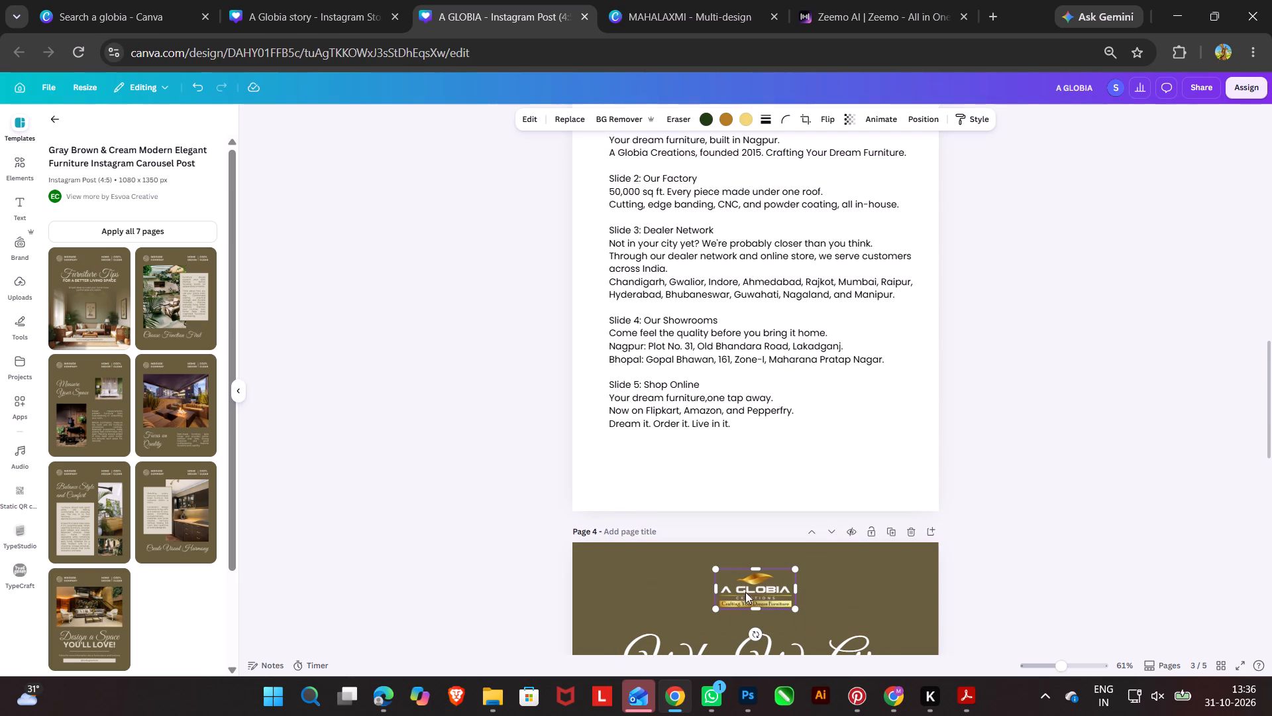
pyautogui.moveTo(715, 570); pyautogui.dragTo(703, 553)
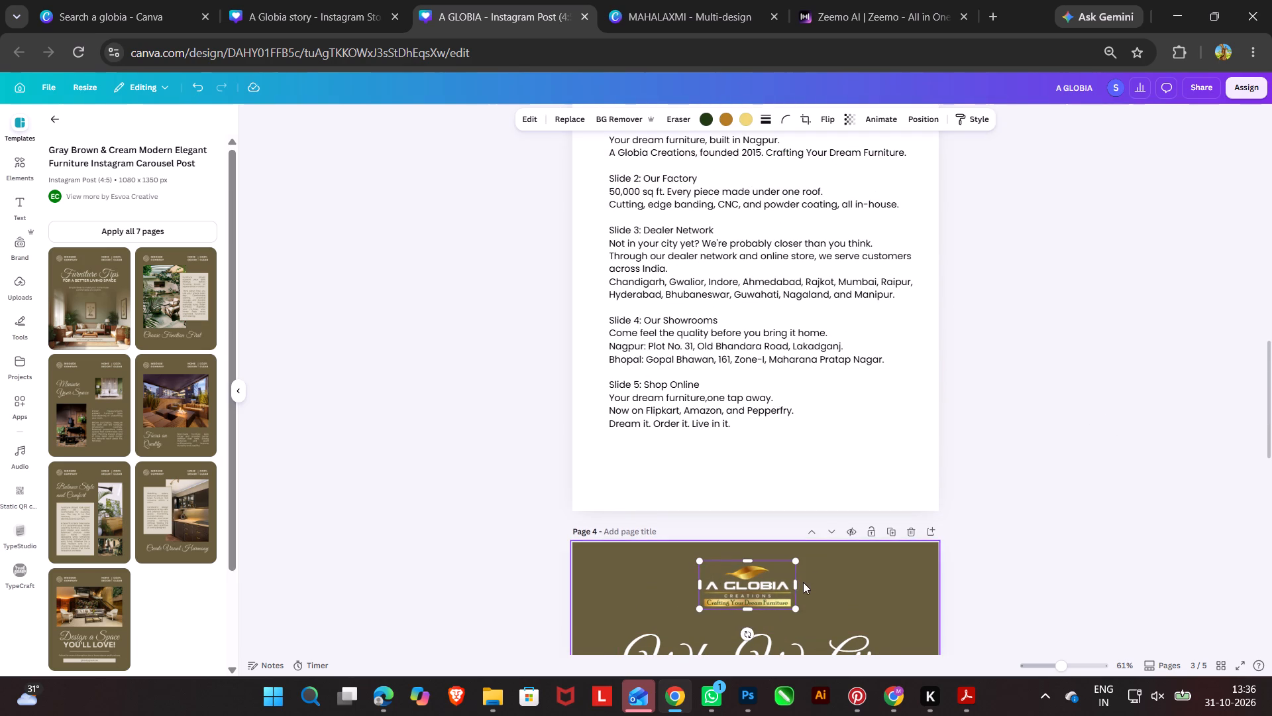
pyautogui.moveTo(795, 561); pyautogui.dragTo(806, 557)
pyautogui.rightClick(772, 575)
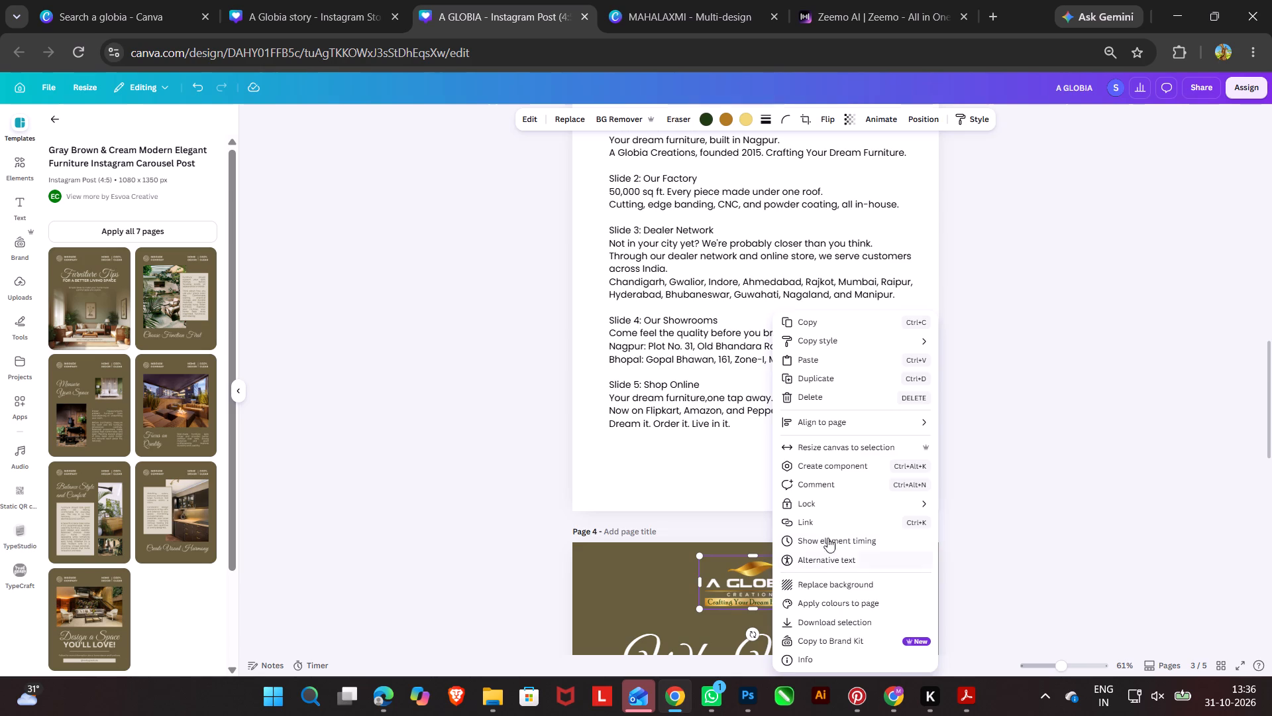
pyautogui.click(846, 431)
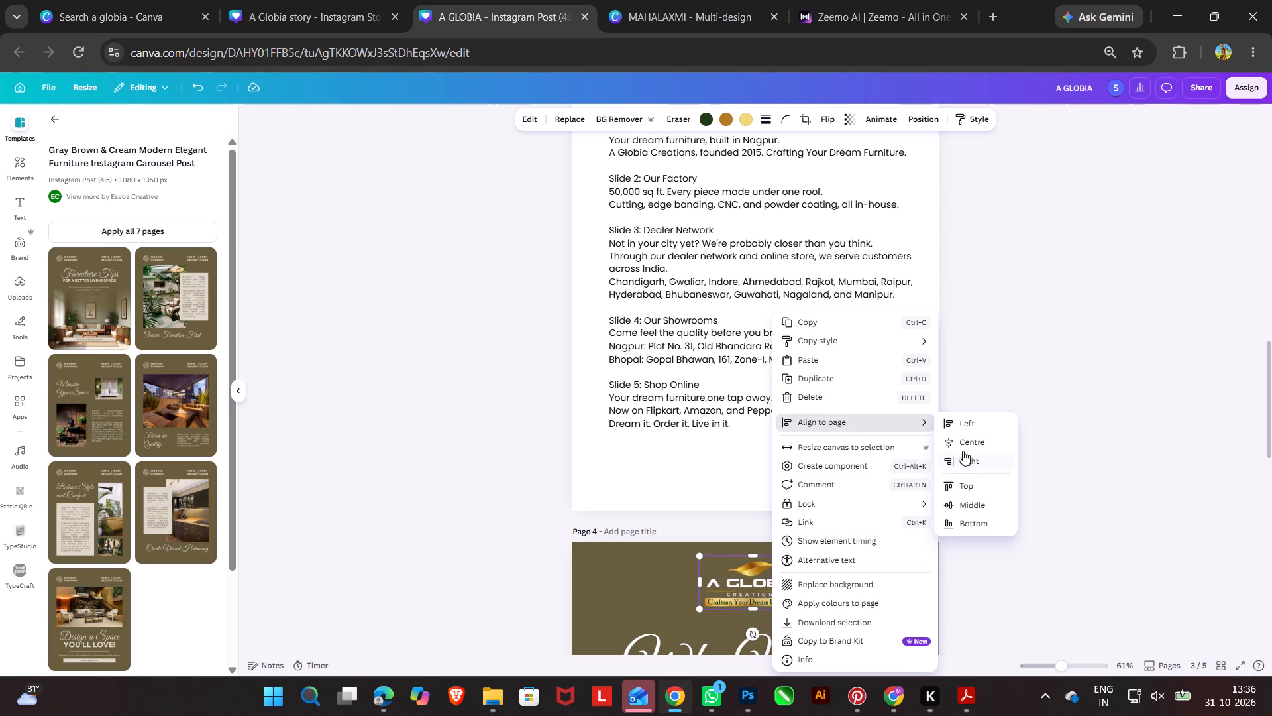
pyautogui.click(966, 443)
pyautogui.scroll(-6, 1020, 466)
pyautogui.click(1024, 459)
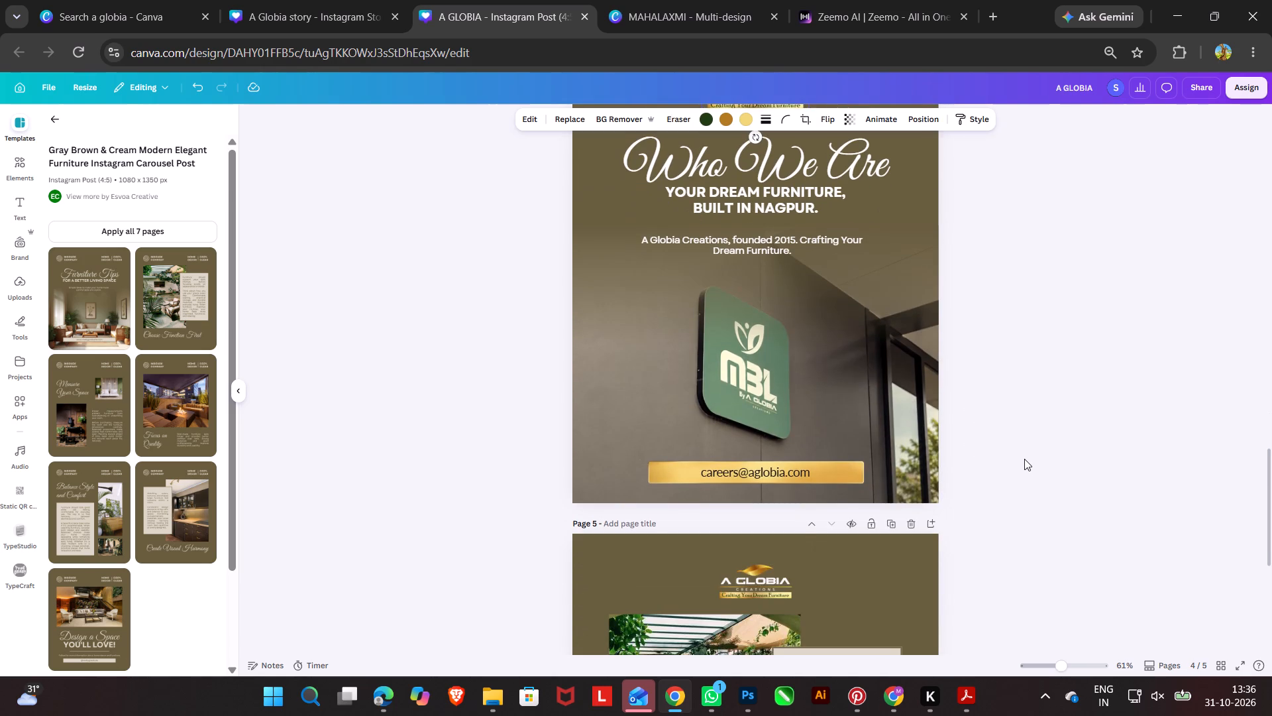
# Nudge the "A Globia Creations, founded 2015" text on page 4 slightly downward.
pyautogui.scroll(2, 1024, 459)
pyautogui.click(772, 425)
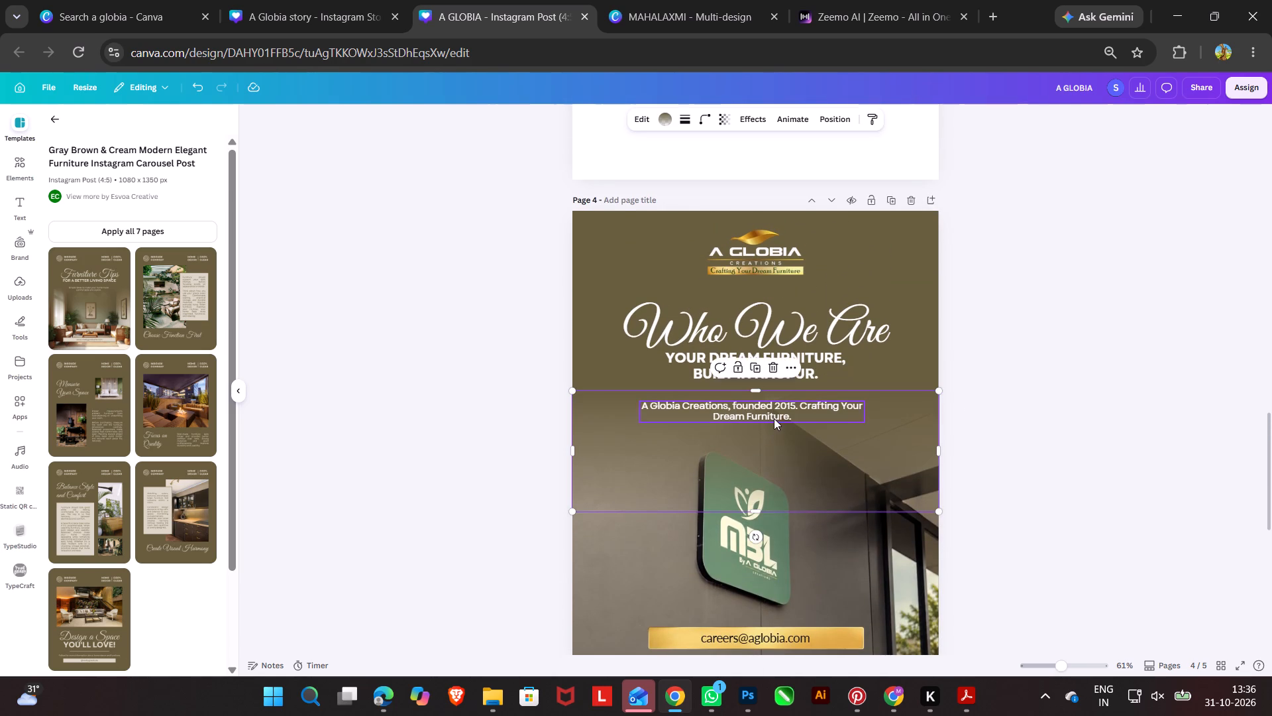
pyautogui.click(776, 412)
pyautogui.press('Down')
pyautogui.press('Down')
pyautogui.press('Down')
pyautogui.press('Down')
pyautogui.press('Down')
pyautogui.press('Down')
pyautogui.press('Down')
pyautogui.press('Down')
pyautogui.press('Down')
pyautogui.press('Down')
pyautogui.press('Down')
pyautogui.press('Down')
pyautogui.press('Down')
pyautogui.press('Down')
pyautogui.press('Down')
pyautogui.press('Down')
pyautogui.press('Down')
pyautogui.press('Down')
pyautogui.press('Down')
pyautogui.press('Down')
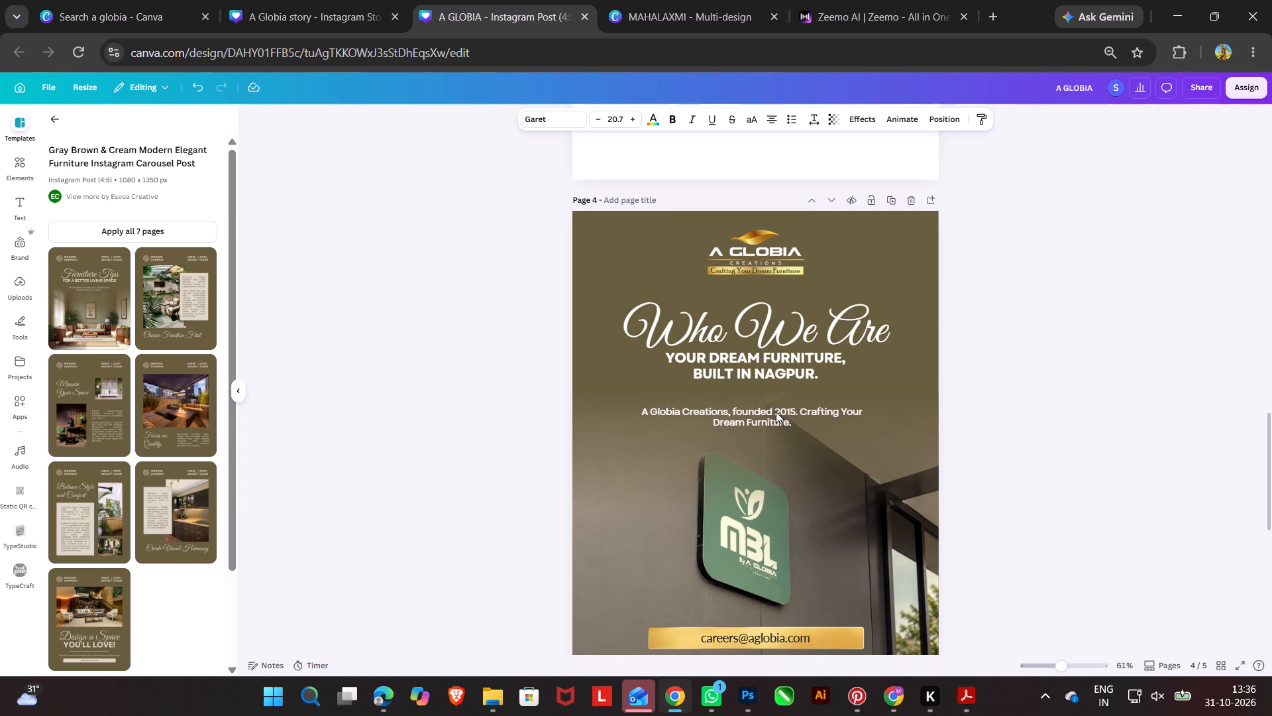
# Nudge the "Your dream furniture, built in Nagpur." subheading on page 4 slightly downward.
pyautogui.click(767, 367)
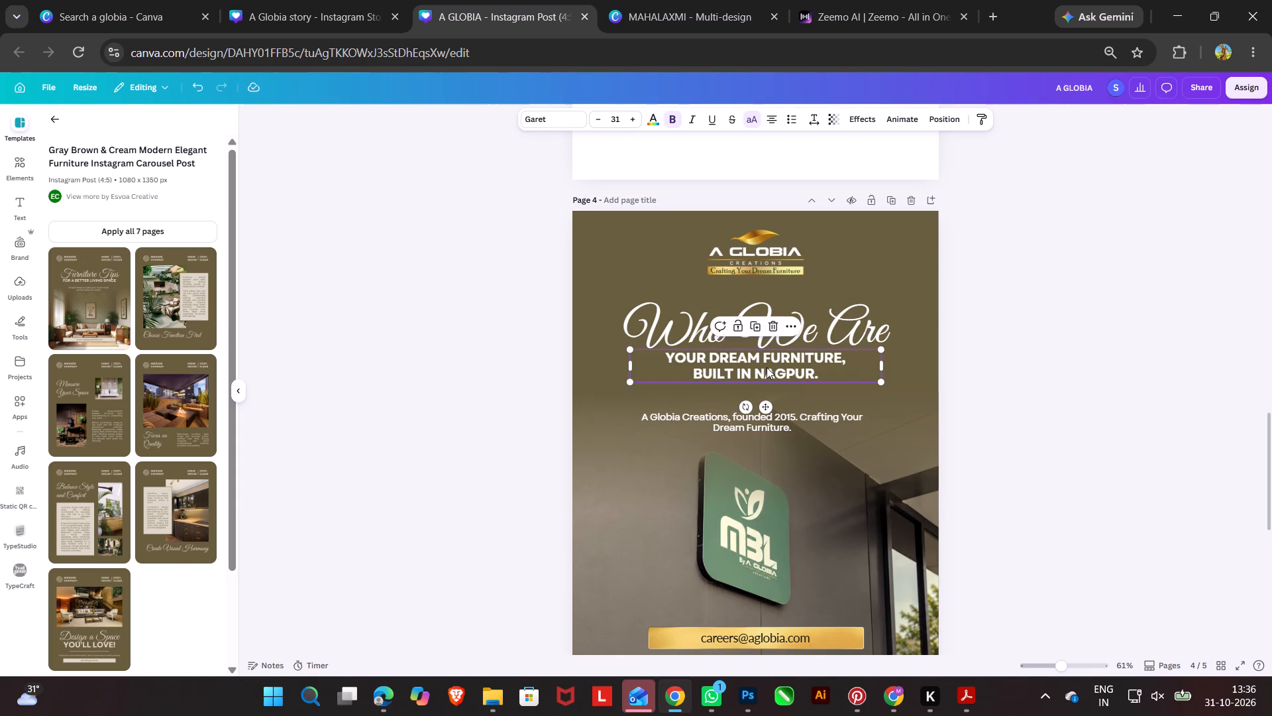
pyautogui.press('Down')
pyautogui.press('Down')
pyautogui.press('Down')
pyautogui.press('Down')
pyautogui.press('Down')
pyautogui.press('Down')
pyautogui.press('Down')
pyautogui.press('Down')
pyautogui.press('Down')
pyautogui.press('Down')
pyautogui.press('Down')
pyautogui.press('Down')
pyautogui.press('Down')
pyautogui.press('Down')
pyautogui.press('Down')
pyautogui.press('Down')
pyautogui.press('Down')
pyautogui.press('Down')
pyautogui.press('Down')
pyautogui.press('Down')
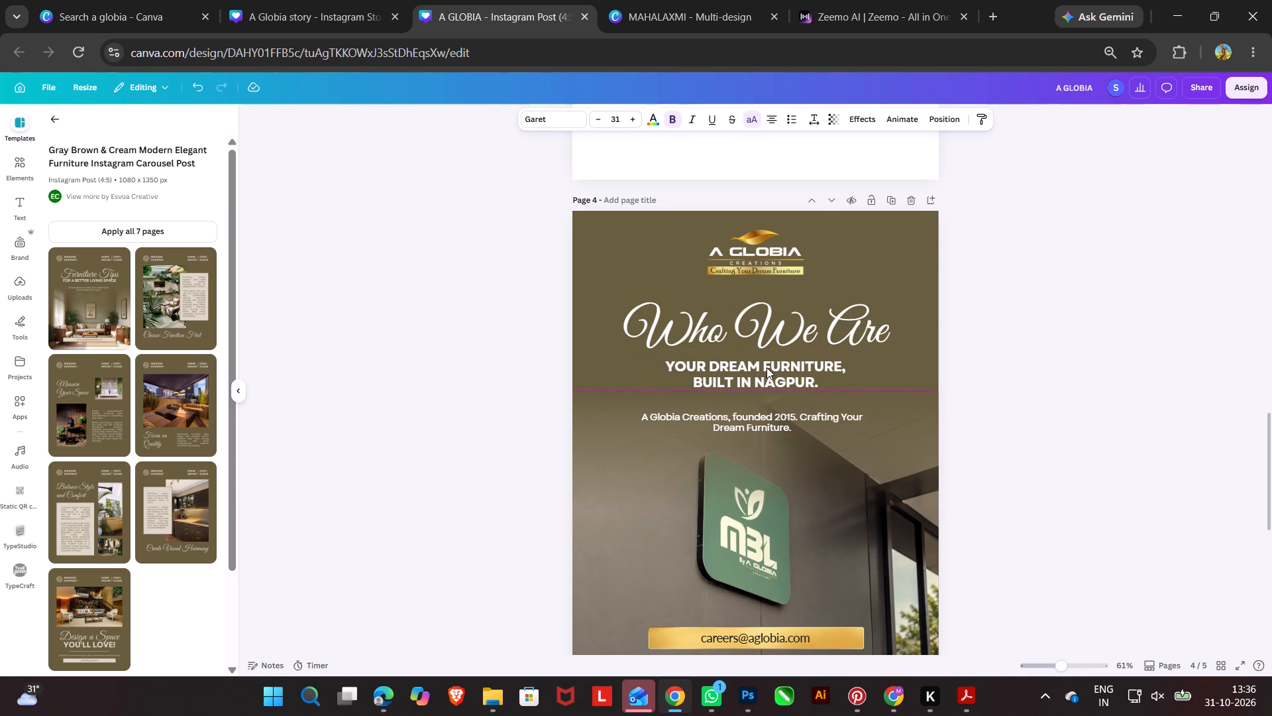
# Nudge the "Who We Are" heading on page 4 slightly downward, closer to its subheading.
pyautogui.click(853, 339)
pyautogui.press('Down')
pyautogui.press('Down')
pyautogui.press('Down')
pyautogui.press('Down')
pyautogui.press('Down')
pyautogui.press('Down')
pyautogui.press('Down')
pyautogui.press('Down')
pyautogui.press('Down')
pyautogui.press('Down')
pyautogui.press('Down')
pyautogui.press('Down')
pyautogui.press('Down')
pyautogui.press('Down')
pyautogui.press('Down')
pyautogui.press('Down')
pyautogui.press('Down')
pyautogui.press('Down')
pyautogui.press('Down')
pyautogui.press('Down')
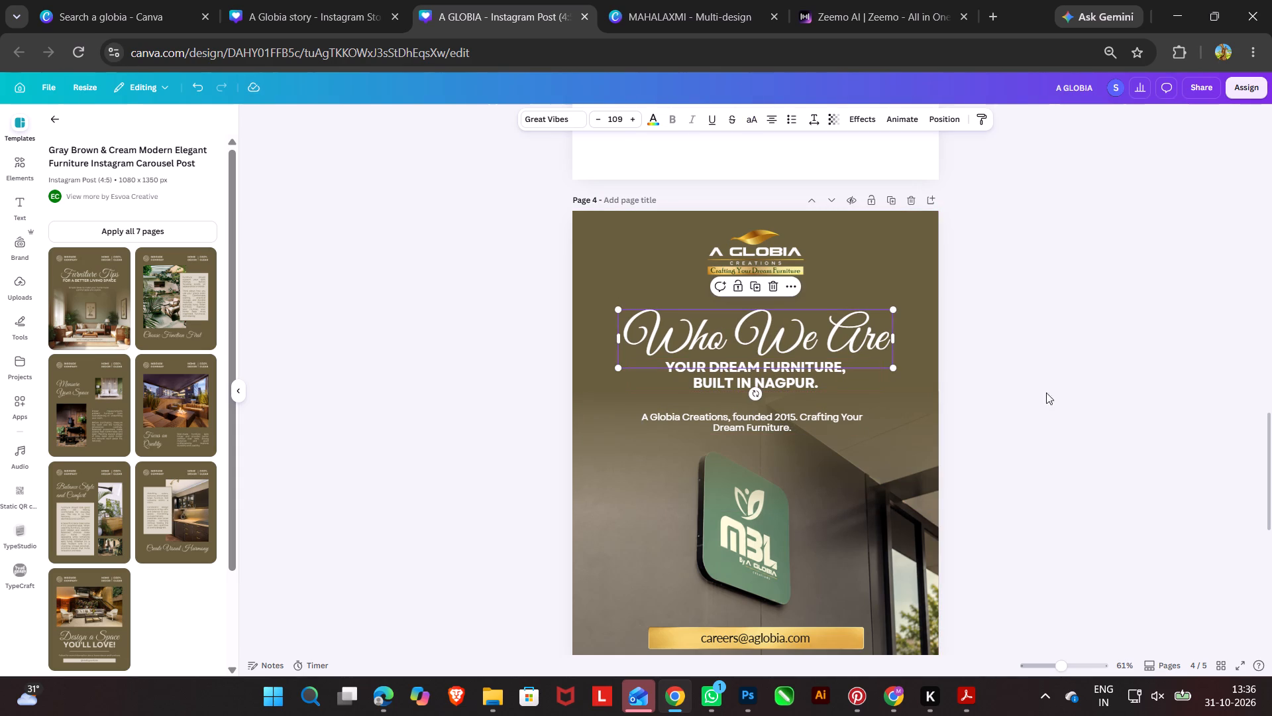
pyautogui.doubleClick(1120, 383)
# Compare the layouts of the page 4 "Who We Are" slide and the page 5 "Our Factory" slide.
pyautogui.scroll(-6, 1120, 384)
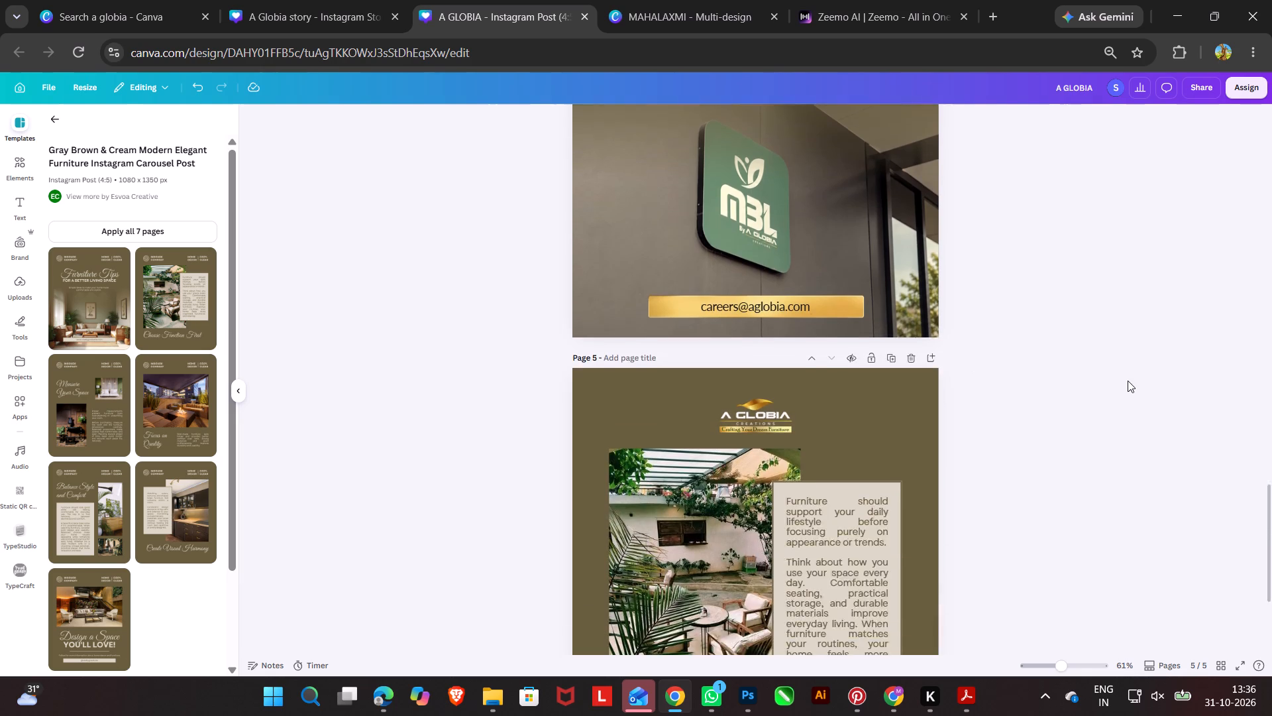
pyautogui.scroll(-2, 1128, 381)
pyautogui.scroll(3, 1139, 380)
pyautogui.scroll(3, 1134, 473)
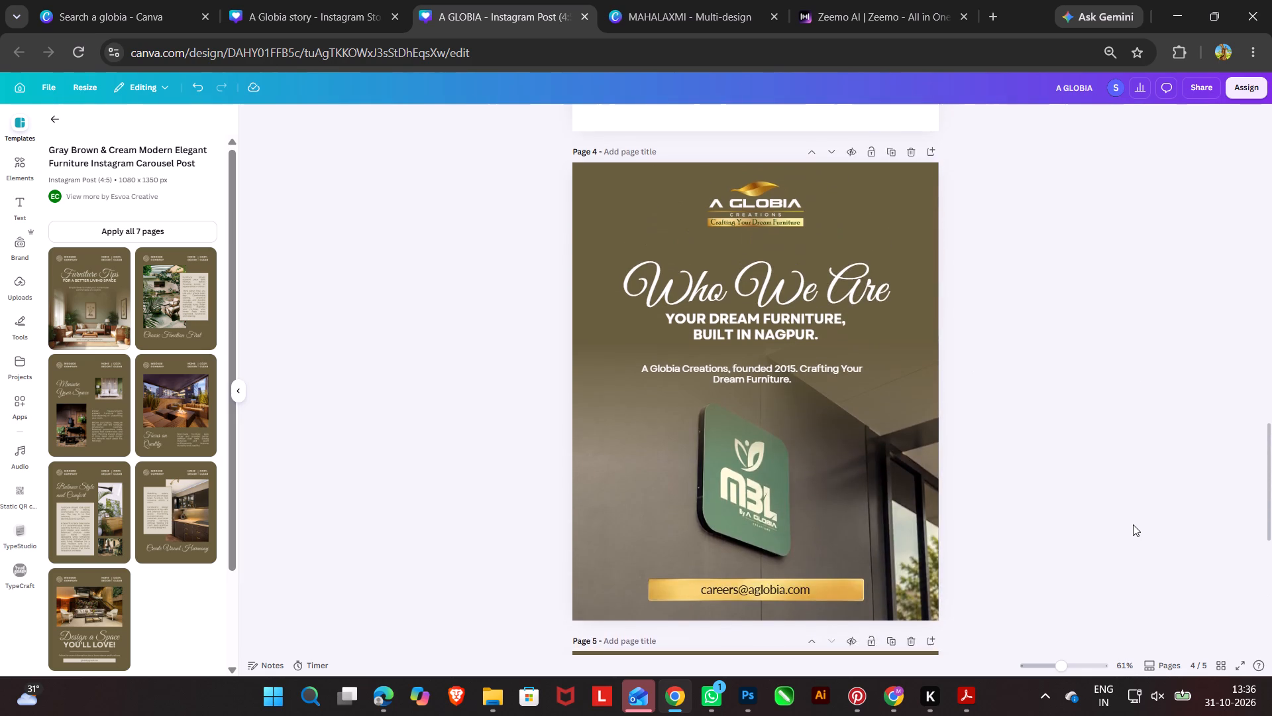
pyautogui.scroll(1, 1132, 526)
pyautogui.scroll(-8, 1132, 526)
pyautogui.scroll(4, 1134, 525)
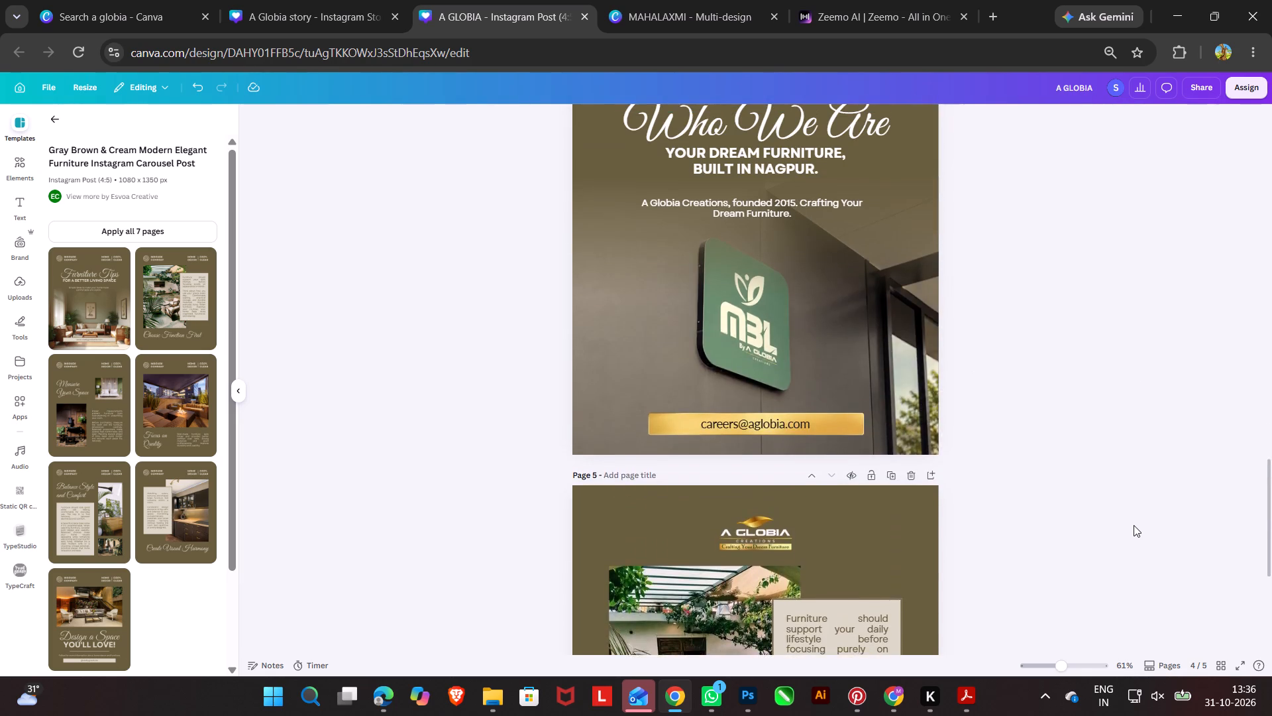
pyautogui.scroll(2, 1134, 525)
# Match the page 4 background colour to page 5 by sampling page 5's olive background, #685E3E.
pyautogui.click(915, 178)
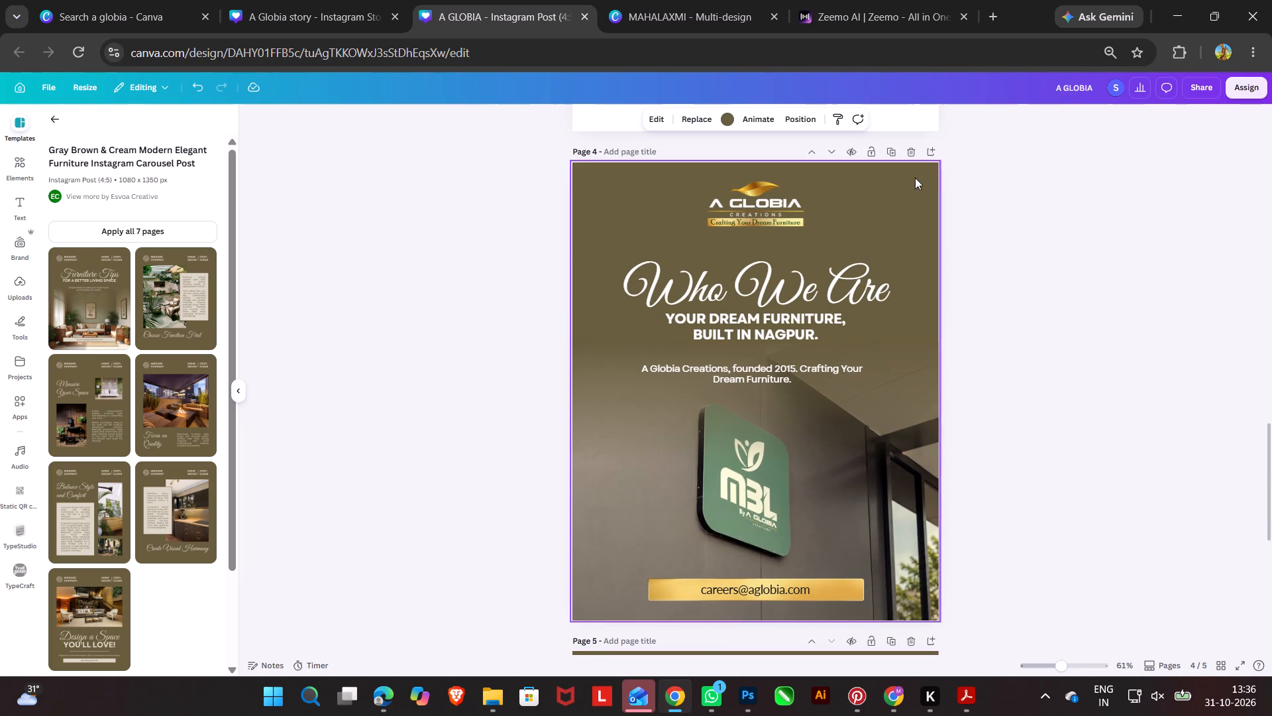
pyautogui.click(724, 117)
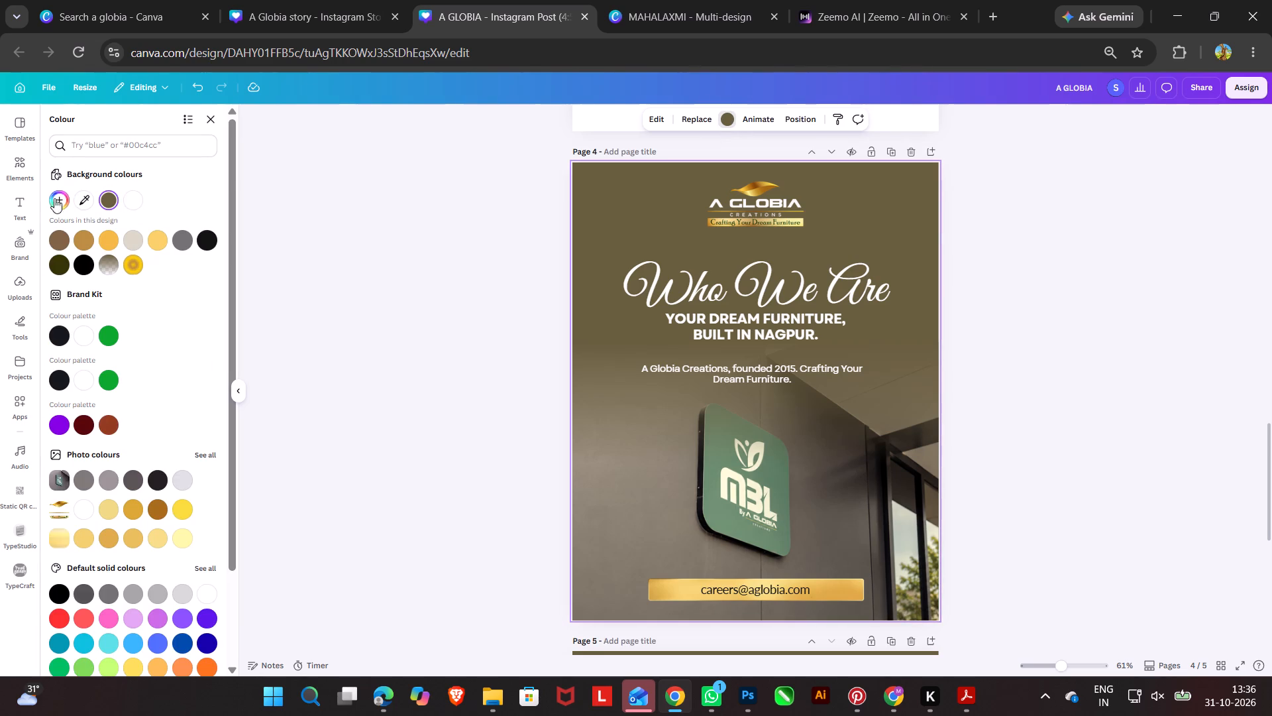
pyautogui.click(54, 197)
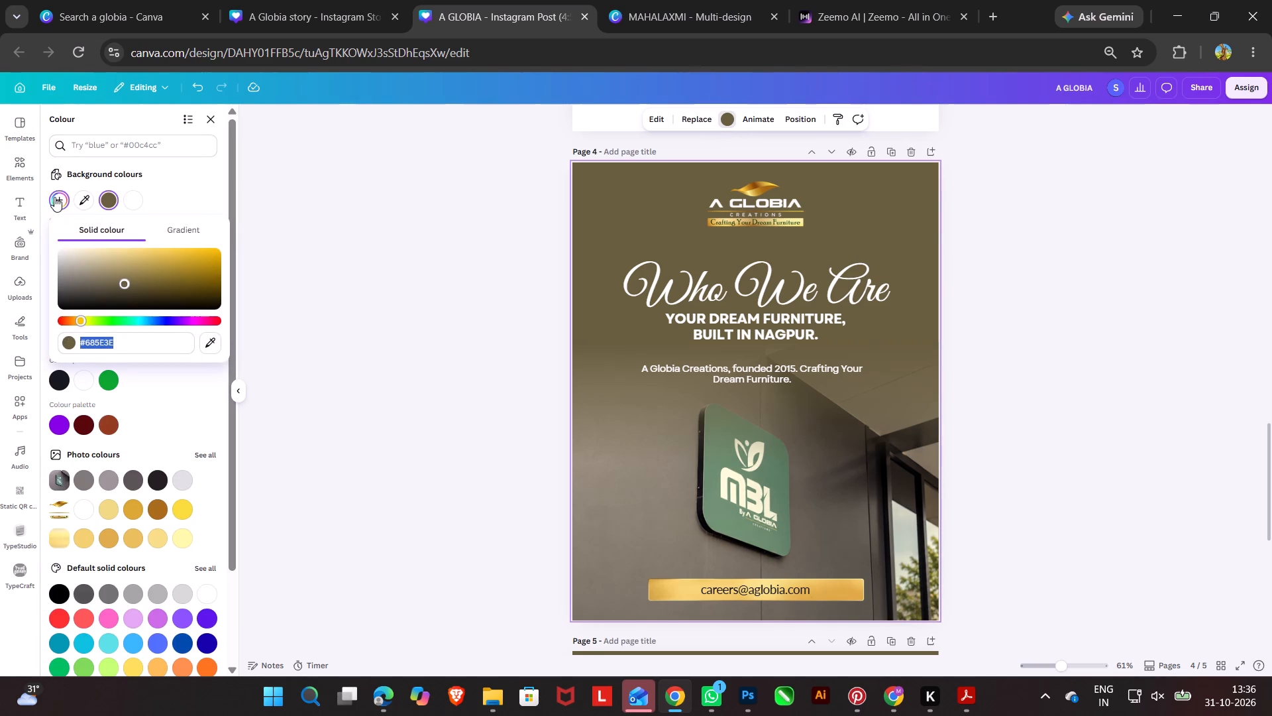
pyautogui.click(209, 341)
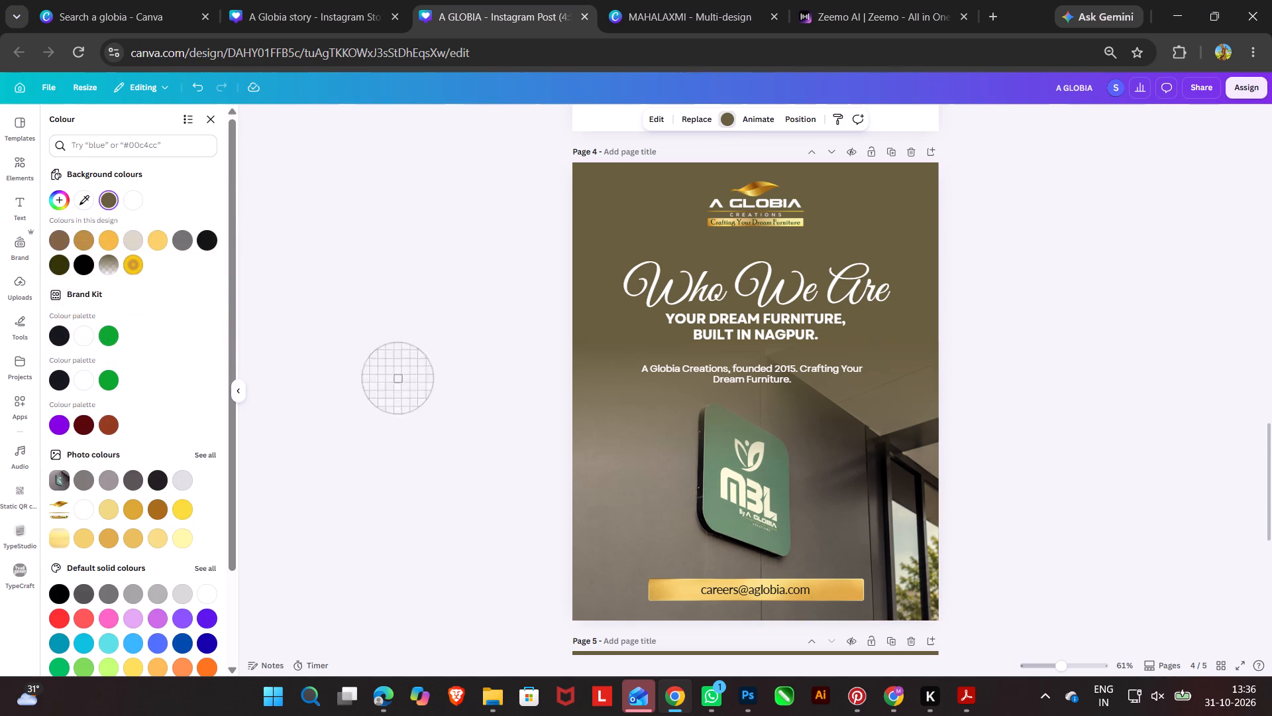
pyautogui.doubleClick(635, 650)
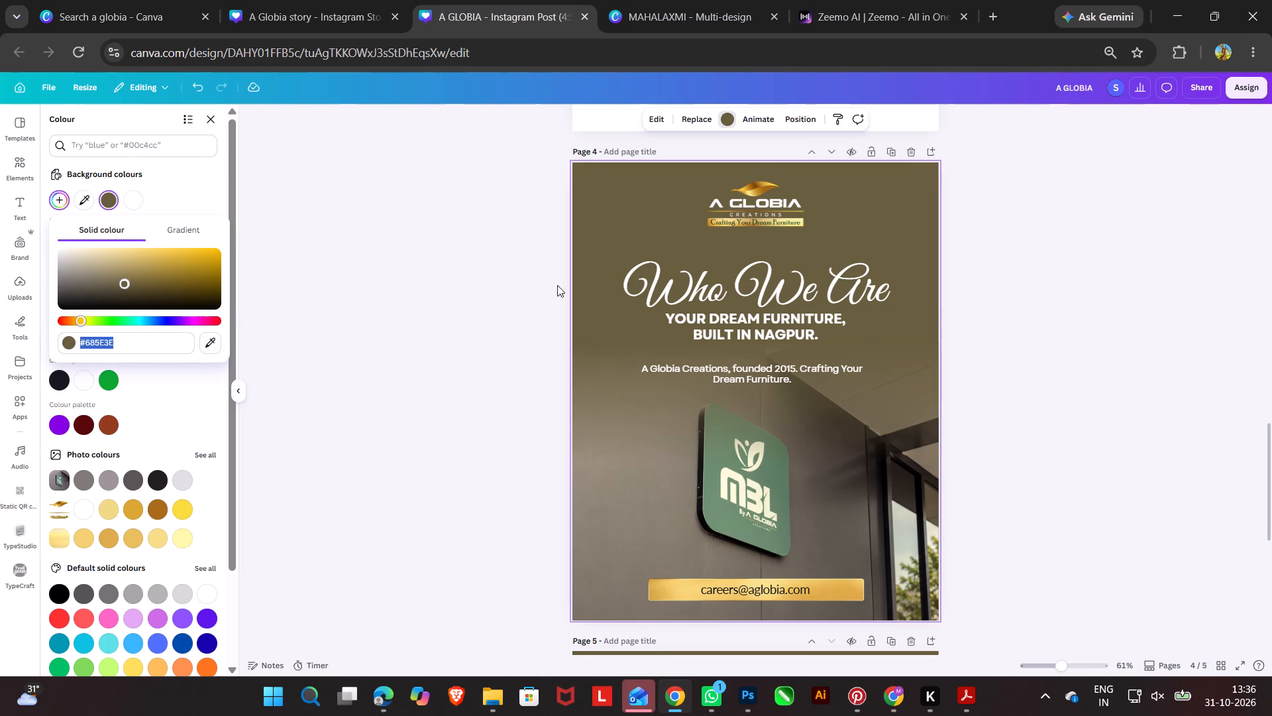
pyautogui.click(603, 402)
pyautogui.doubleClick(469, 400)
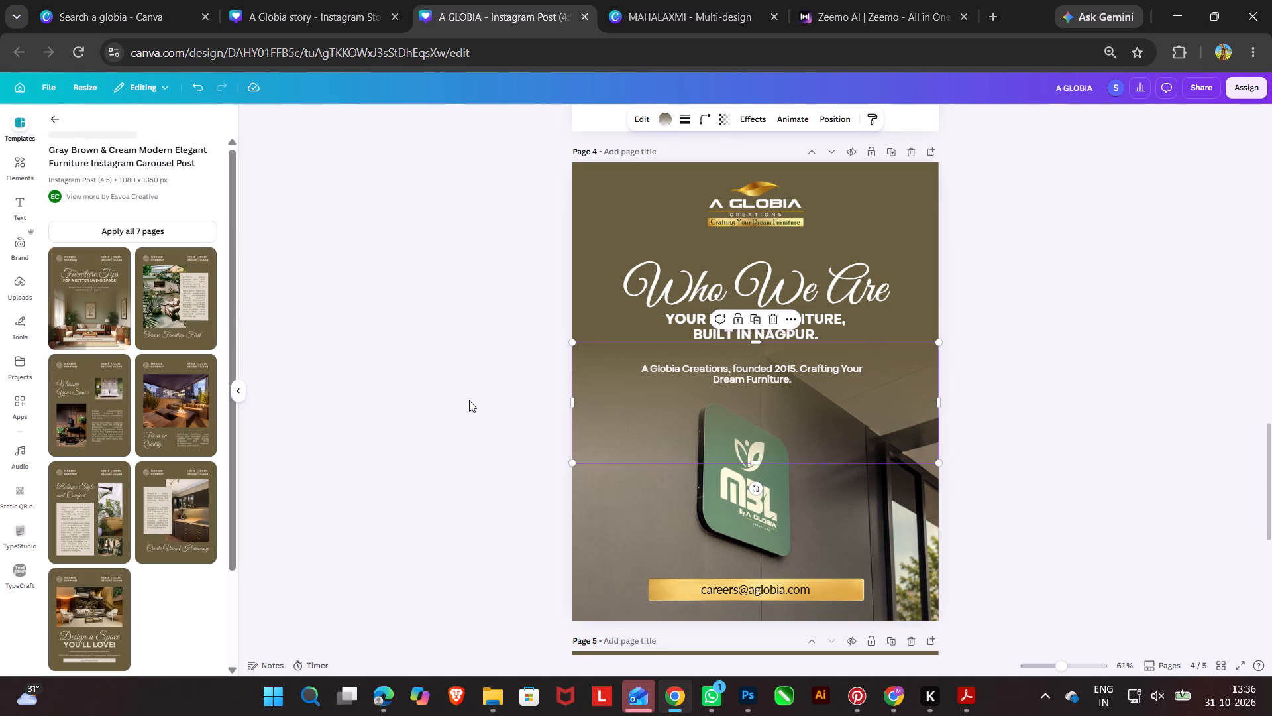
# Set the first colour of the page 4 gradient overlay by sampling the page's olive background near the logo.
pyautogui.click(617, 379)
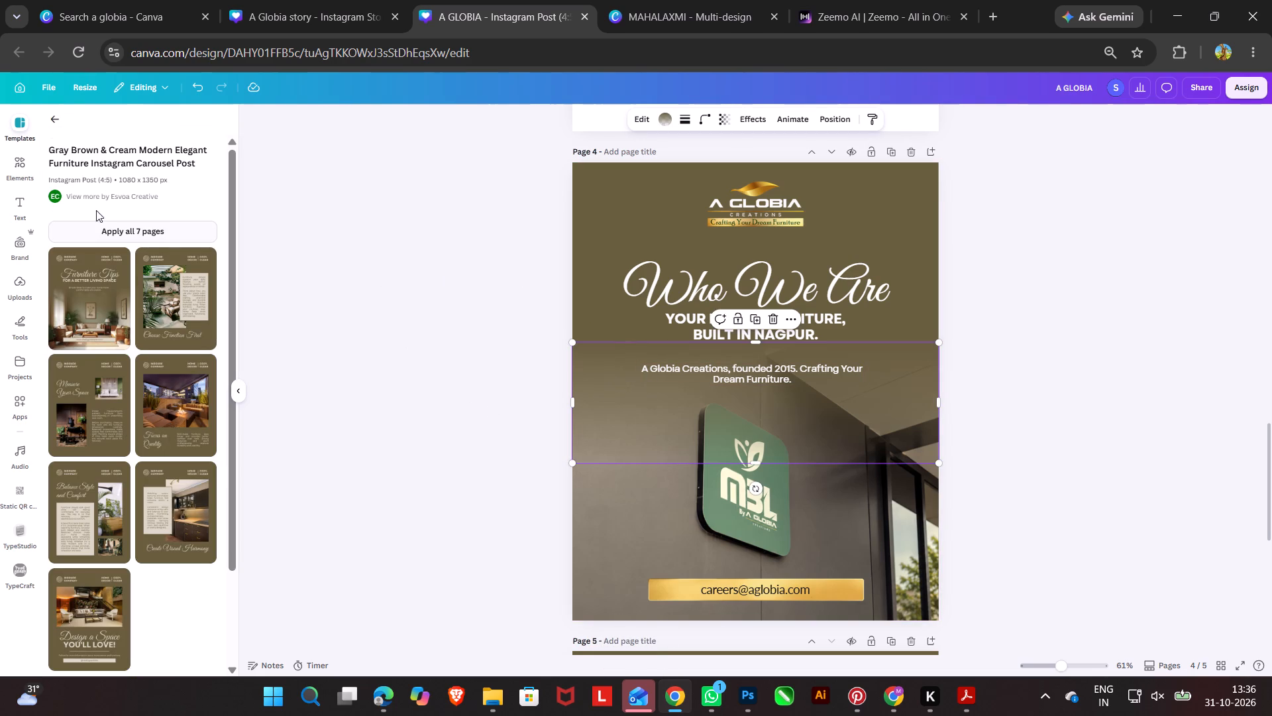
pyautogui.click(664, 123)
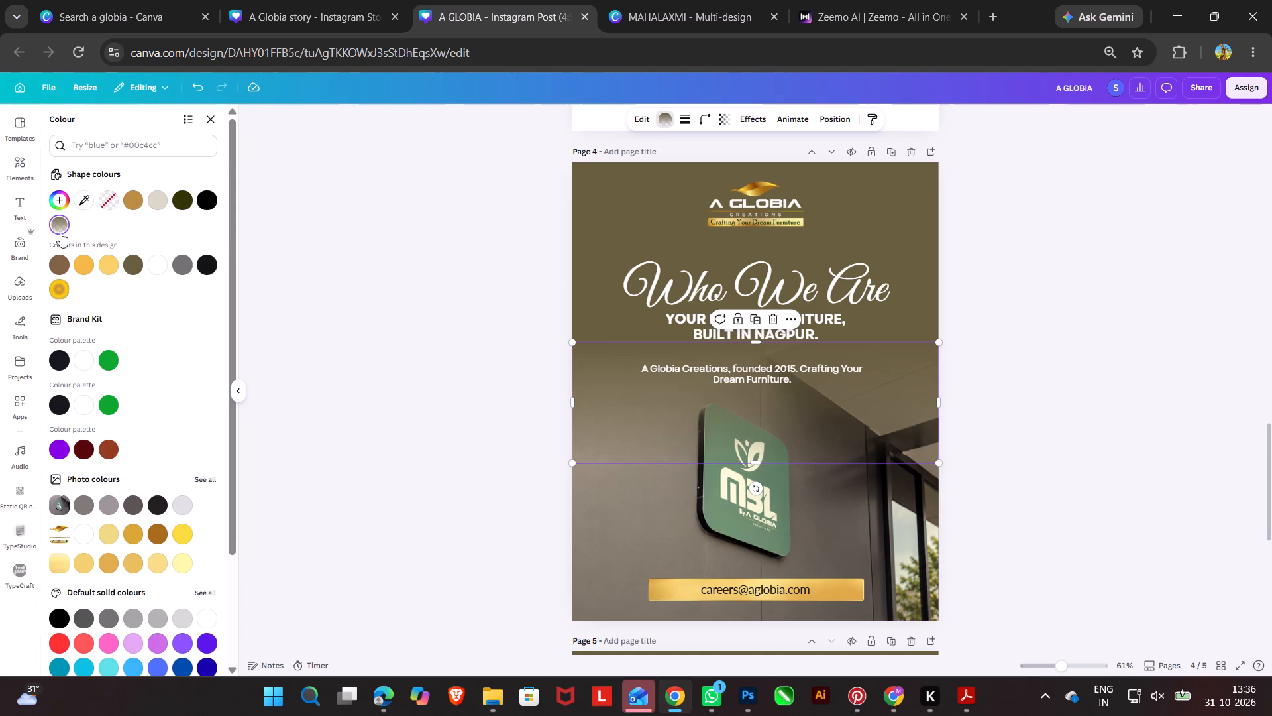
pyautogui.click(58, 229)
pyautogui.click(72, 308)
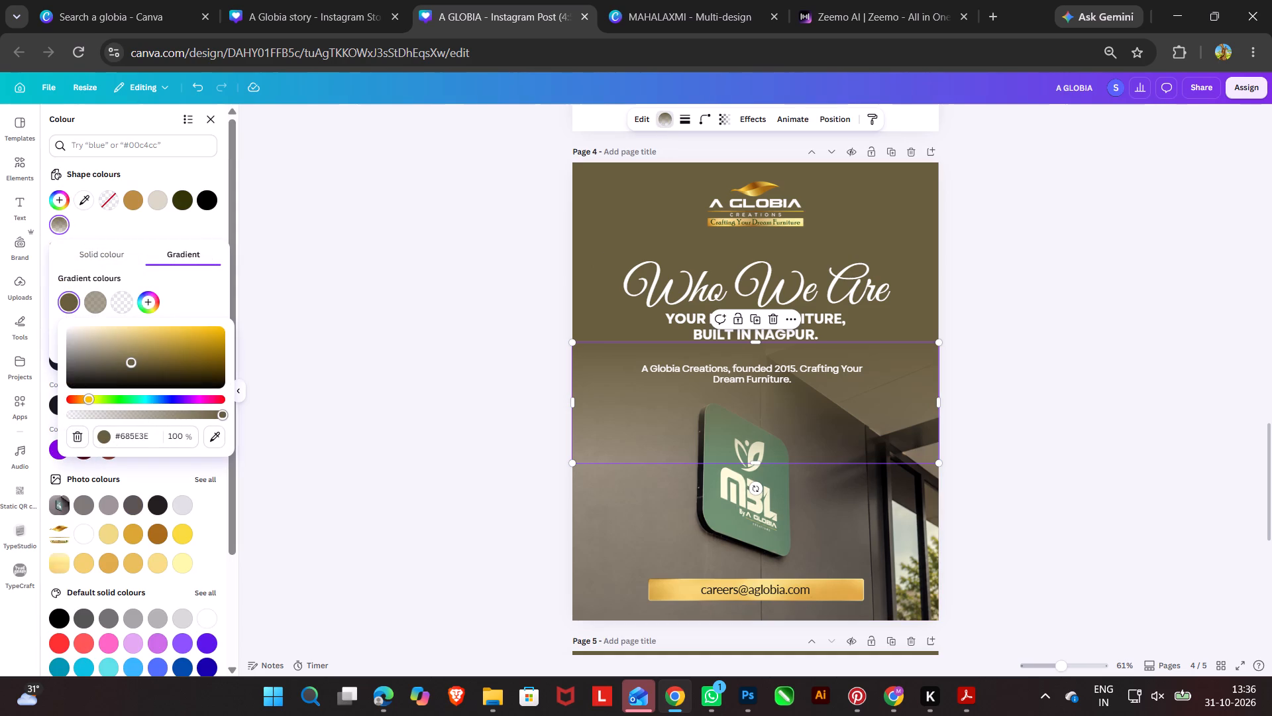
pyautogui.click(211, 434)
pyautogui.click(613, 183)
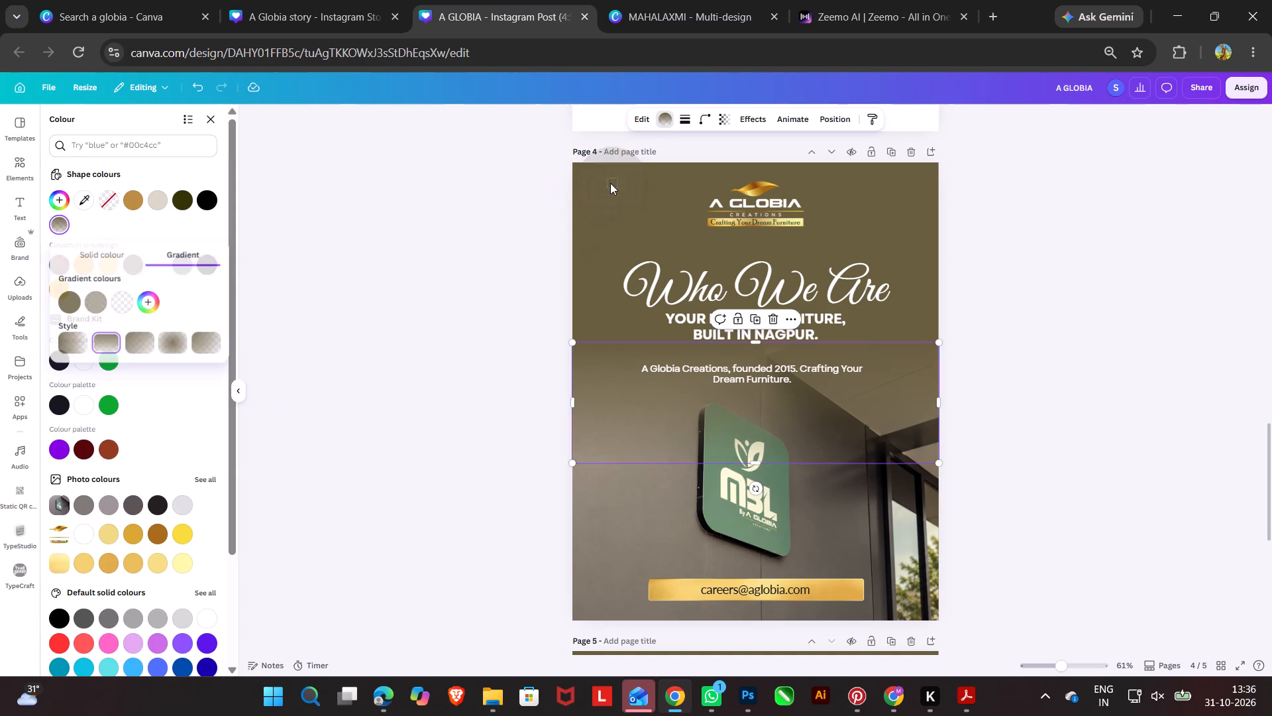
pyautogui.doubleClick(467, 311)
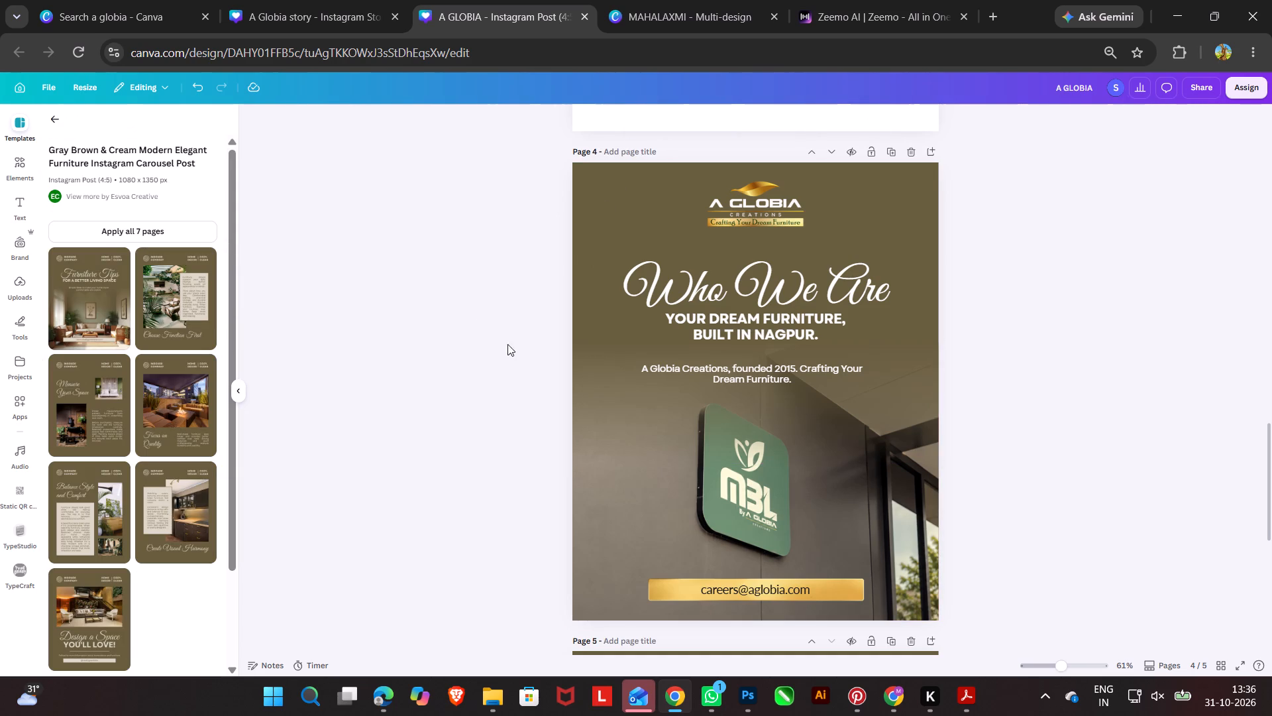
# Replace the logo on page 5 with a copy of the larger A Globia Creations logo from page 4.
pyautogui.click(1134, 417)
pyautogui.scroll(-2, 1134, 417)
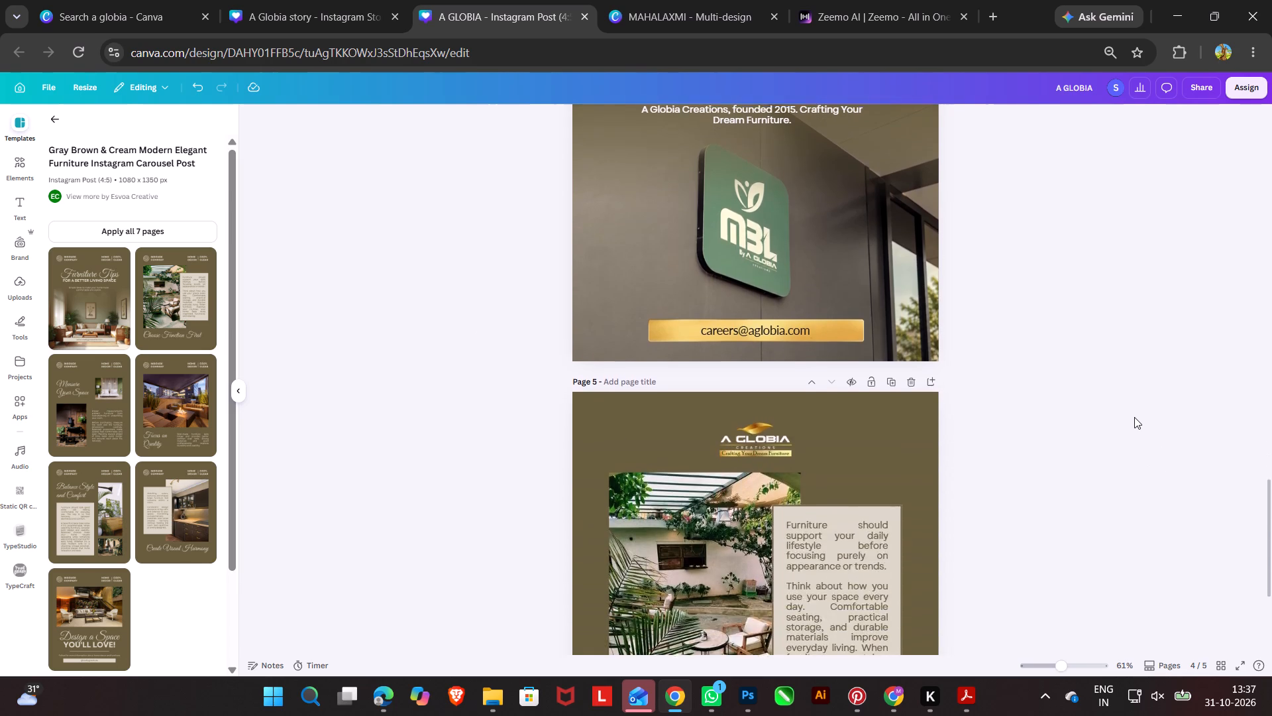
pyautogui.scroll(-3, 1134, 417)
pyautogui.click(792, 296)
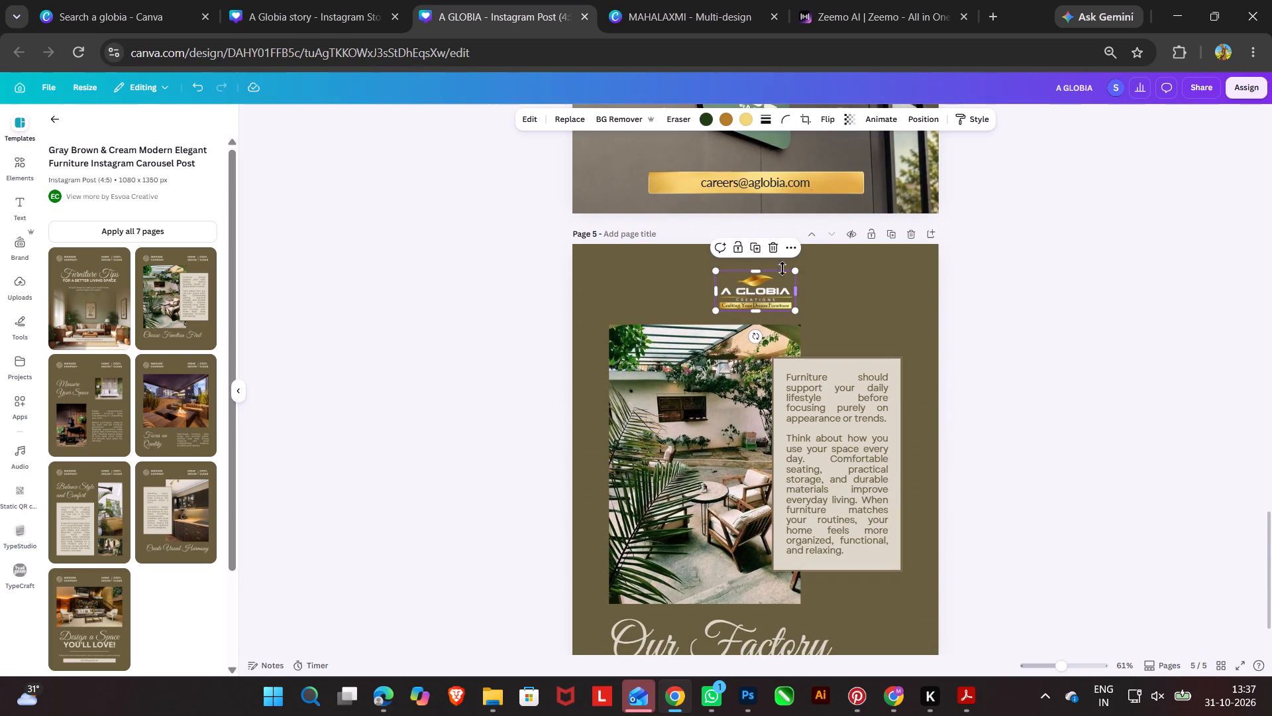
pyautogui.click(774, 243)
pyautogui.scroll(8, 814, 369)
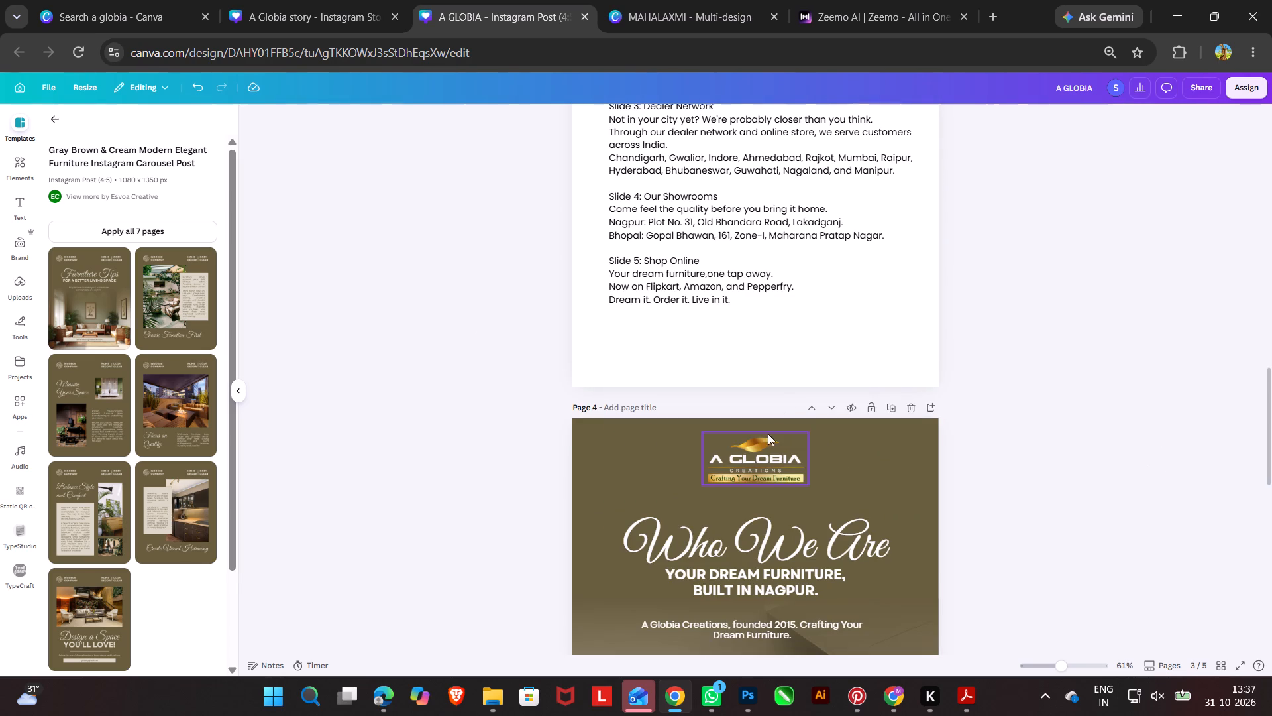
pyautogui.click(765, 441)
pyautogui.hotkey('ctrl', 'c')
pyautogui.scroll(-5, 765, 441)
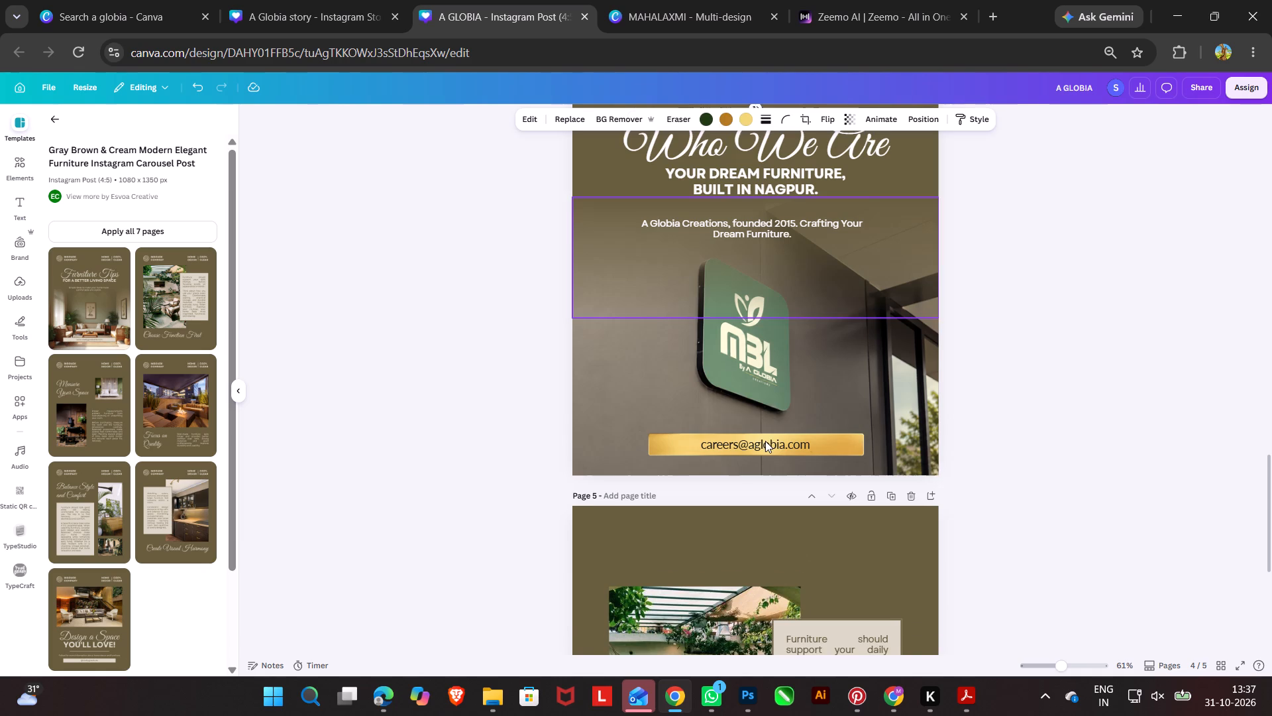
pyautogui.click(765, 441)
pyautogui.scroll(-3, 765, 441)
pyautogui.click(765, 441)
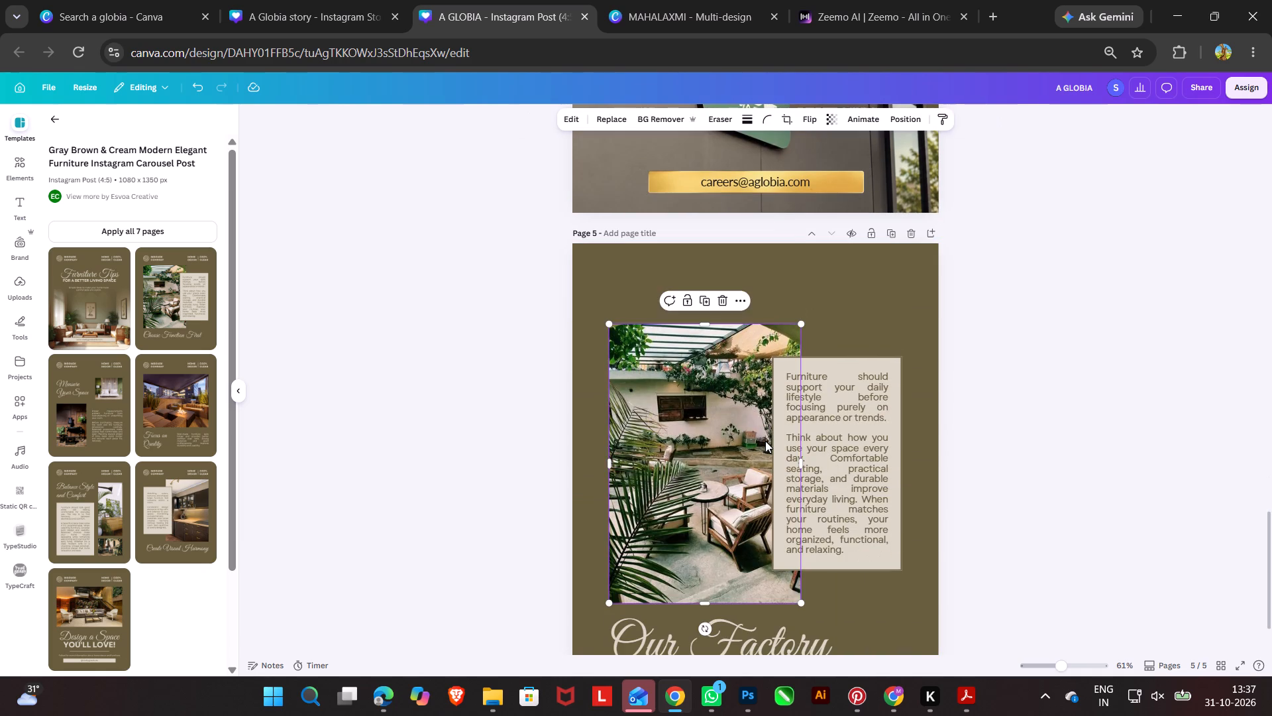
pyautogui.hotkey('ctrl', 'v')
pyautogui.click(1061, 429)
# Replace the placeholder text in page 5's cream box with page 3's line "50,000 sq ft. Every piece made under one roof.".
pyautogui.scroll(1, 1061, 429)
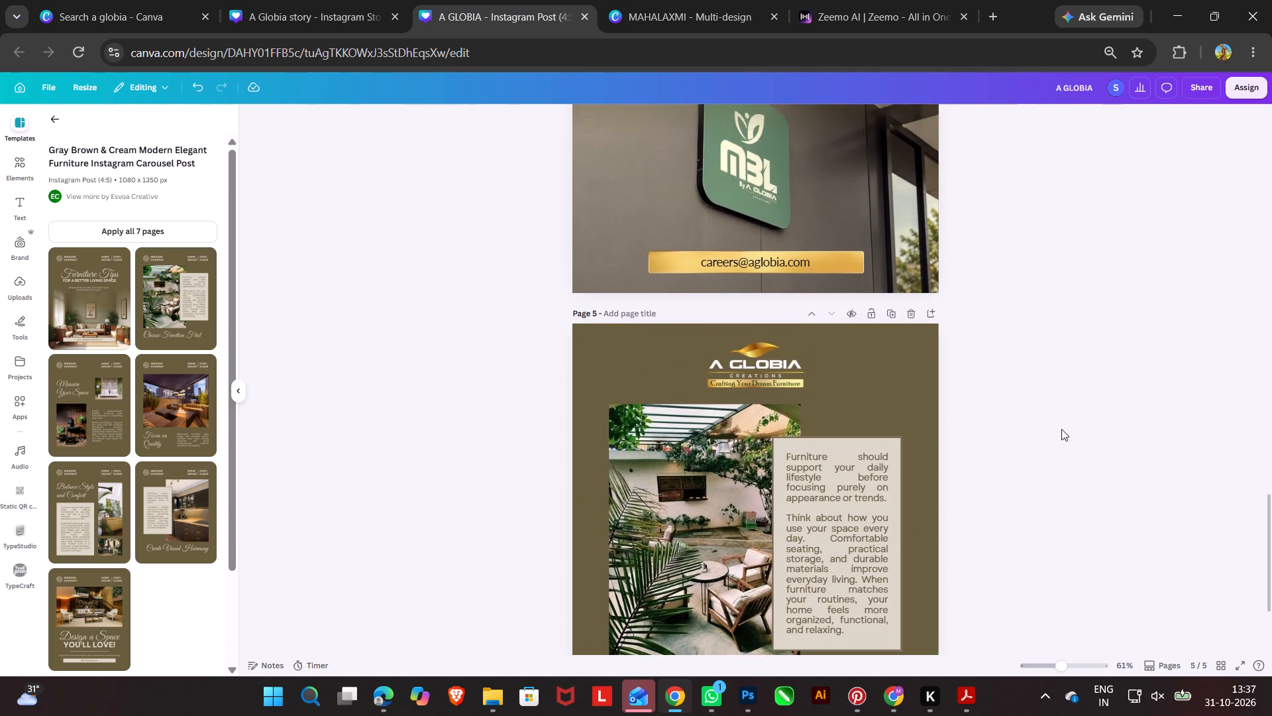
pyautogui.scroll(-3, 1063, 430)
pyautogui.scroll(15, 1063, 430)
pyautogui.scroll(-4, 1062, 426)
pyautogui.scroll(1, 1066, 430)
pyautogui.doubleClick(612, 310)
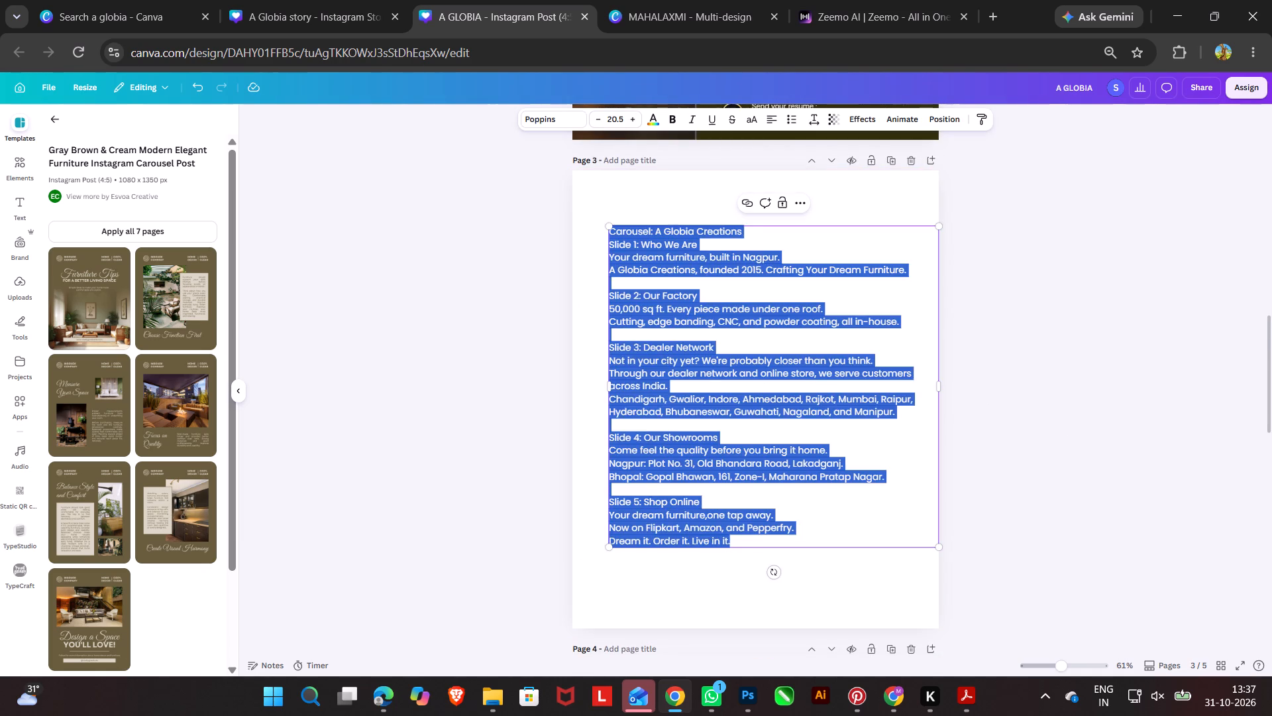
pyautogui.click(610, 306)
pyautogui.moveTo(609, 306); pyautogui.dragTo(827, 307)
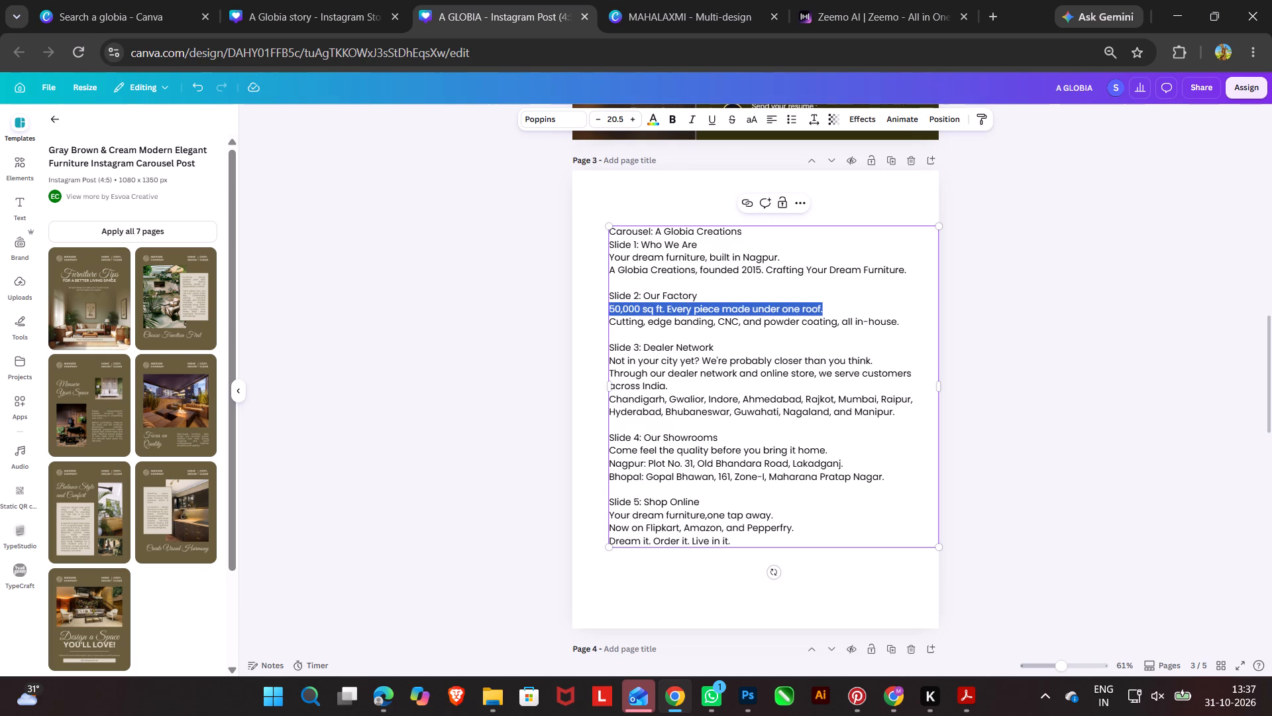
pyautogui.hotkey('ctrl', 'c')
pyautogui.scroll(-6, 889, 396)
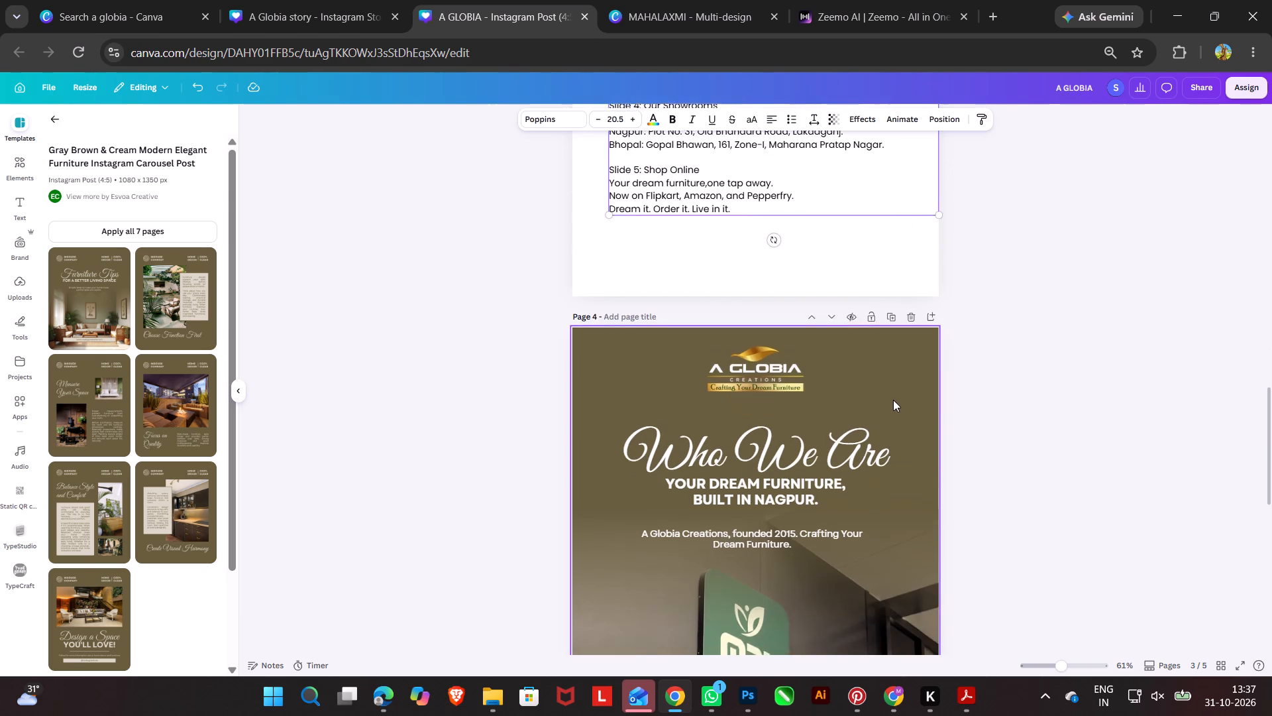
pyautogui.scroll(-6, 893, 400)
pyautogui.doubleClick(814, 319)
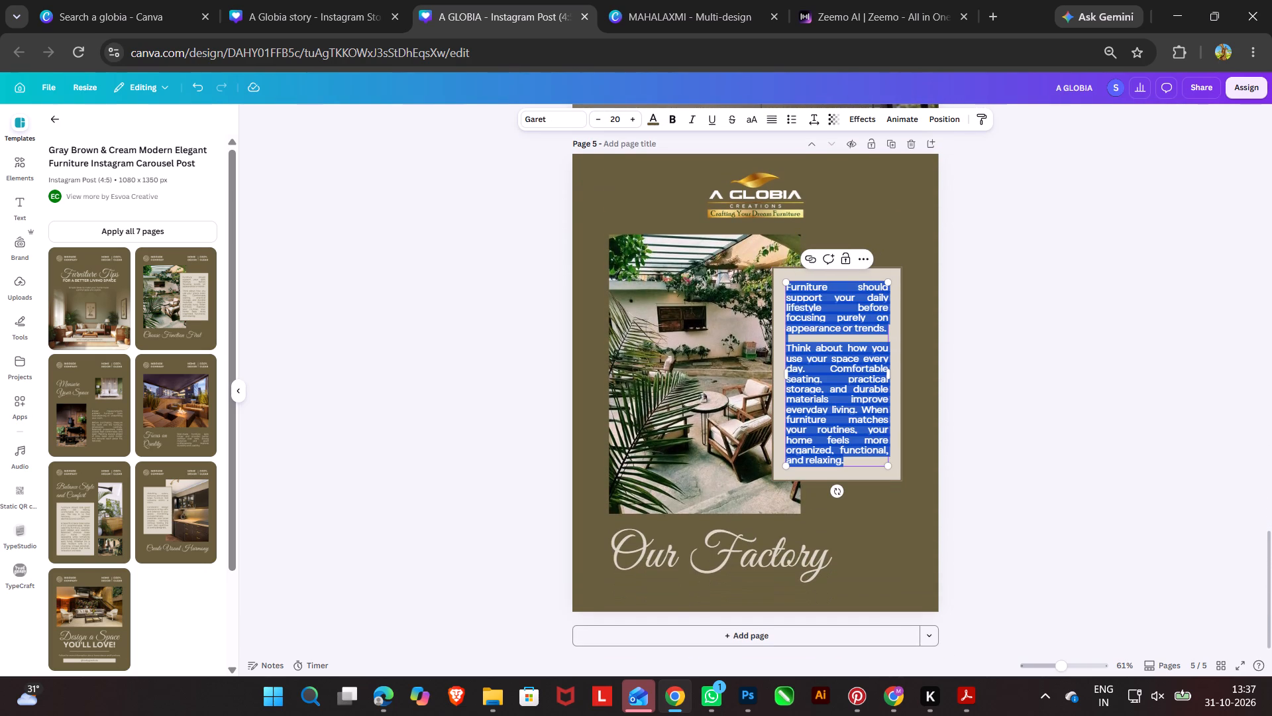
pyautogui.hotkey('ctrl', 'v')
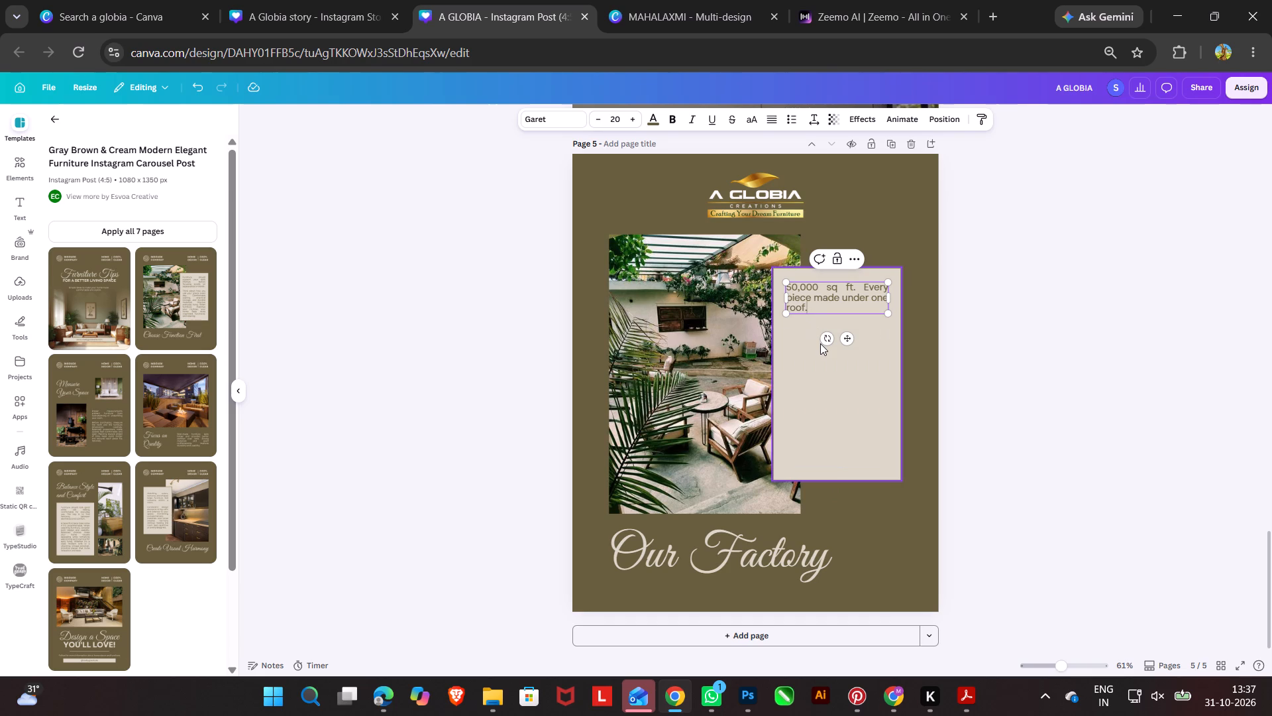
# Add page 3's line "Cutting, edge banding, CNC, and powder coating, all in-house." as a second paragraph in page 5's cream box.
pyautogui.press('Return')
pyautogui.press('Return')
pyautogui.scroll(6, 826, 465)
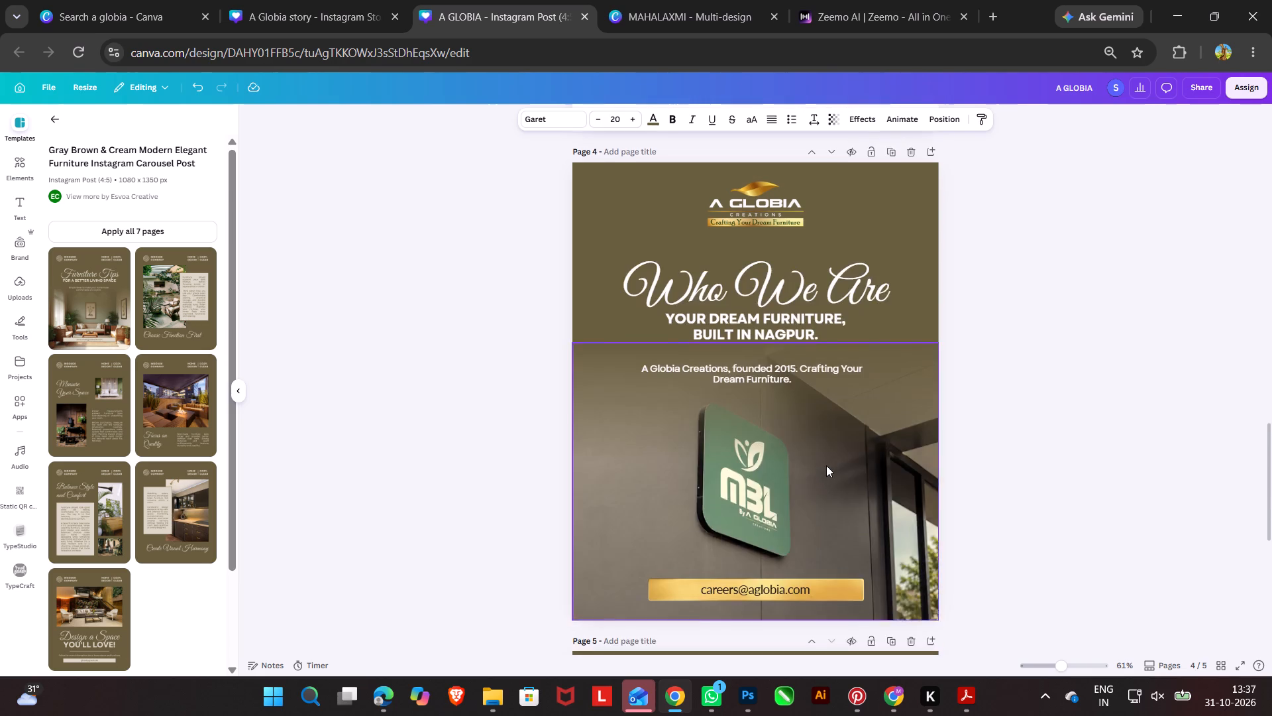
pyautogui.scroll(5, 826, 465)
pyautogui.tripleClick(610, 237)
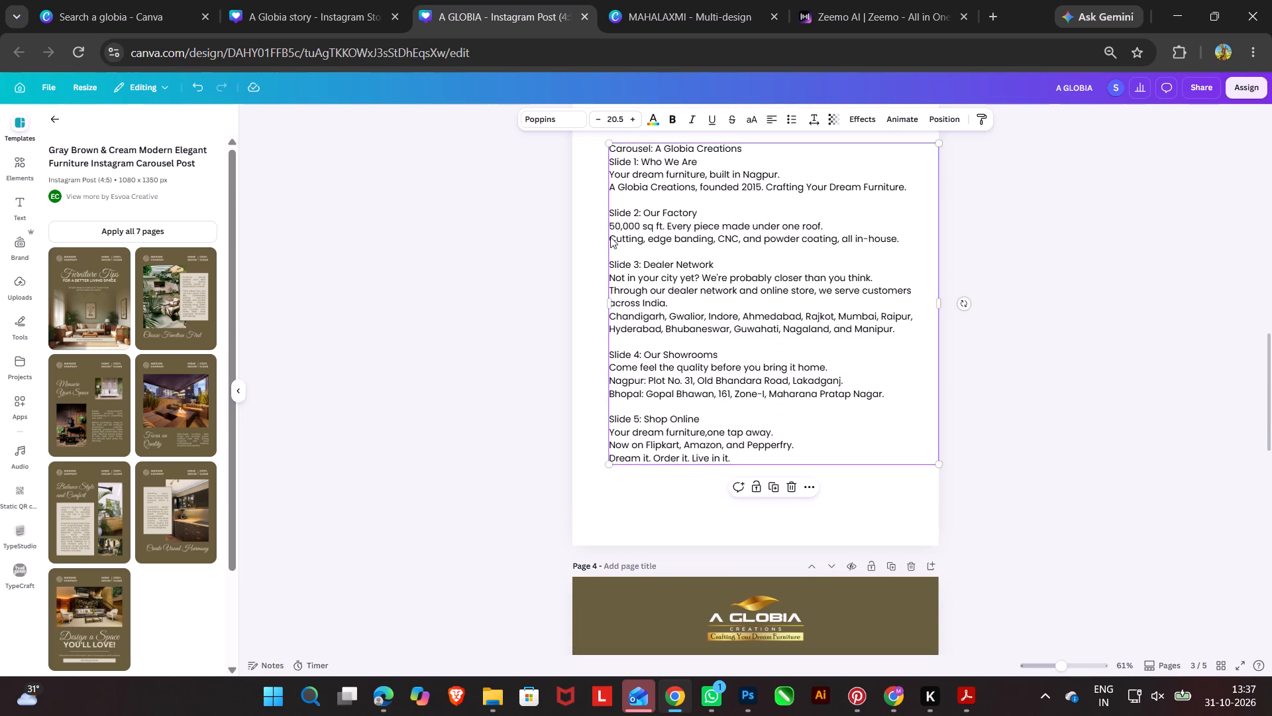
pyautogui.hotkey('ctrl', 'c')
pyautogui.scroll(-5, 747, 409)
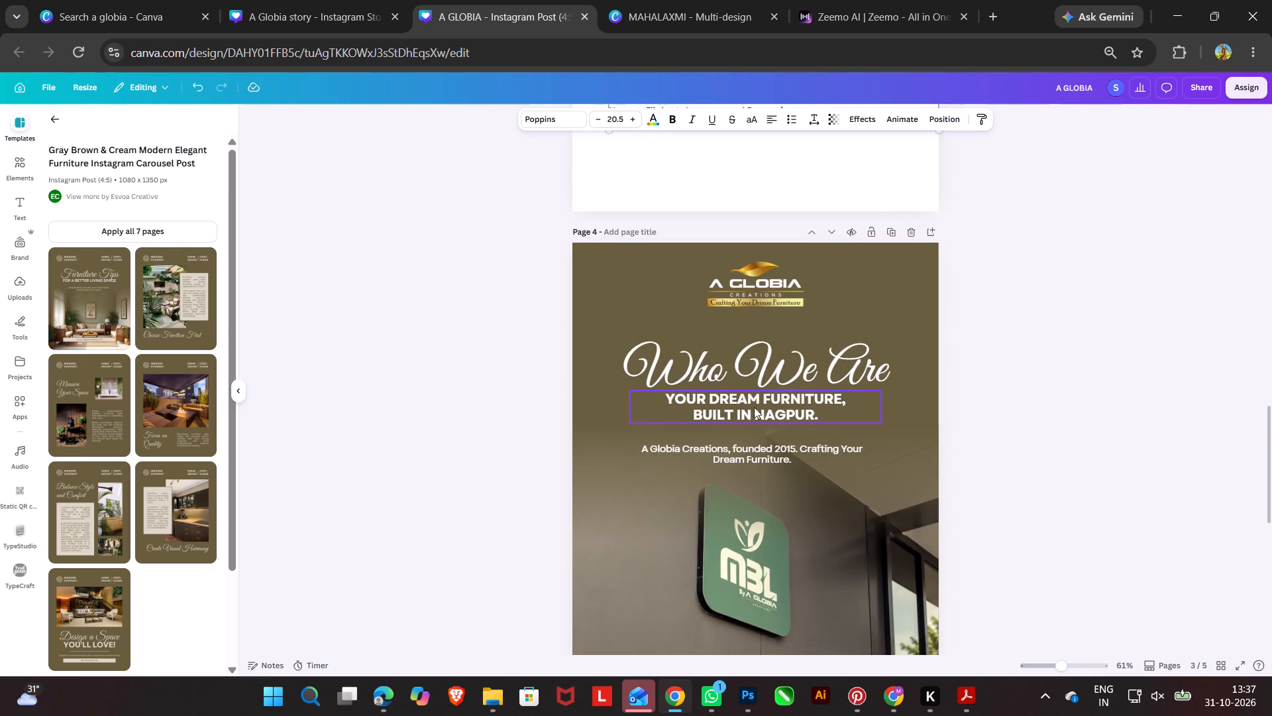
pyautogui.scroll(-6, 788, 410)
pyautogui.hotkey('ctrl', 'v')
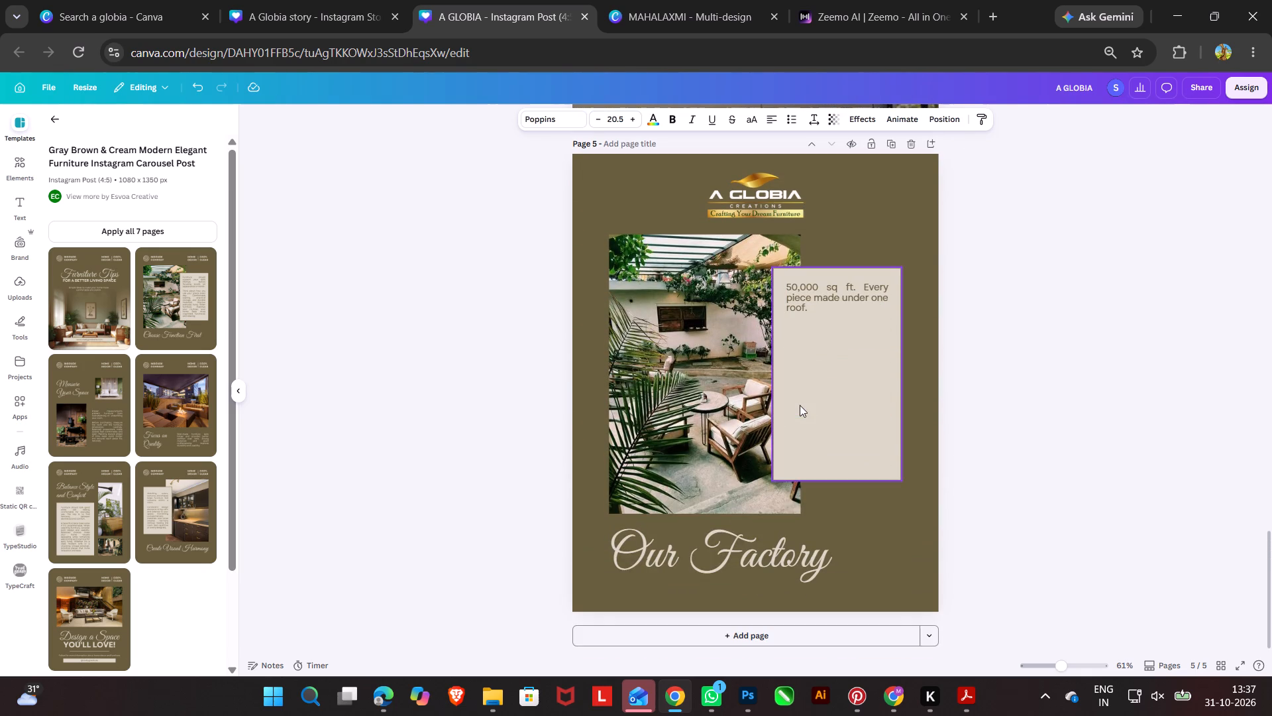
pyautogui.click(811, 320)
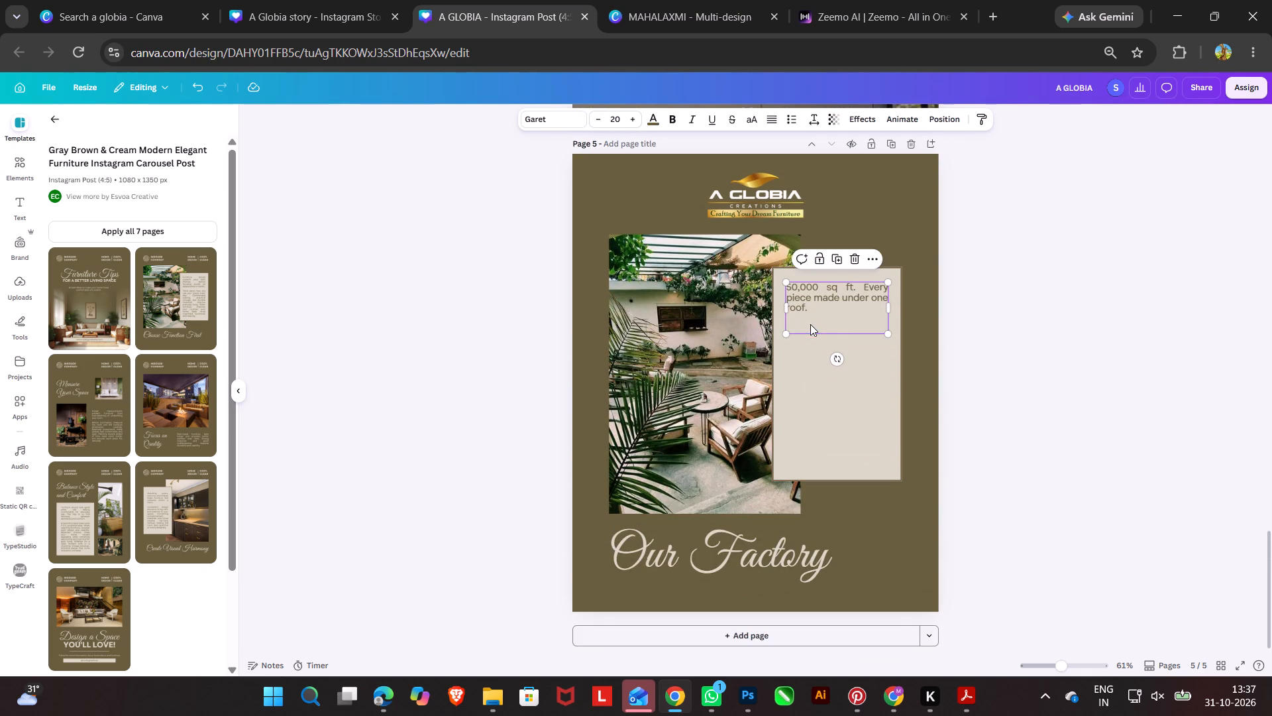
pyautogui.click(802, 326)
pyautogui.hotkey('ctrl', 'v')
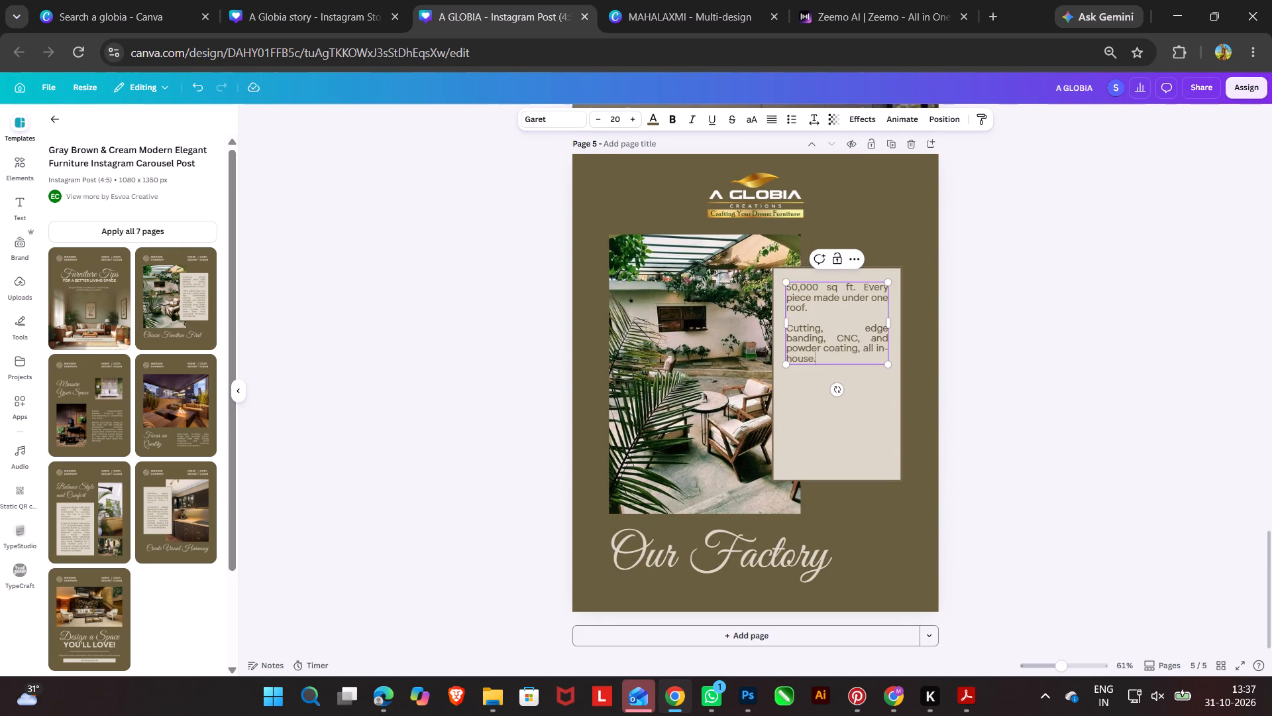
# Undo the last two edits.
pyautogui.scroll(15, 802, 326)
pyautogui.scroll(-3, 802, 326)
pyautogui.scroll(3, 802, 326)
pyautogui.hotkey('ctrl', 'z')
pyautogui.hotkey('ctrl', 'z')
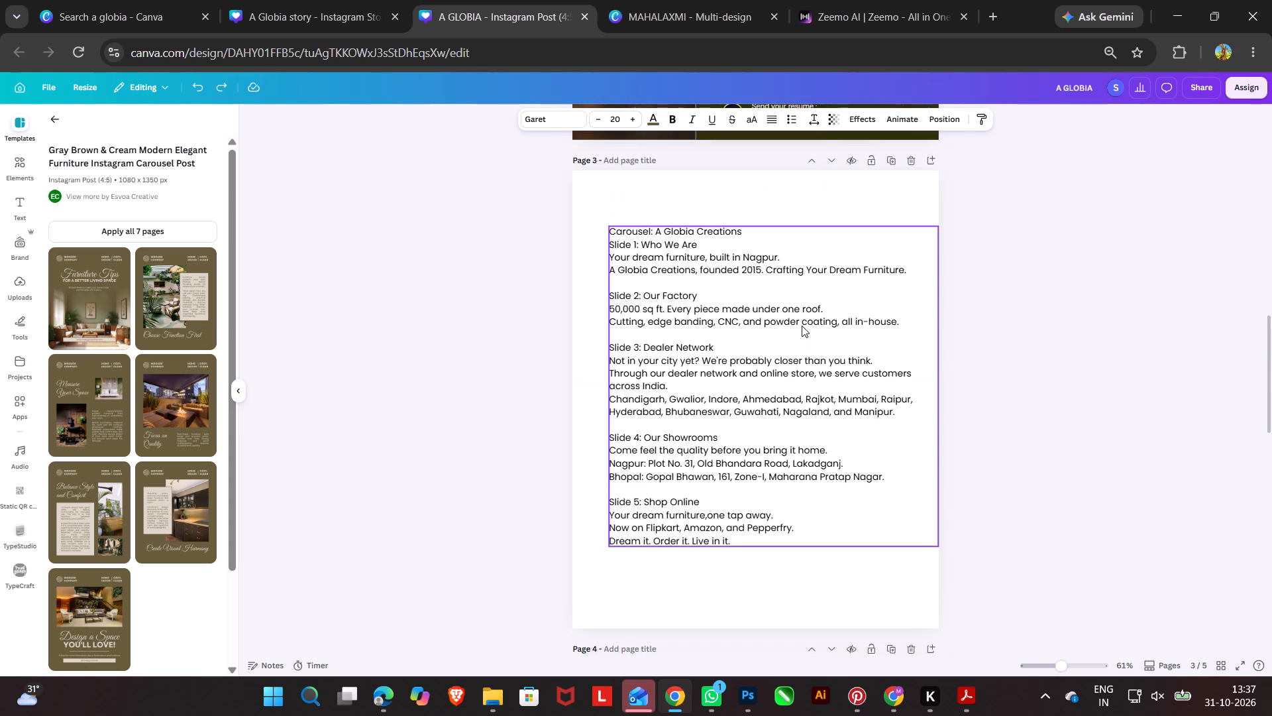
# Add the line "Cutting, edge banding, CNC, and powder coating, all in-house." as a second paragraph in page 5's cream box.
pyautogui.scroll(-5, 800, 326)
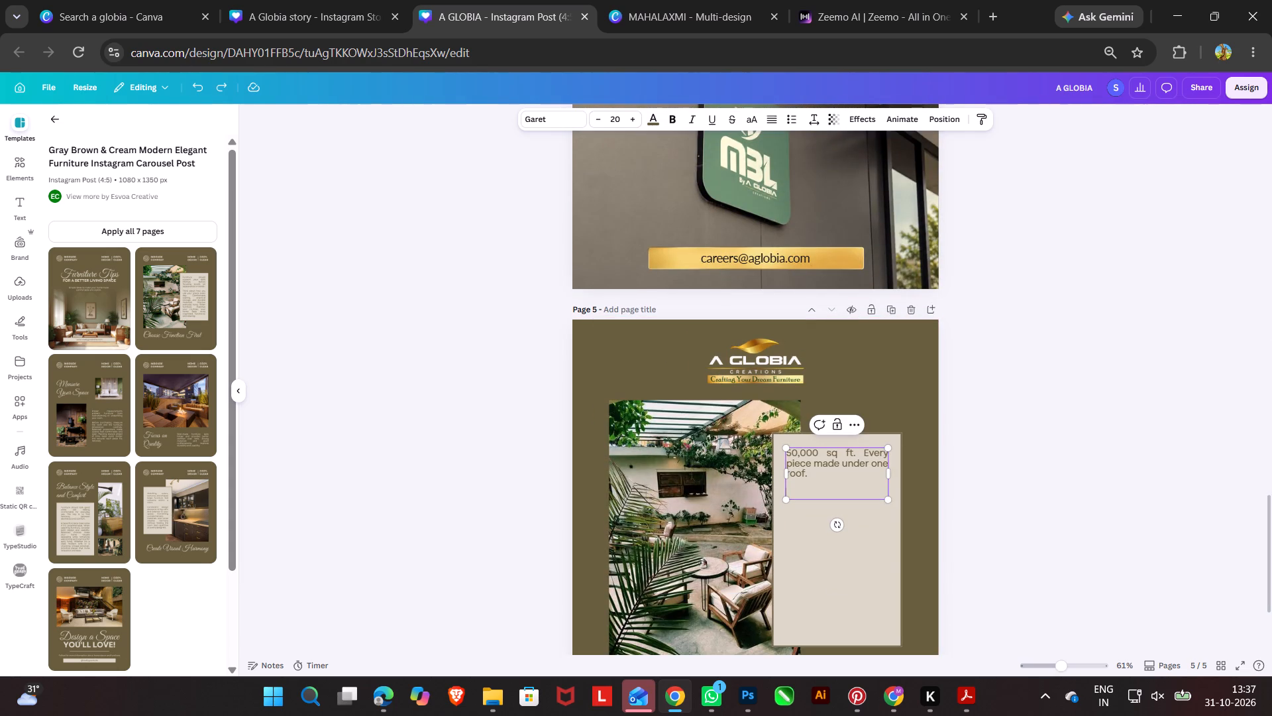
pyautogui.click(801, 491)
pyautogui.hotkey('ctrl', 'v')
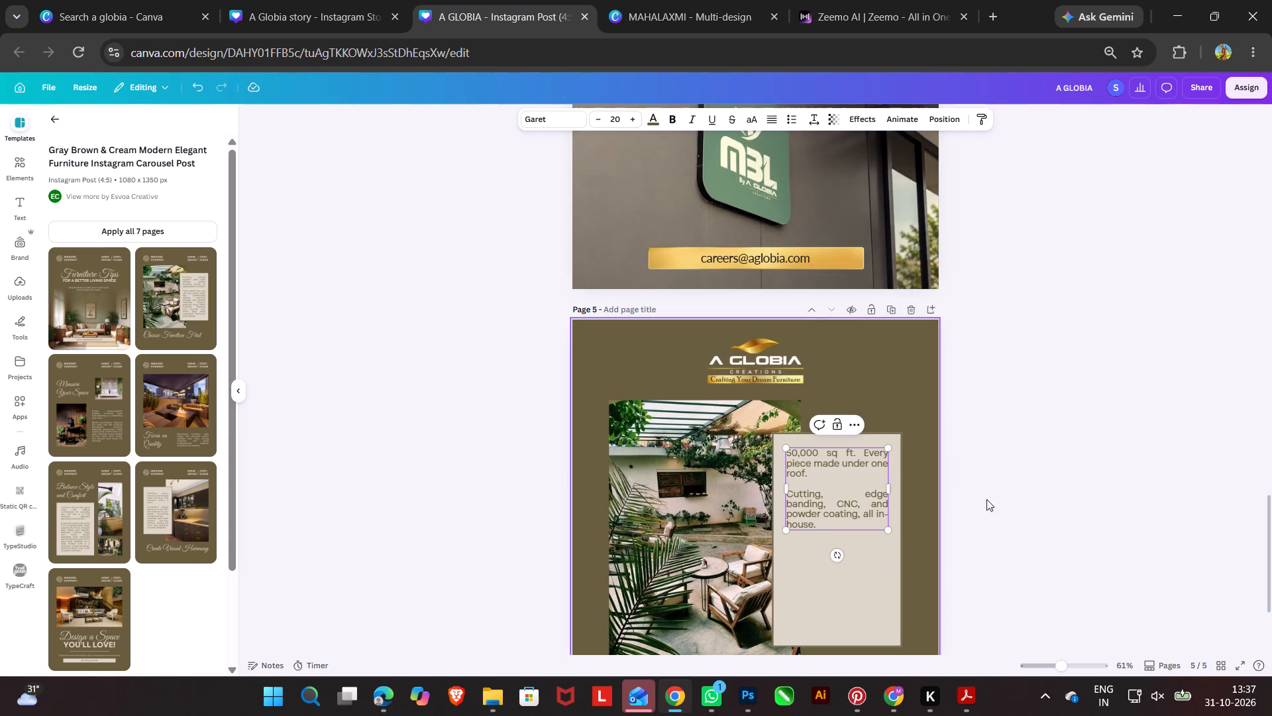
pyautogui.click(1035, 491)
pyautogui.click(1039, 491)
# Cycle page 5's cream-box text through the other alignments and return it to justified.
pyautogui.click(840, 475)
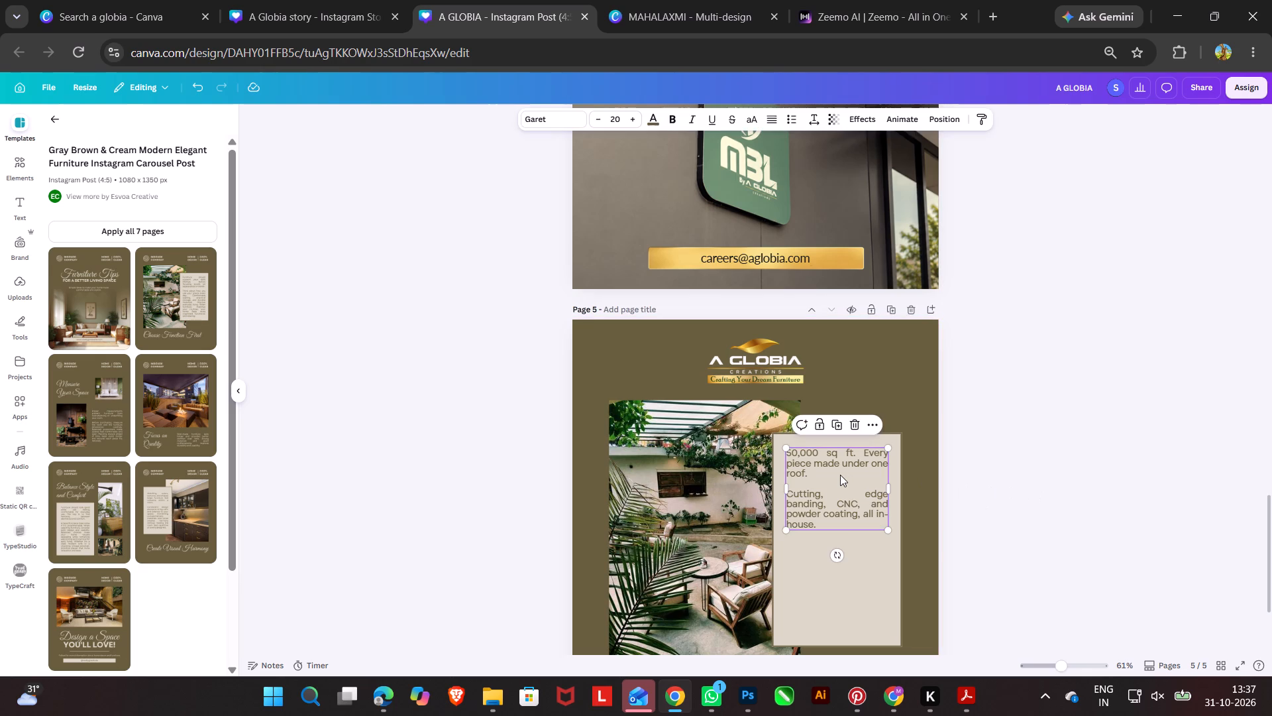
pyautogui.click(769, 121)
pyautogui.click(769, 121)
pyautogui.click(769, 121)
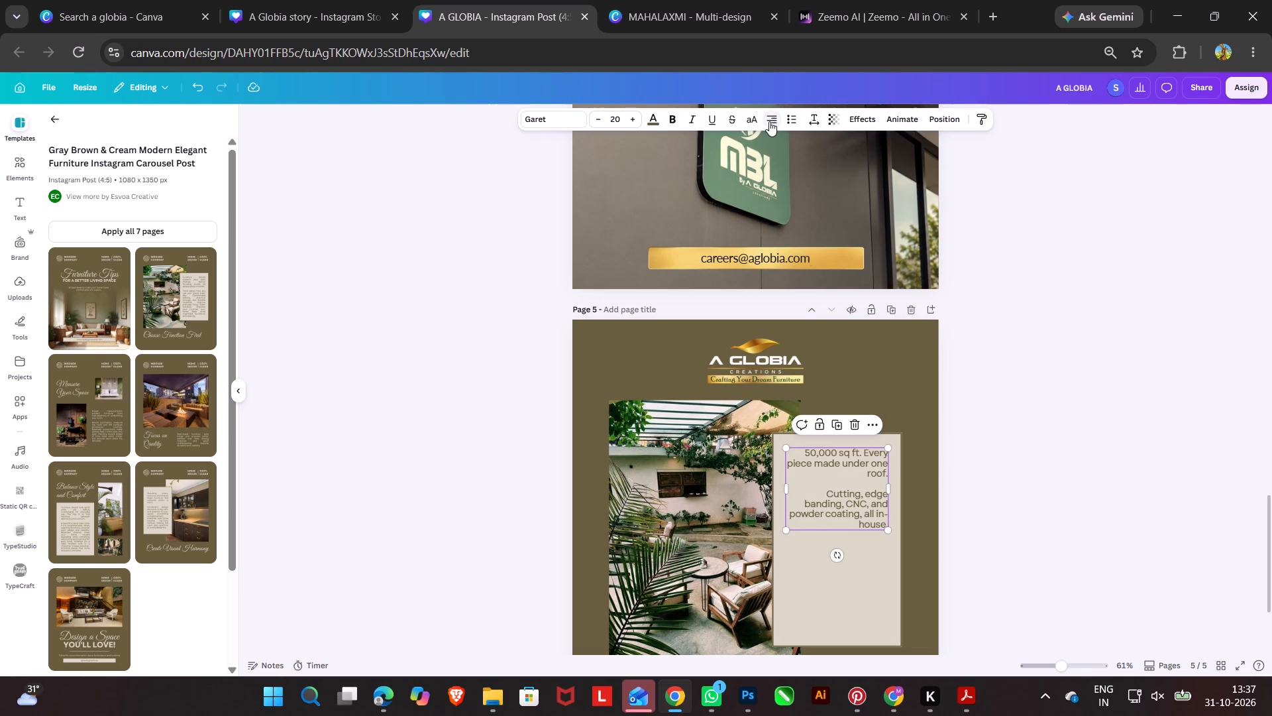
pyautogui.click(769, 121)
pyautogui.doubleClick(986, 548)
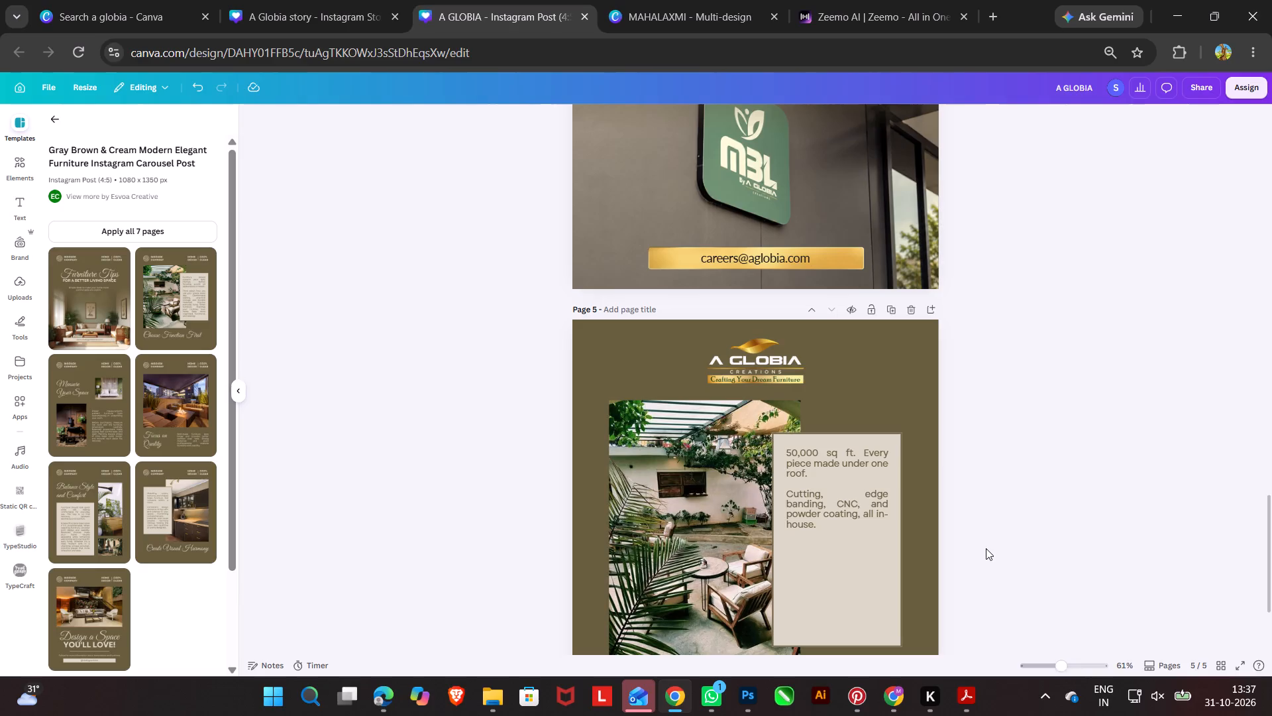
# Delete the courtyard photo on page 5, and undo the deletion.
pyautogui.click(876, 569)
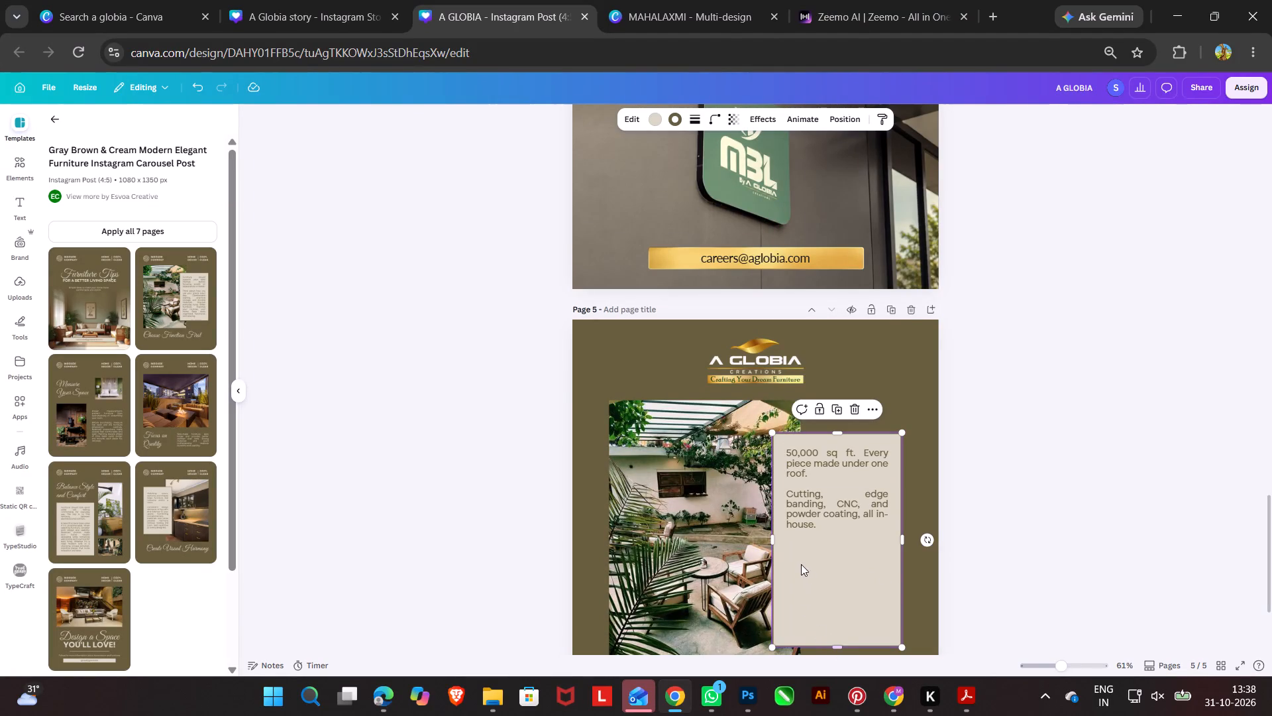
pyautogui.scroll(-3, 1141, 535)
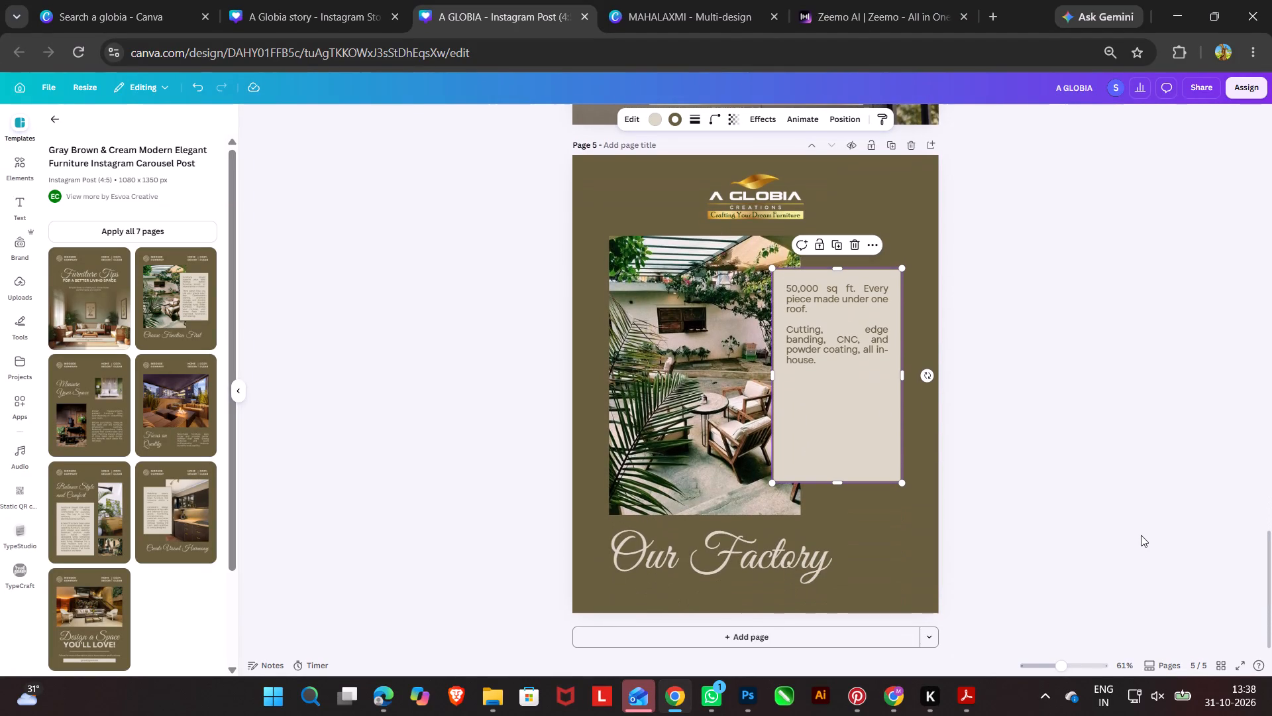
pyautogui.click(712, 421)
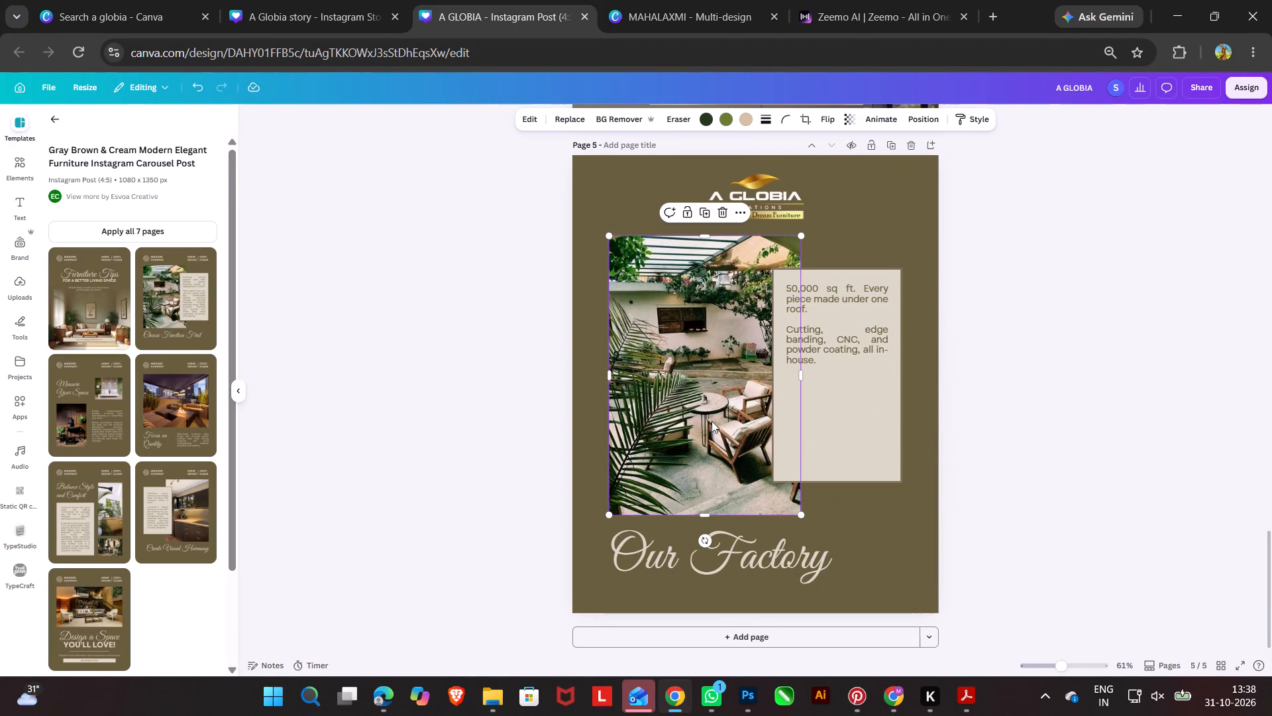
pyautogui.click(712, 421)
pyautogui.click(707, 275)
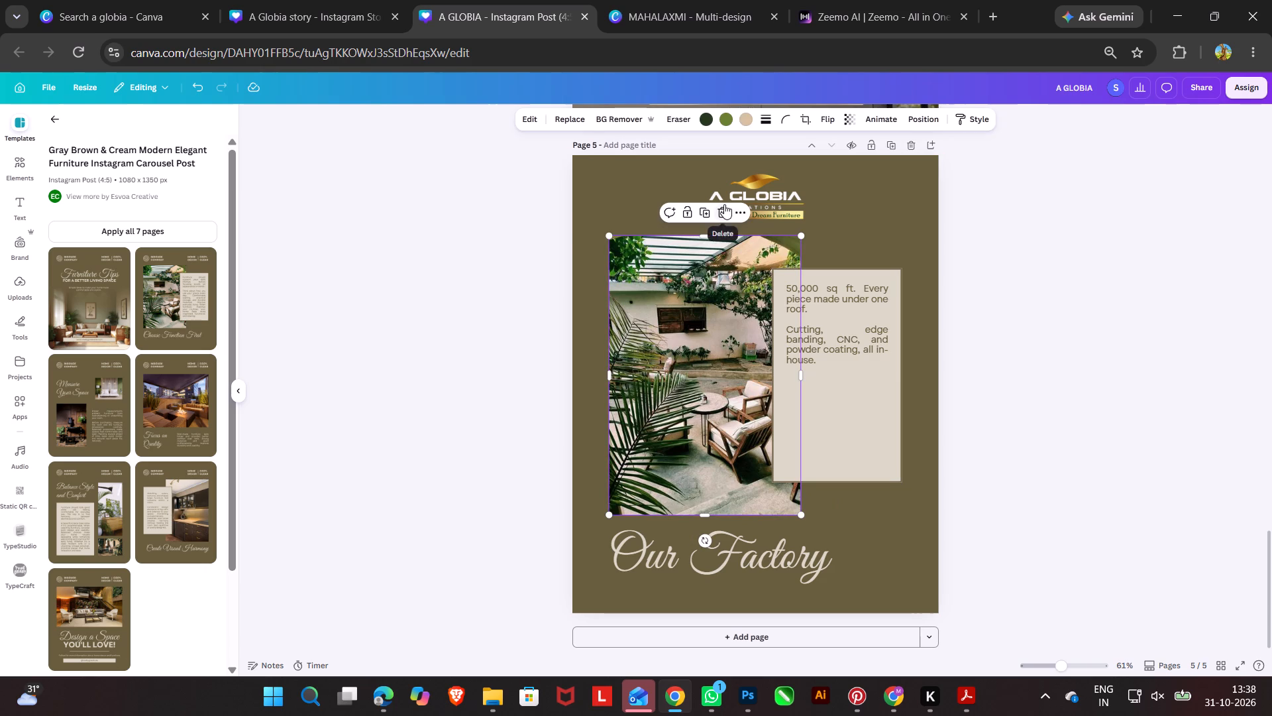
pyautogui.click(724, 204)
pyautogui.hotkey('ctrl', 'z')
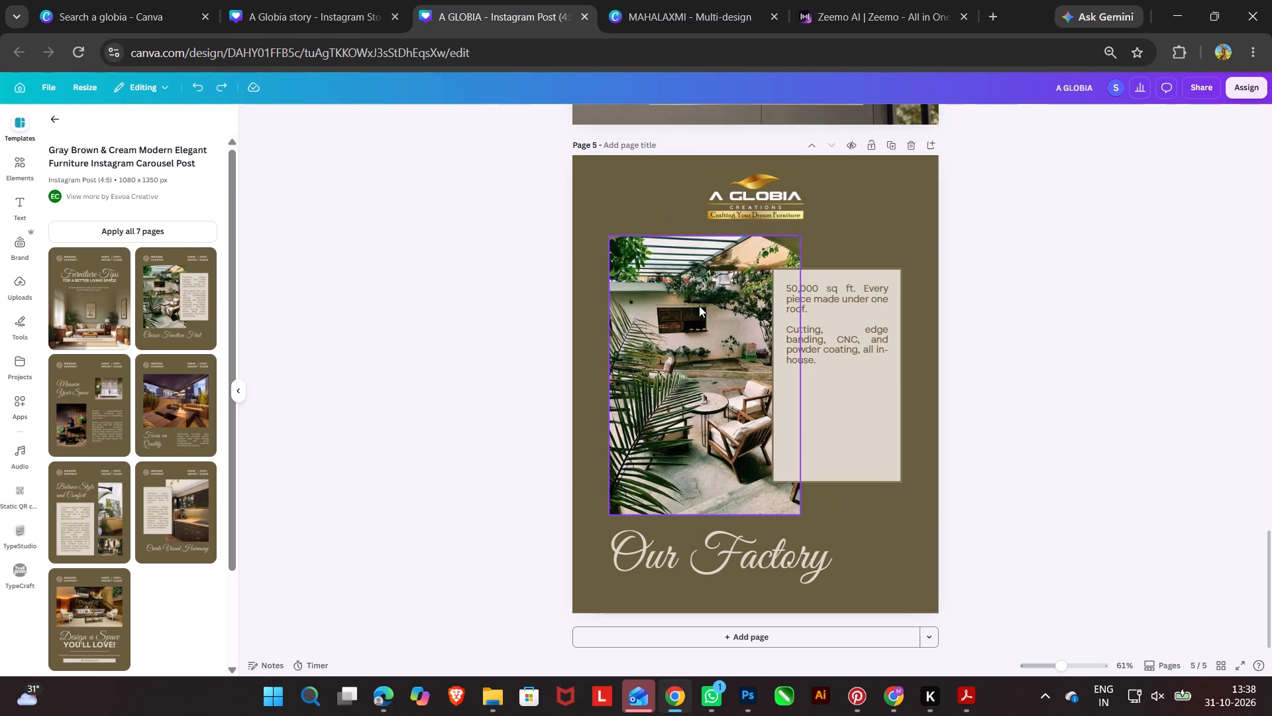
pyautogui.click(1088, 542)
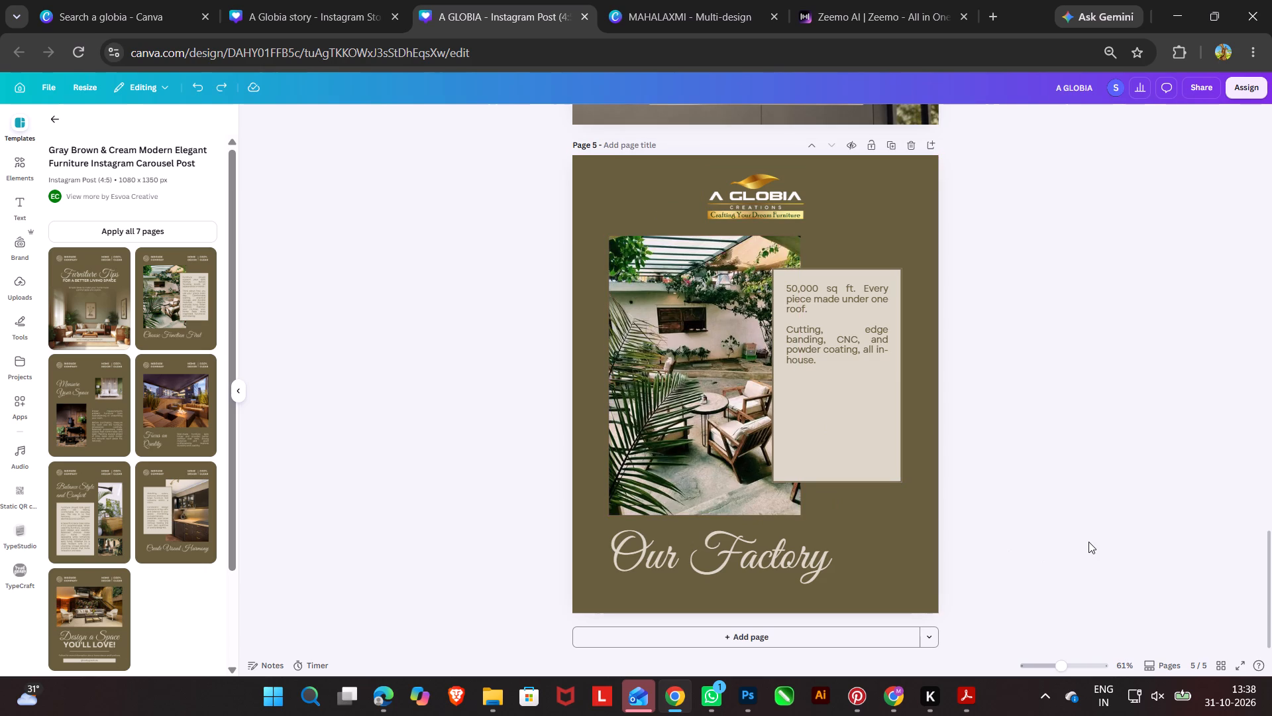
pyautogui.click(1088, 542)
# Change the "Our Factory" heading's text colour to white.
pyautogui.click(774, 575)
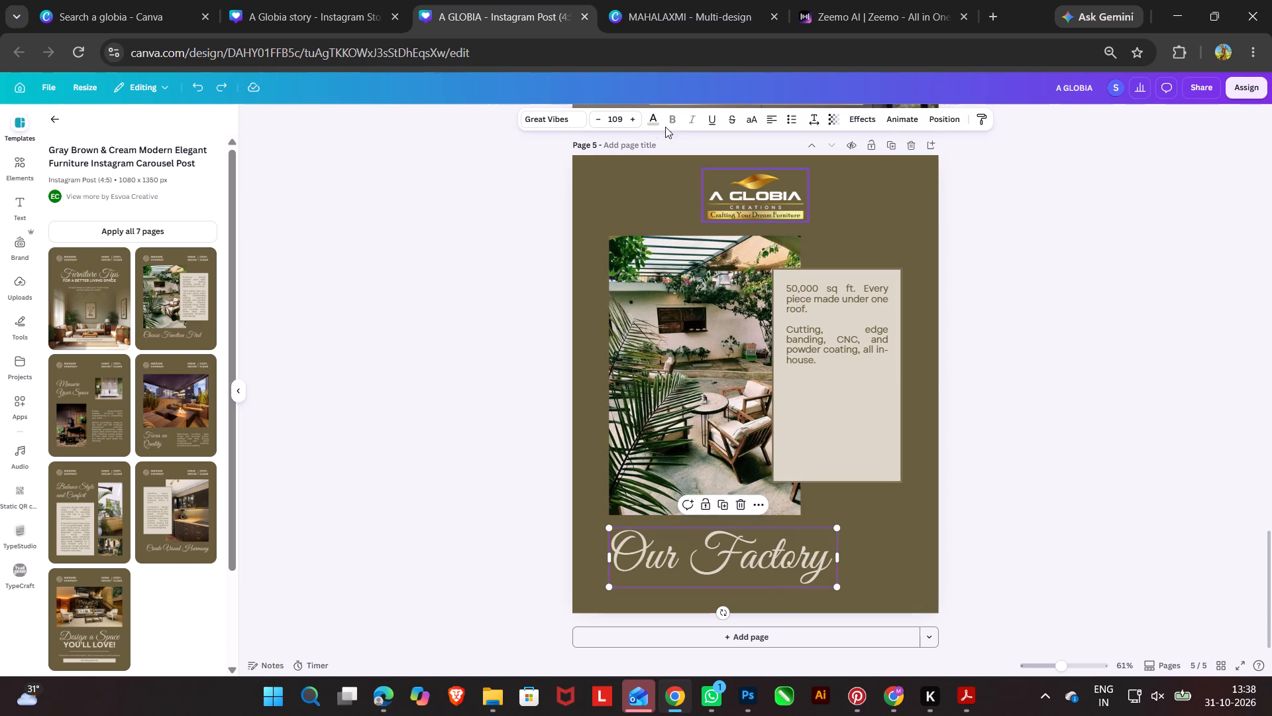
pyautogui.click(655, 122)
pyautogui.click(209, 200)
pyautogui.tripleClick(394, 290)
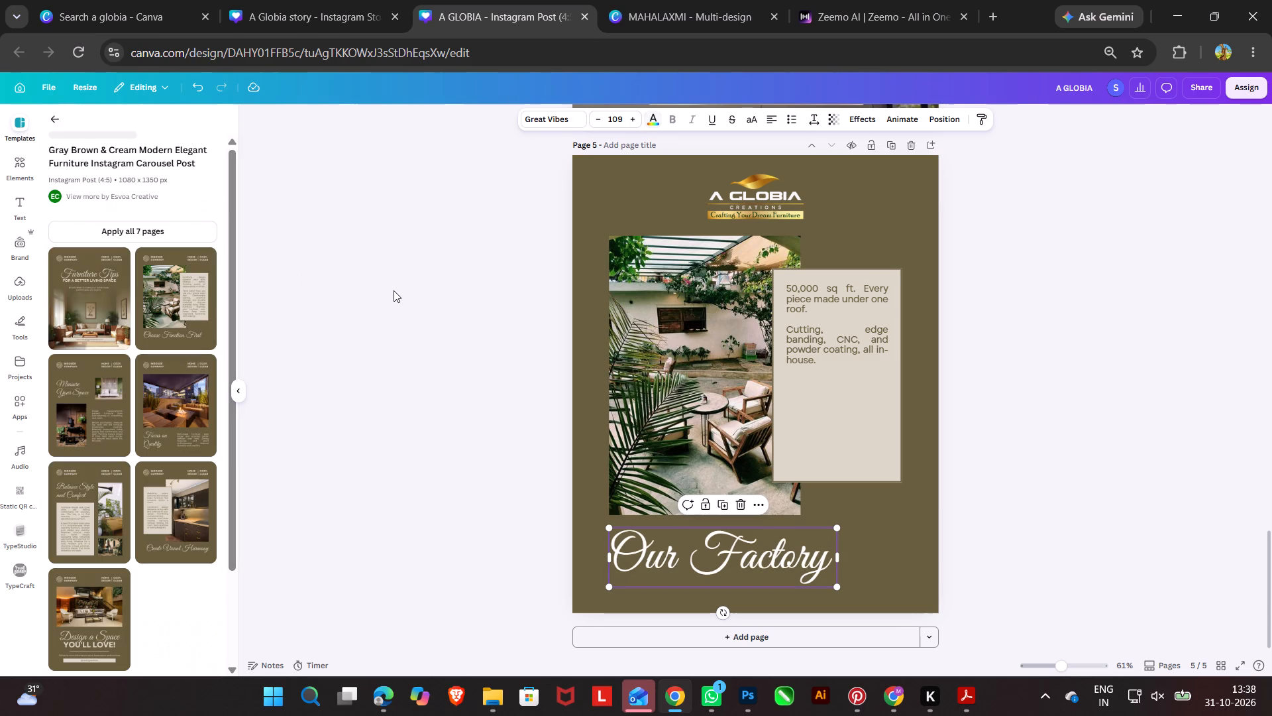
pyautogui.click(394, 290)
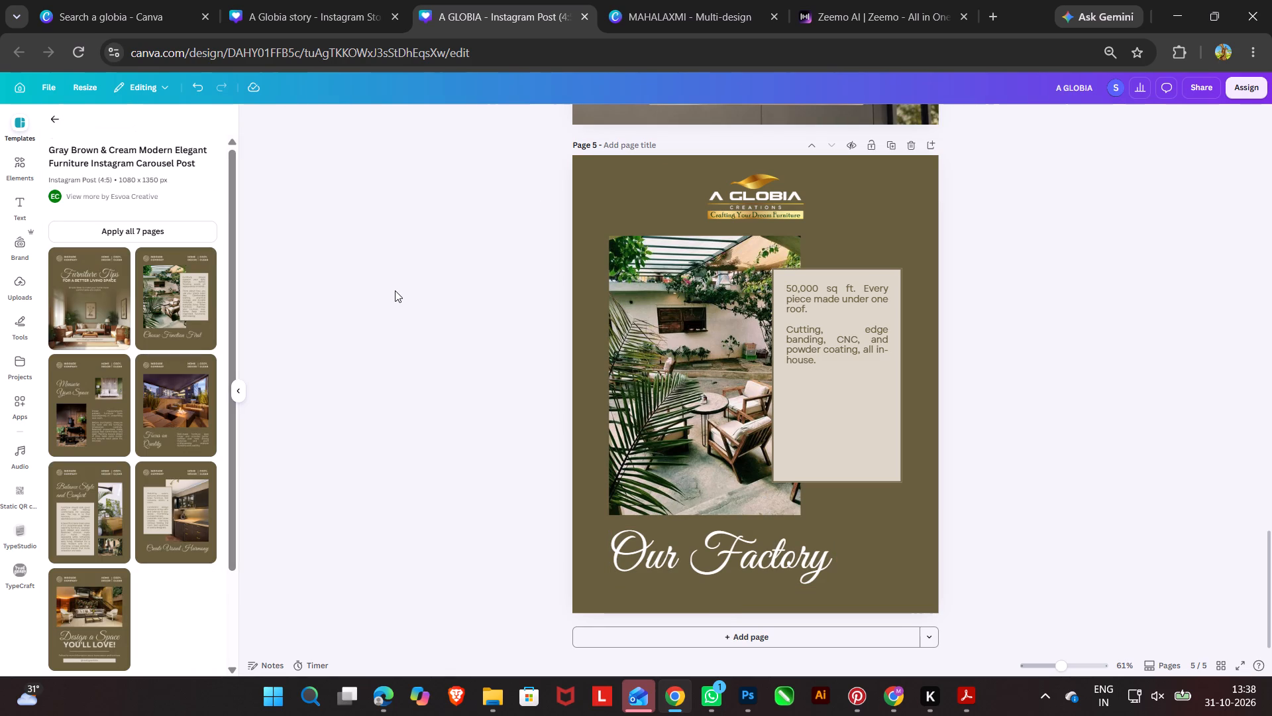
# Add a square shape to page 5 and fill it with the design's gold gradient in the left-to-right linear style.
pyautogui.scroll(5, 947, 562)
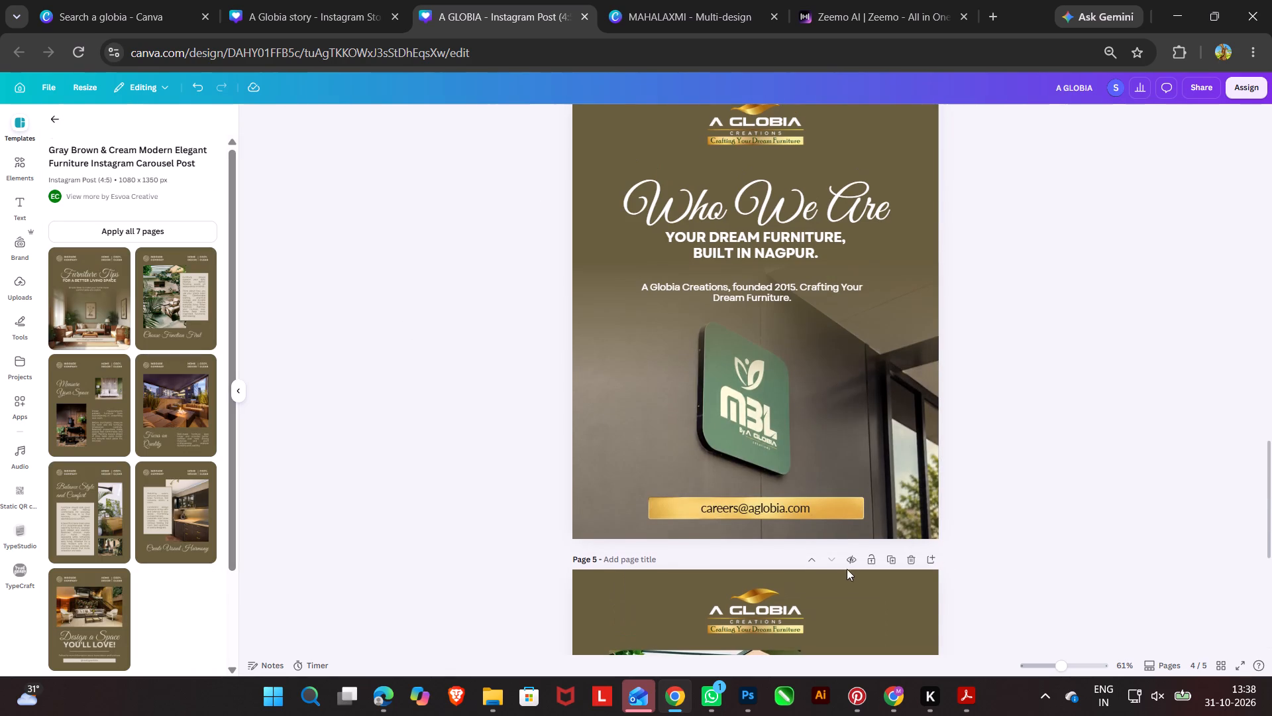
pyautogui.scroll(6, 844, 546)
pyautogui.scroll(-5, 844, 545)
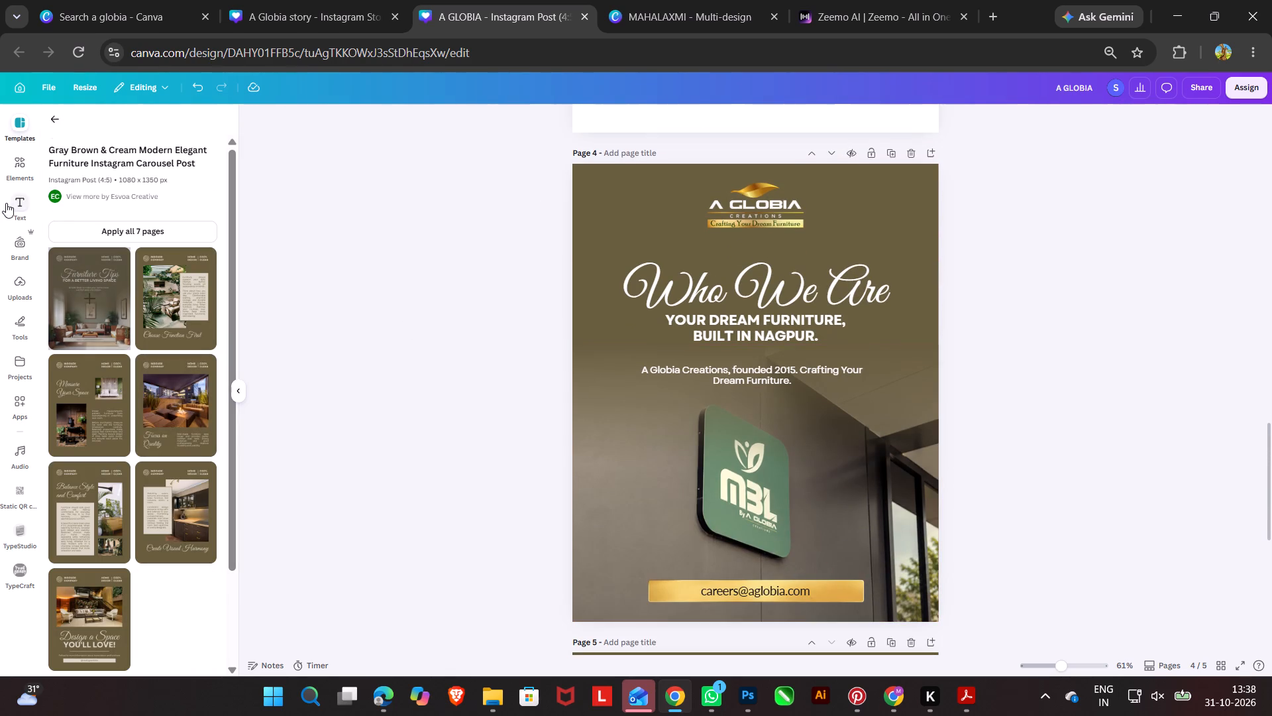
pyautogui.scroll(-4, 751, 508)
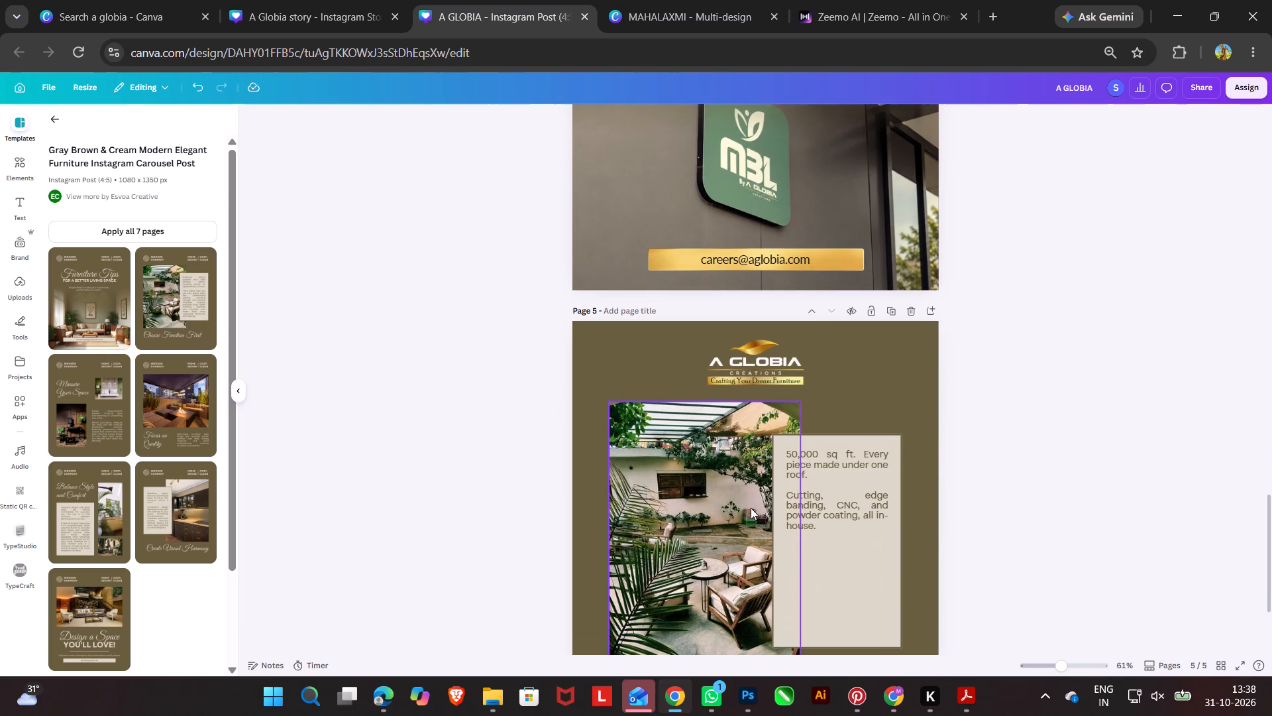
pyautogui.click(751, 508)
pyautogui.click(17, 168)
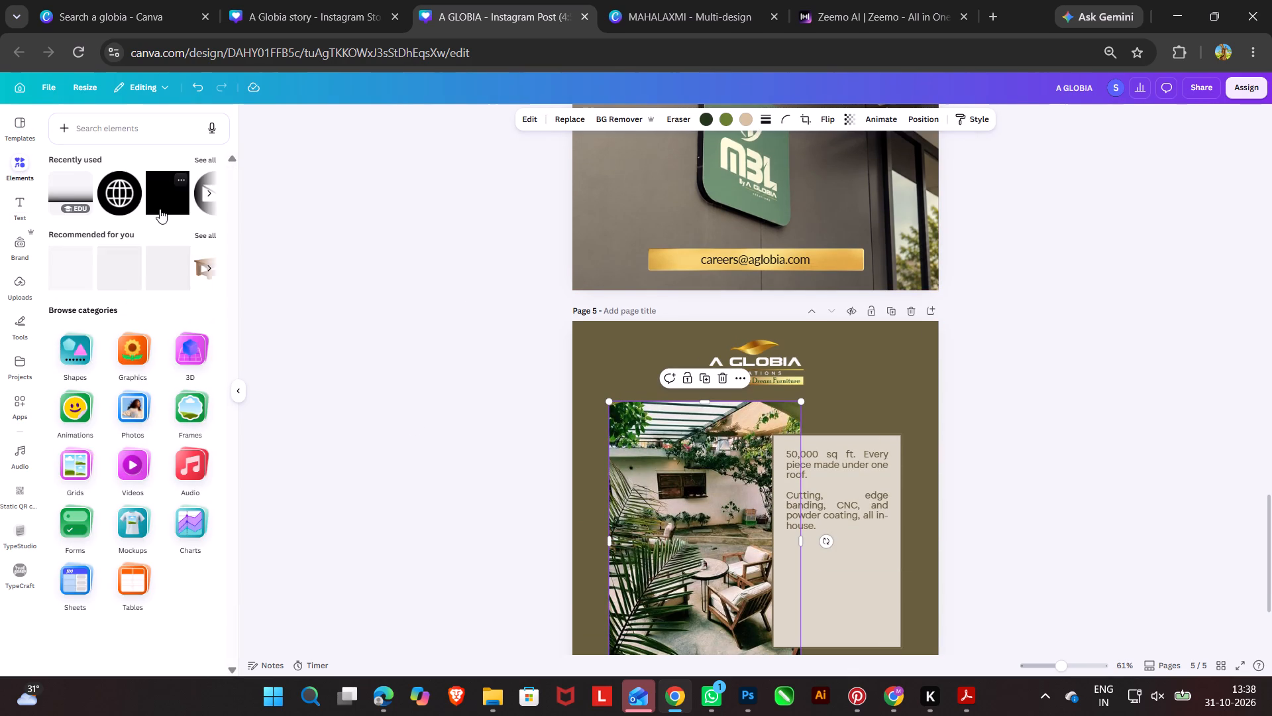
pyautogui.click(160, 209)
pyautogui.click(507, 121)
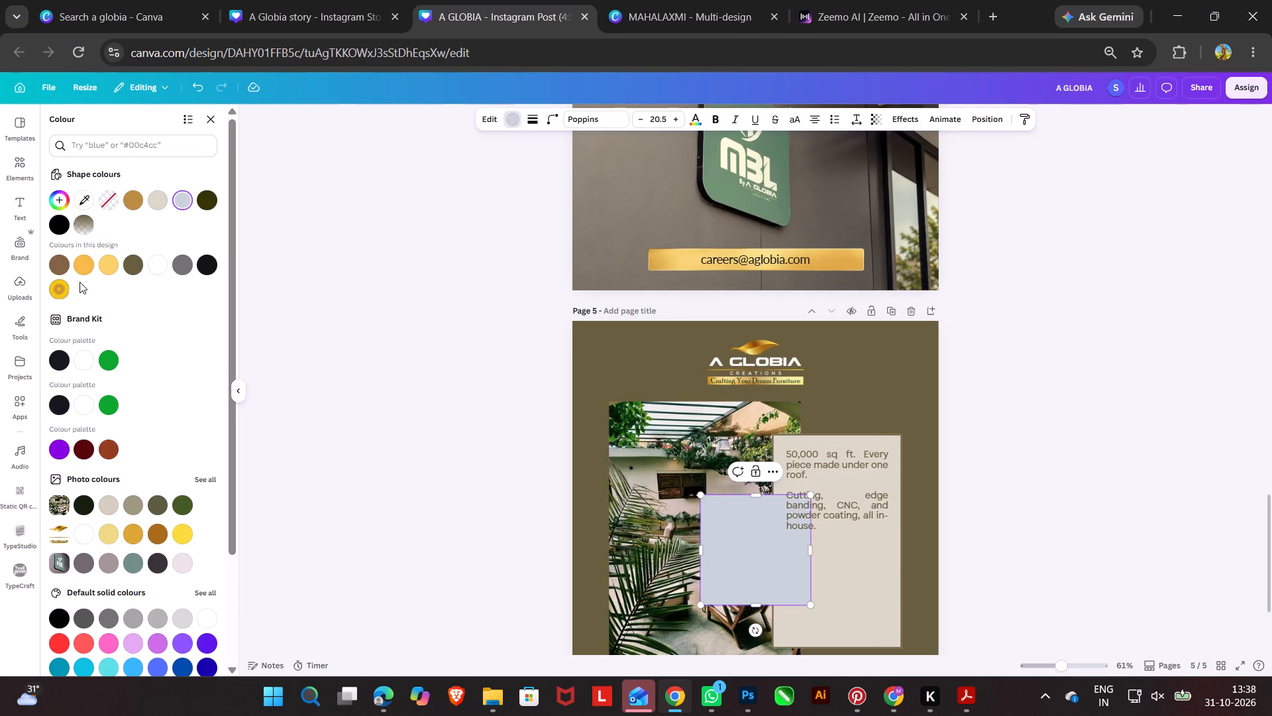
pyautogui.click(61, 284)
pyautogui.click(56, 198)
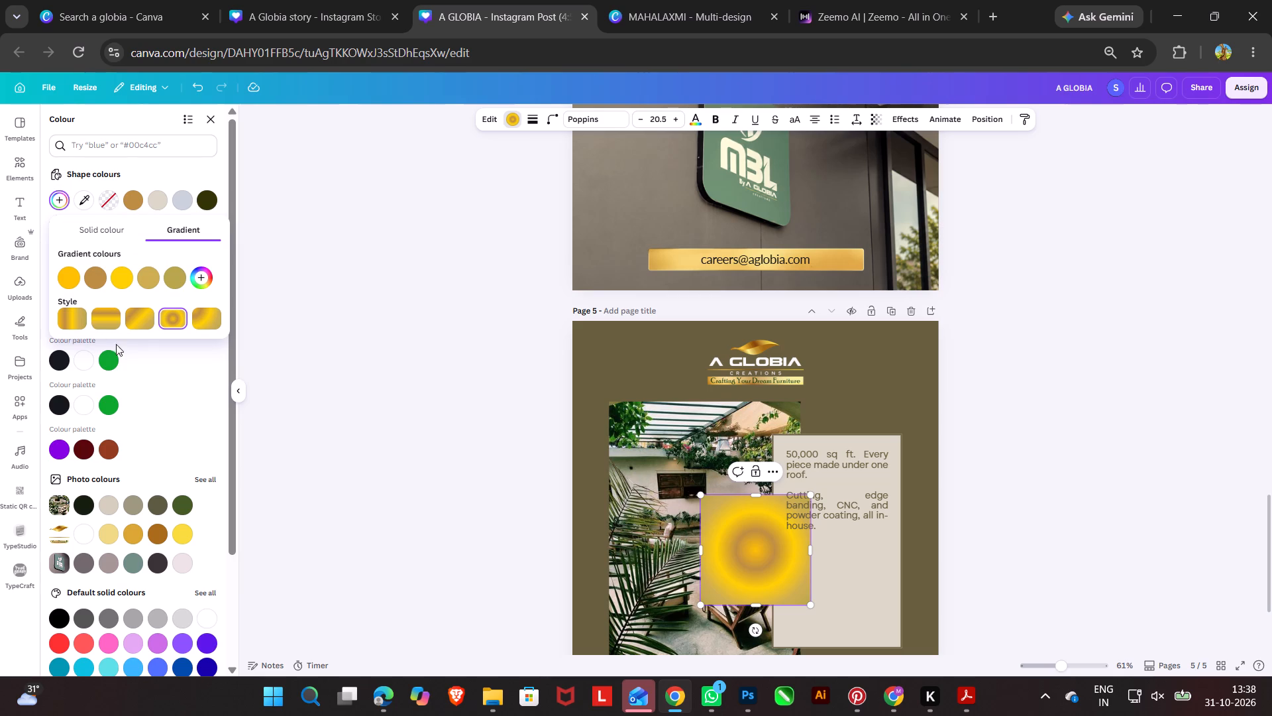
pyautogui.click(72, 321)
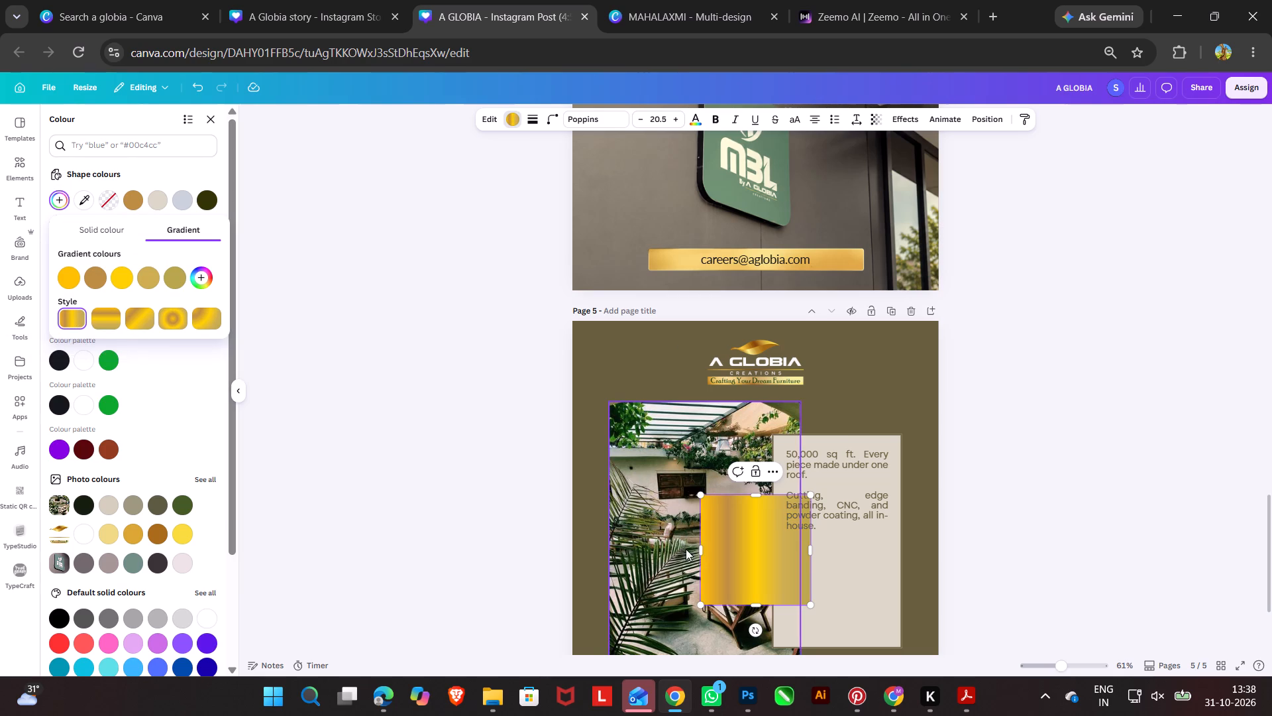
# Narrow the gold square on page 5 into a thin vertical bar, keeping its height.
pyautogui.moveTo(702, 548); pyautogui.dragTo(804, 587)
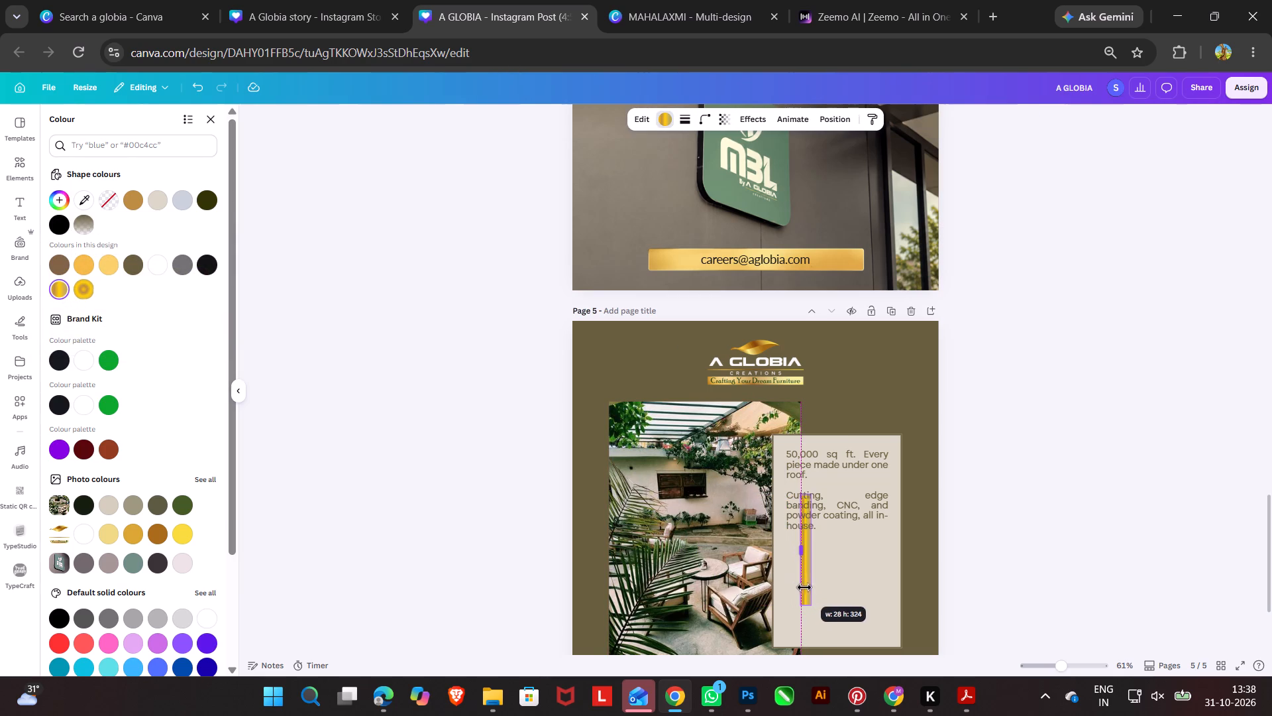
pyautogui.moveTo(804, 587); pyautogui.dragTo(806, 592)
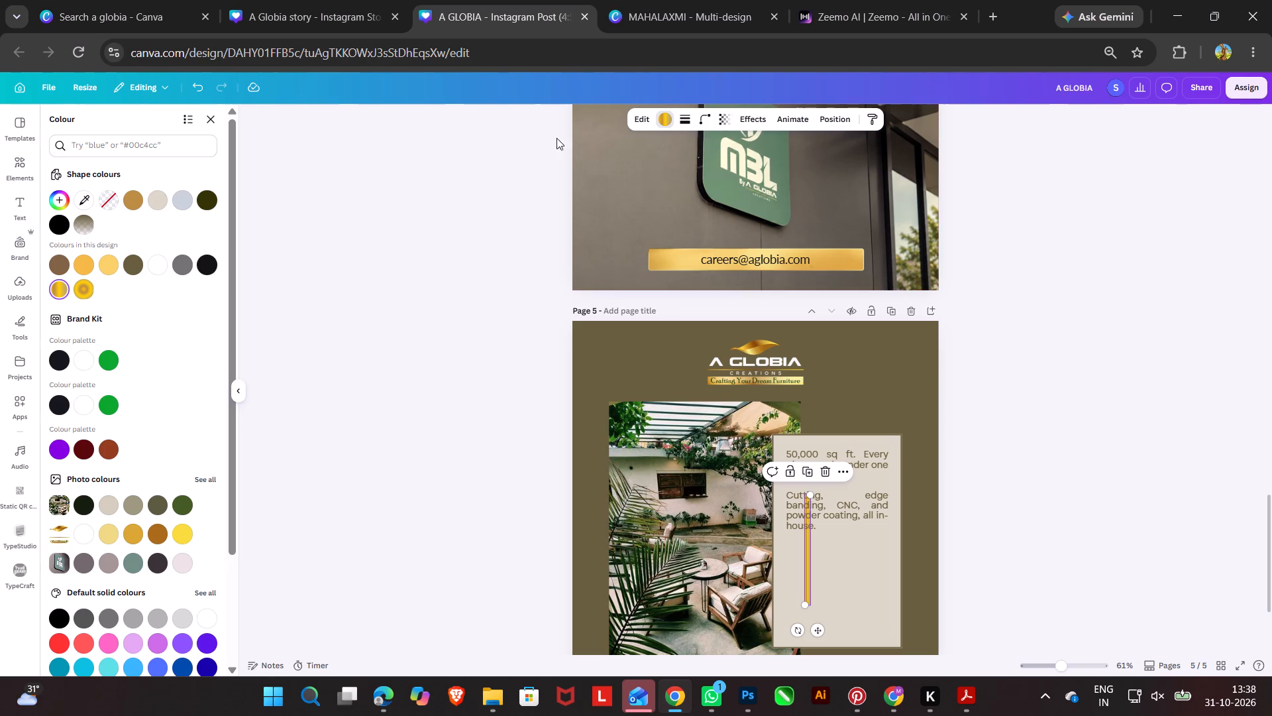
# Set the gold bar's transparency to 54.
pyautogui.click(722, 116)
pyautogui.moveTo(749, 166); pyautogui.dragTo(731, 174)
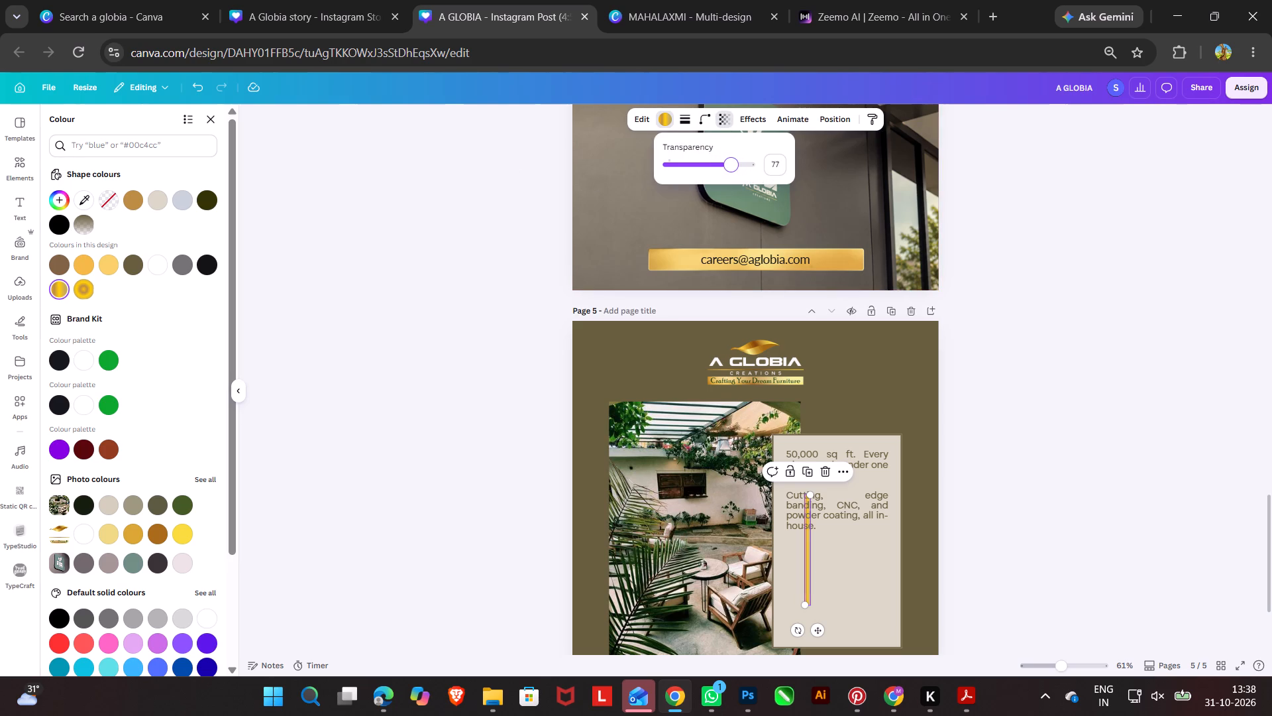
pyautogui.moveTo(731, 174); pyautogui.dragTo(712, 188)
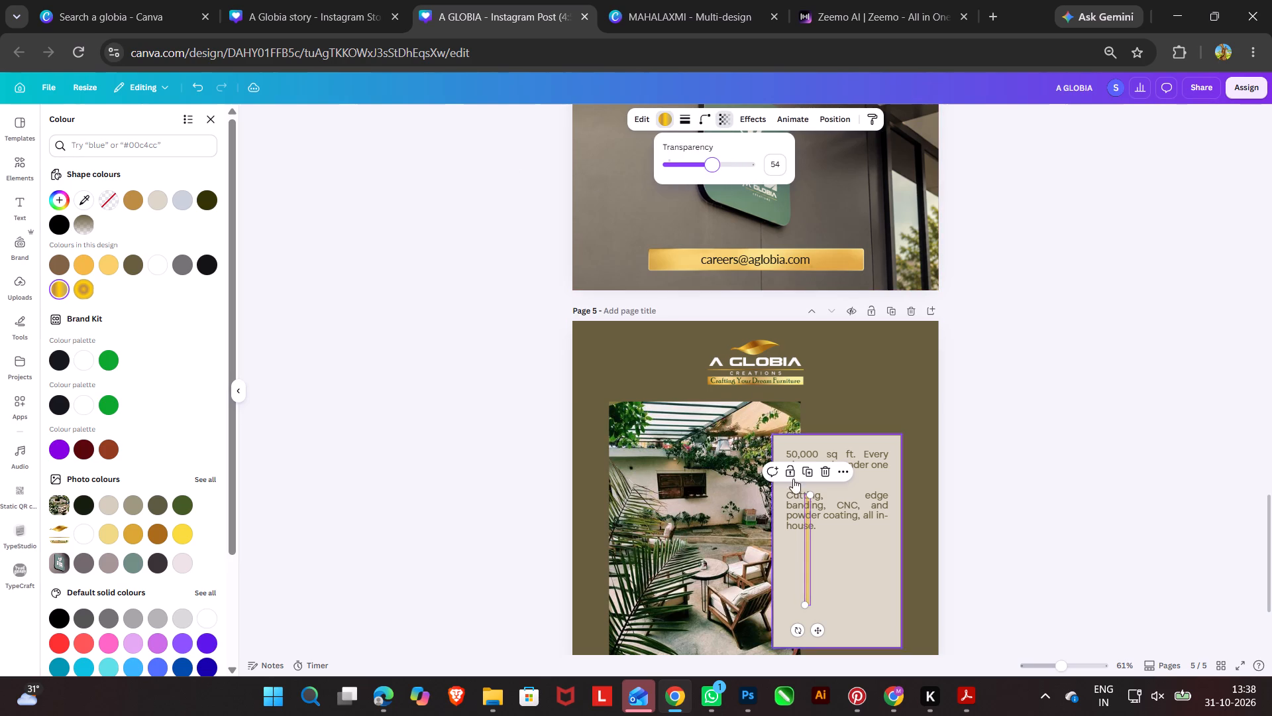
# Move the gold bar over the right part of page 5's cream box and stretch it past the page's bottom edge, keeping it thin.
pyautogui.moveTo(816, 632); pyautogui.dragTo(823, 627)
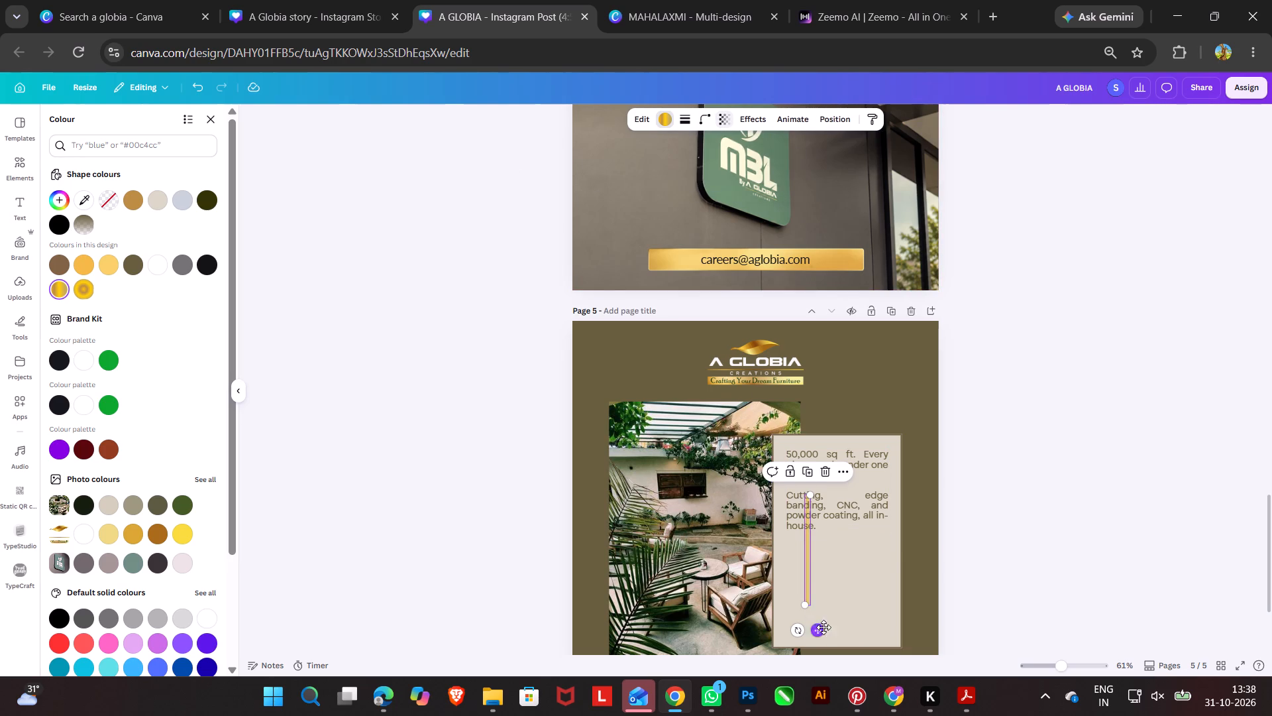
pyautogui.moveTo(823, 627); pyautogui.dragTo(890, 455)
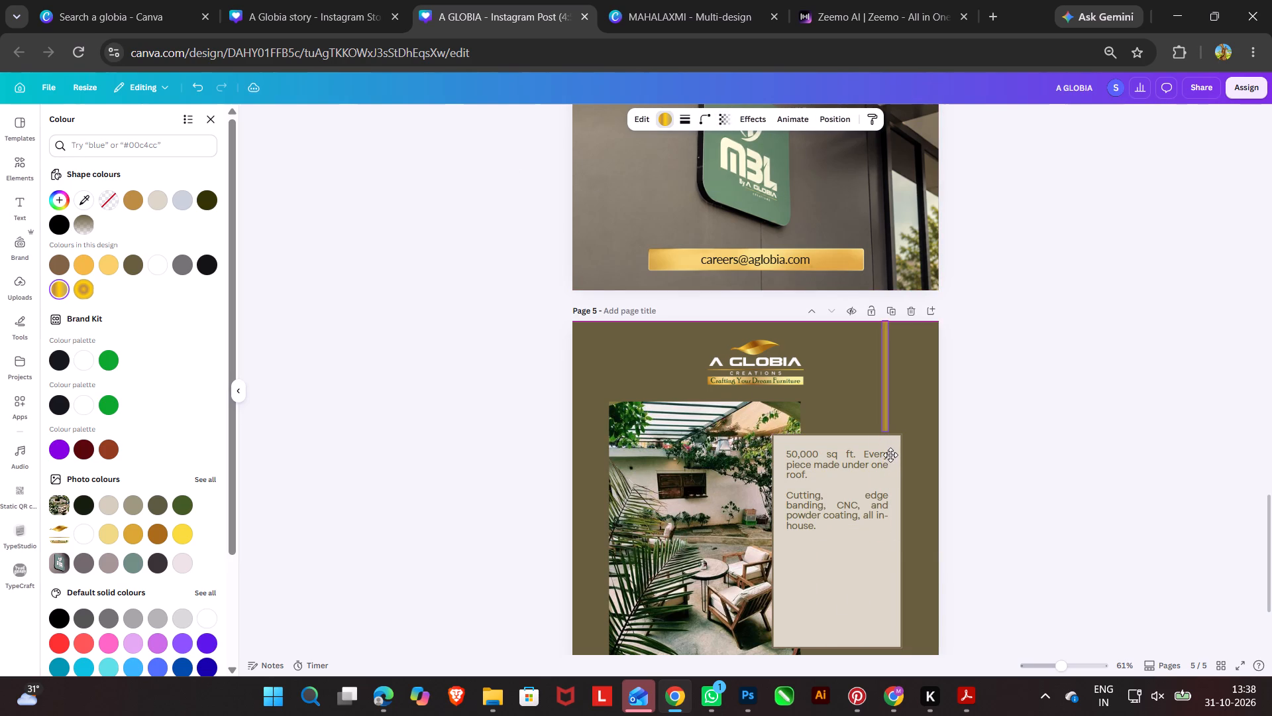
pyautogui.moveTo(890, 455); pyautogui.dragTo(886, 463)
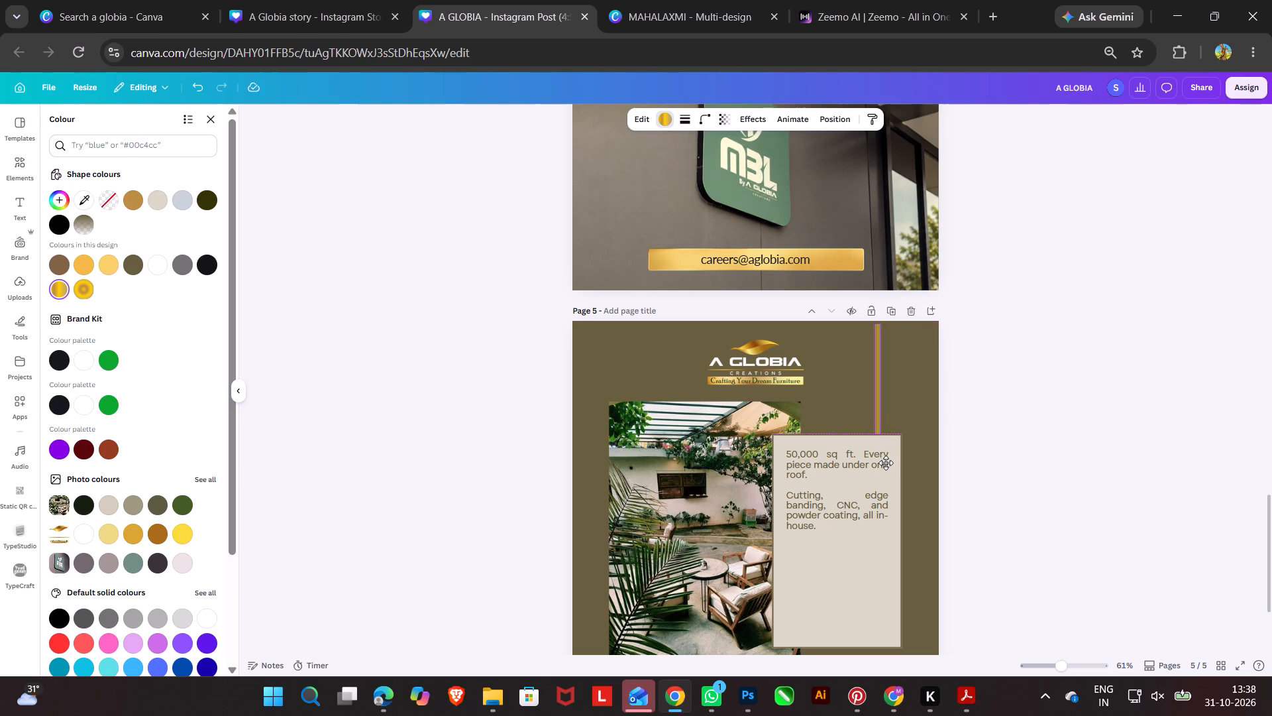
pyautogui.moveTo(886, 463); pyautogui.dragTo(880, 492)
pyautogui.scroll(-5, 882, 470)
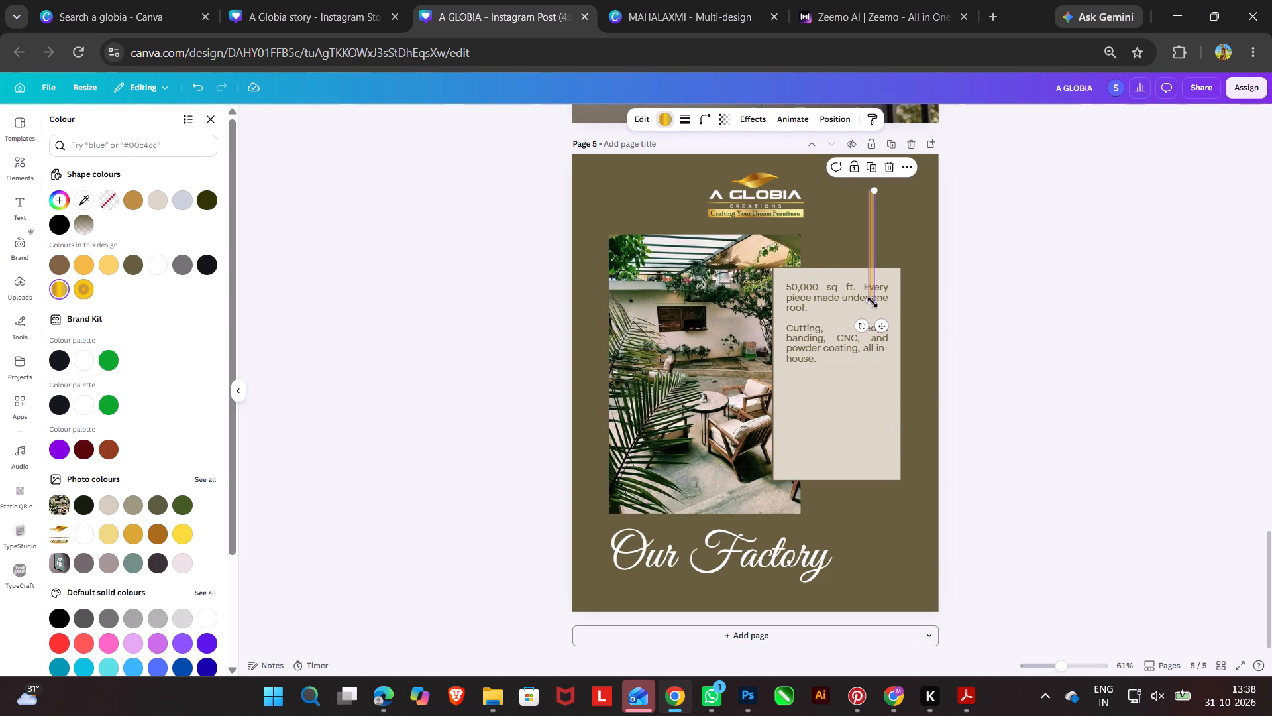
pyautogui.moveTo(871, 302); pyautogui.dragTo(856, 307)
pyautogui.moveTo(868, 307); pyautogui.dragTo(871, 528)
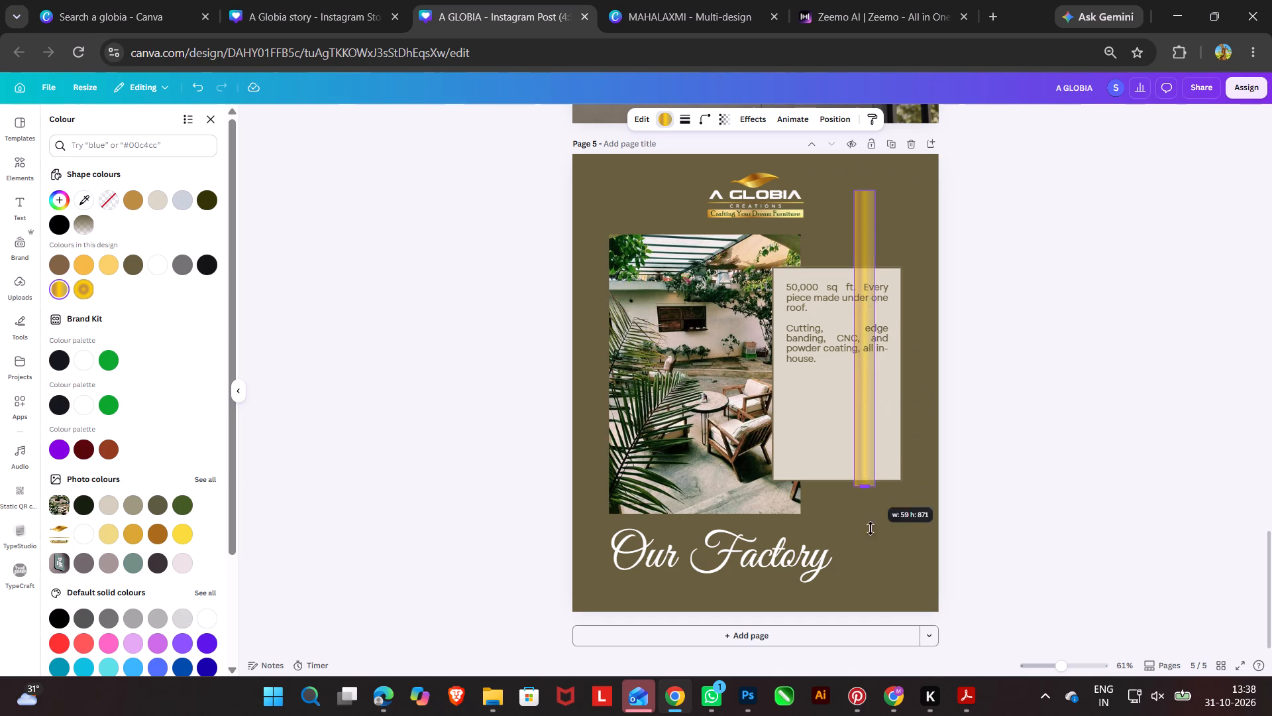
pyautogui.moveTo(871, 528); pyautogui.dragTo(870, 625)
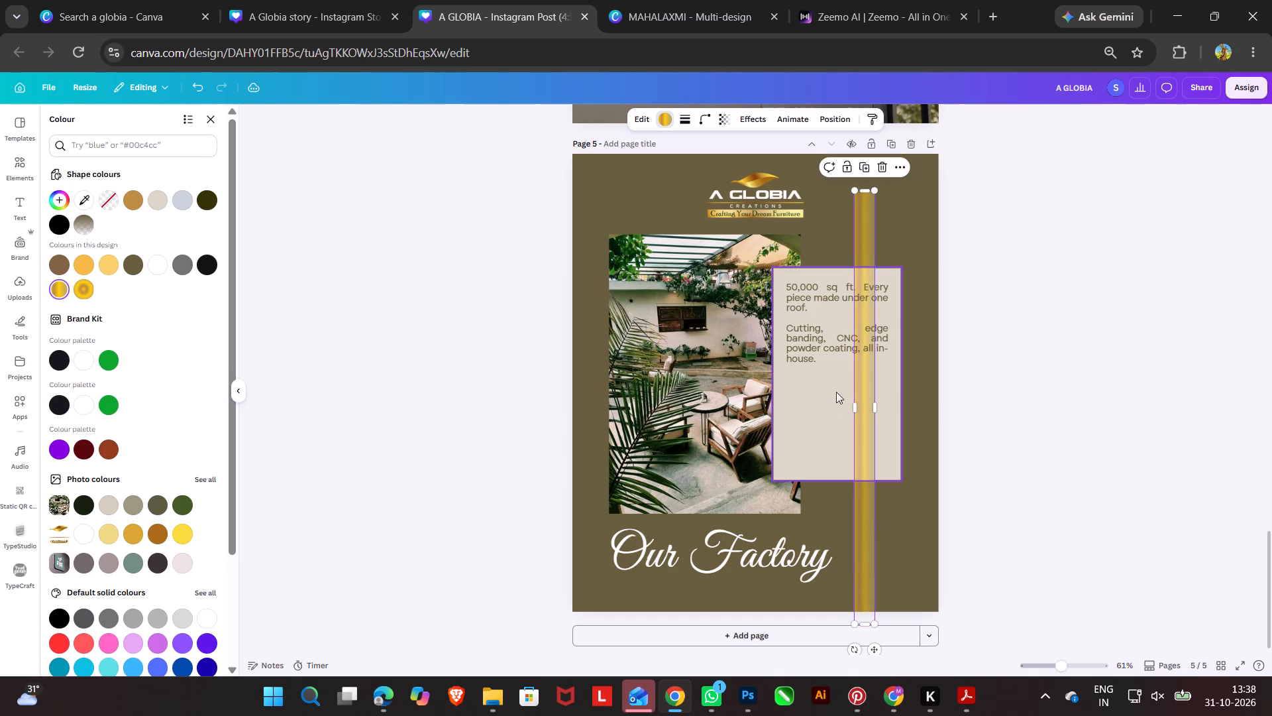
pyautogui.moveTo(855, 406); pyautogui.dragTo(869, 416)
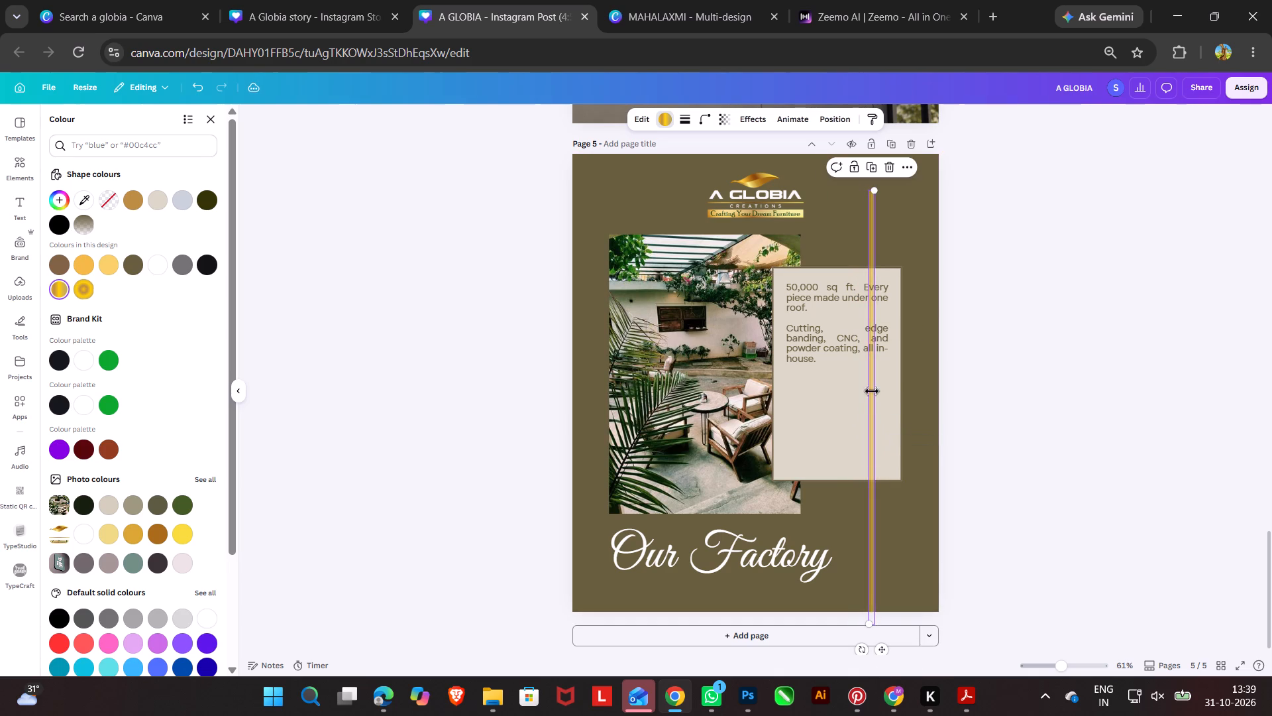
# Duplicate the gold bar and place the copy just right of the original, set slightly lower on page 5.
pyautogui.click(875, 170)
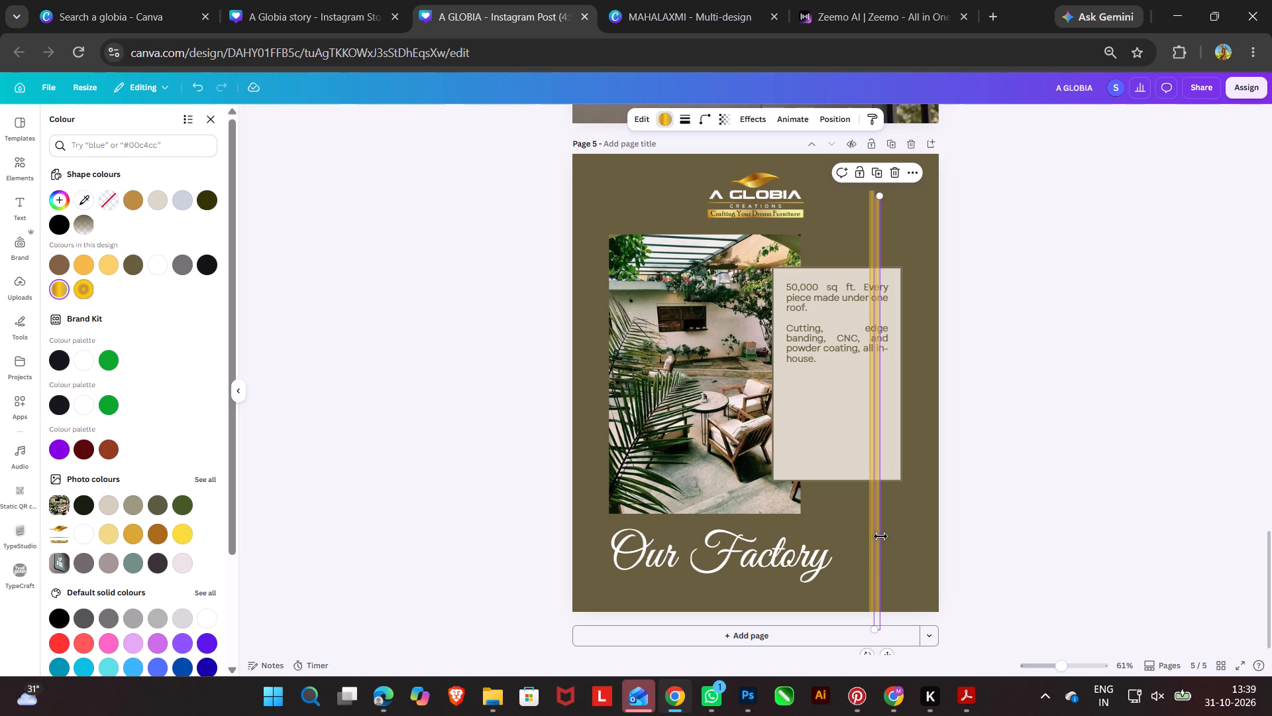
pyautogui.click(878, 538)
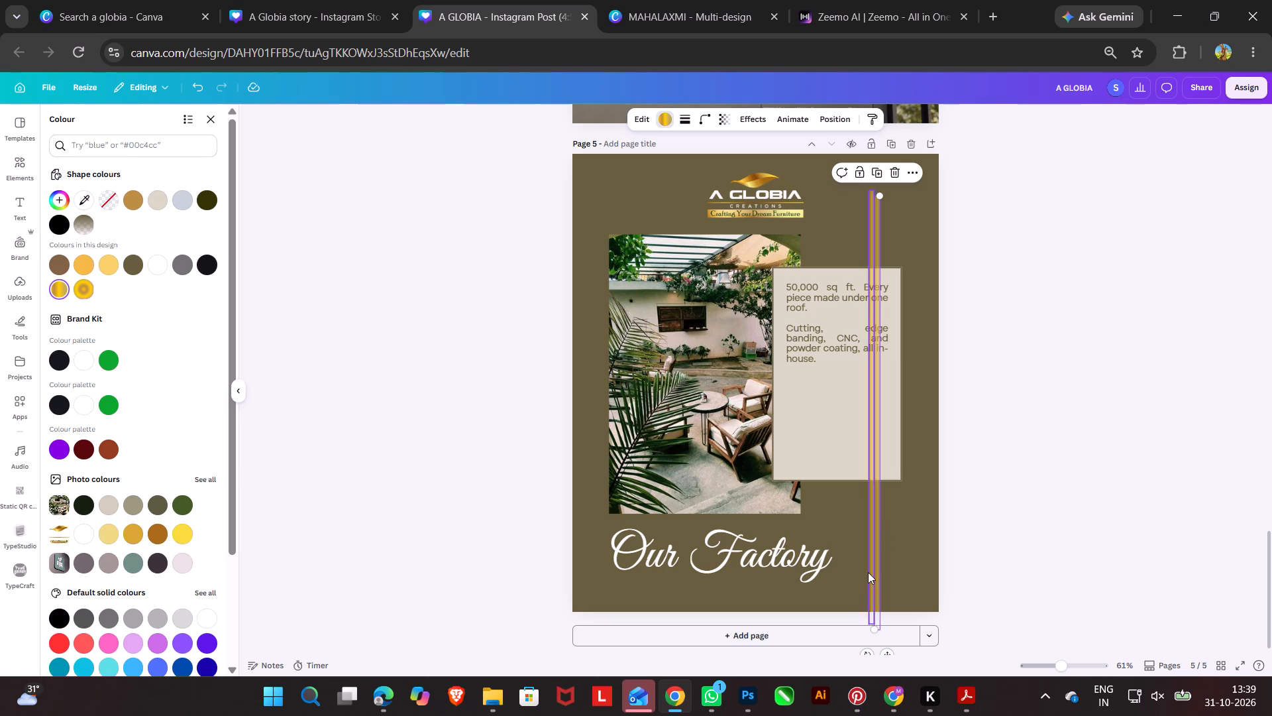
pyautogui.click(830, 590)
pyautogui.moveTo(877, 589); pyautogui.dragTo(890, 589)
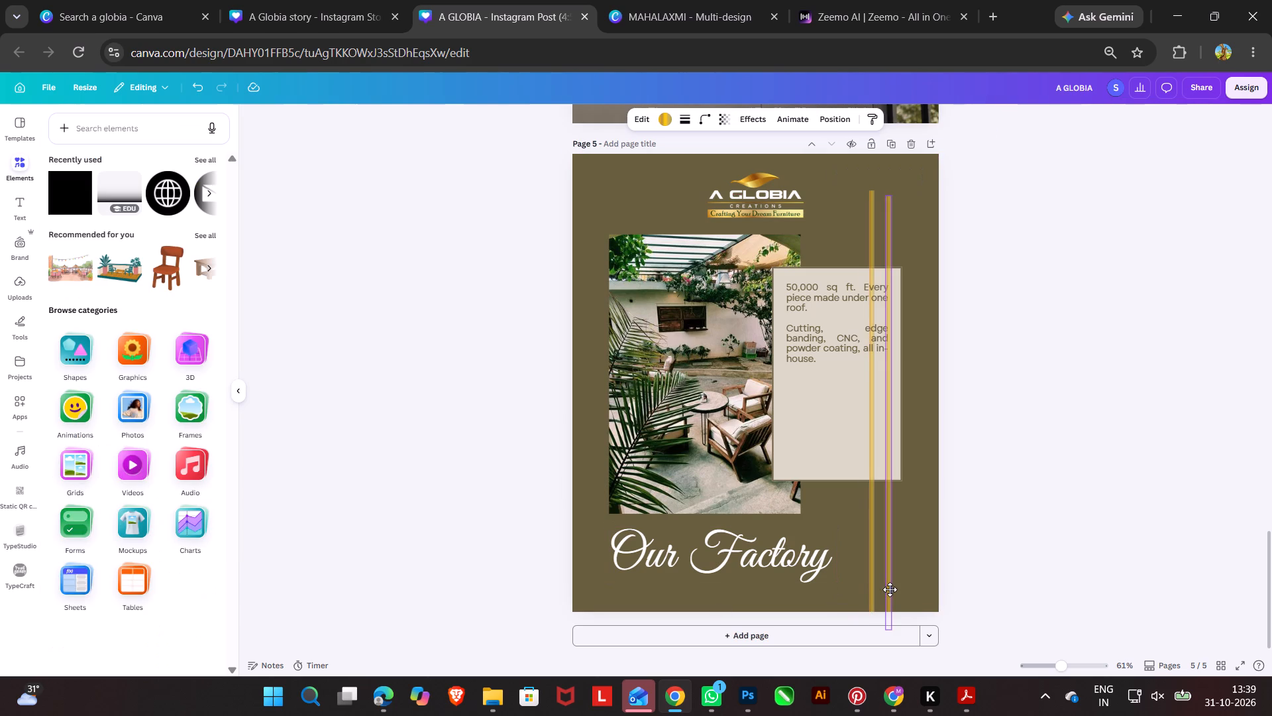
pyautogui.moveTo(890, 589); pyautogui.dragTo(886, 616)
pyautogui.click(825, 120)
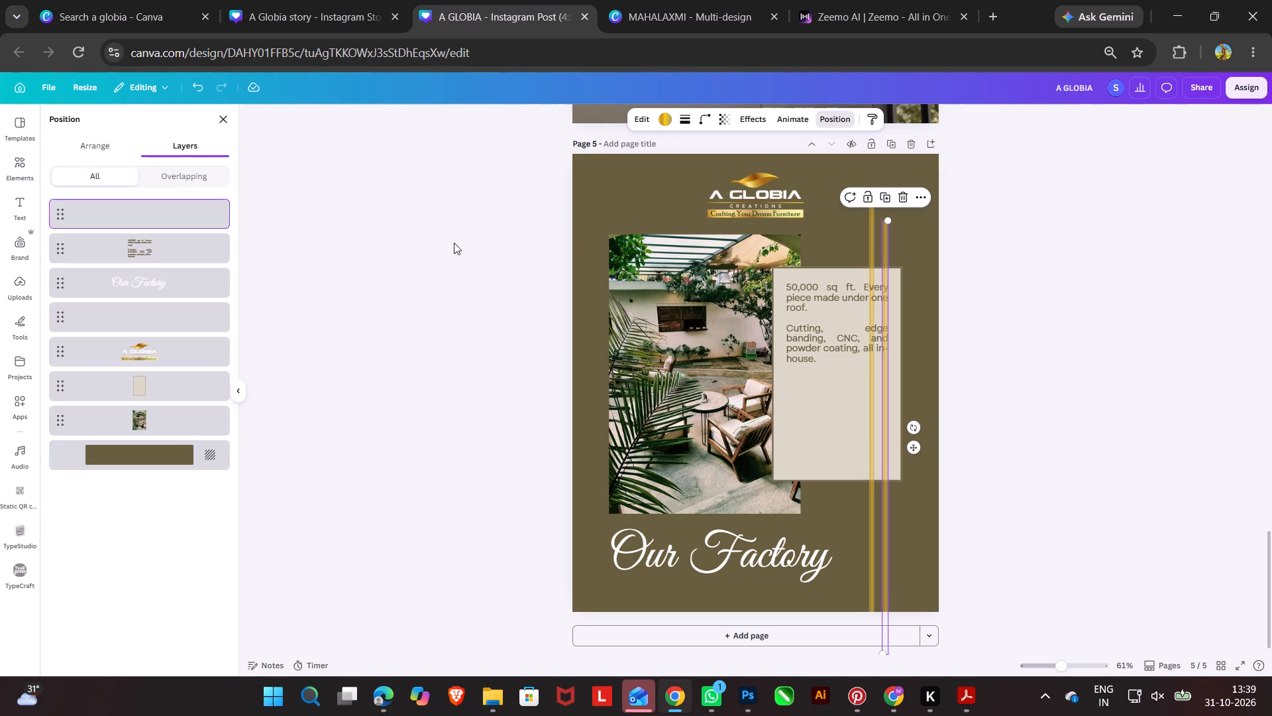
# Group the two gold bars on page 5 and move the group behind the cream box, just above the photo in the layer order.
pyautogui.keyDown('ctrl'); pyautogui.click(149, 318); pyautogui.keyUp('ctrl')
pyautogui.click(849, 169)
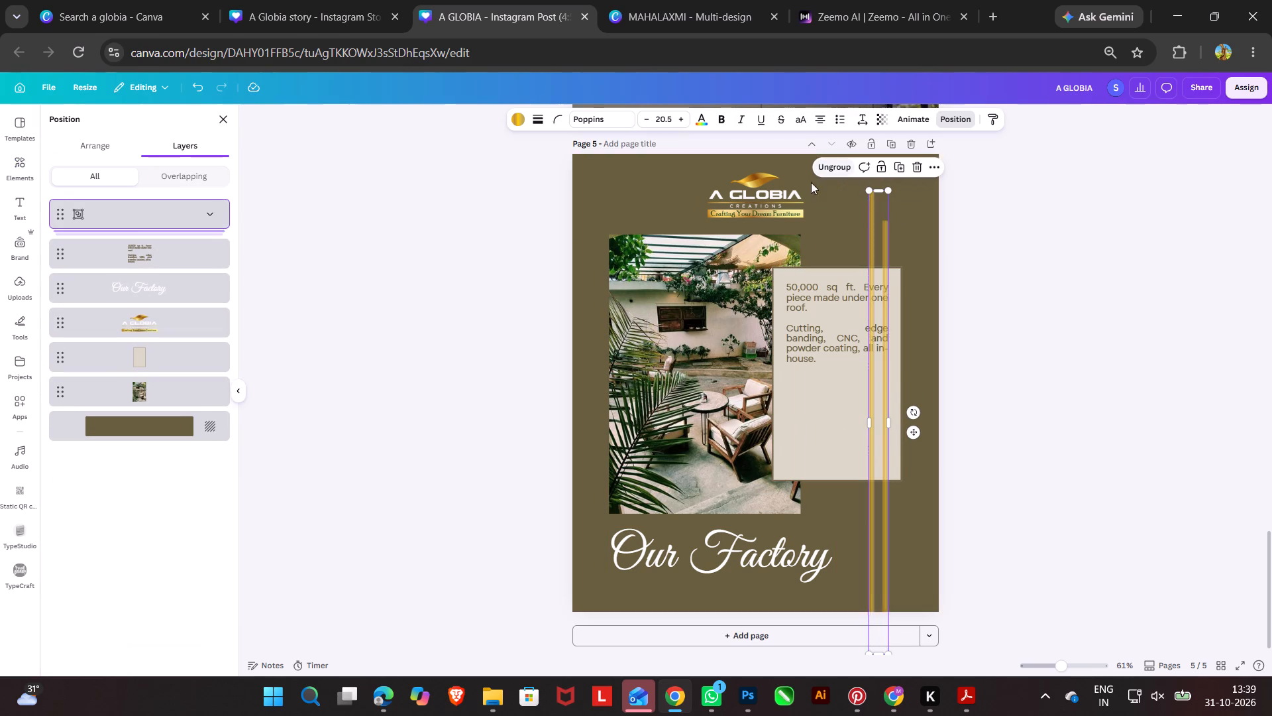
pyautogui.moveTo(131, 219); pyautogui.dragTo(142, 380)
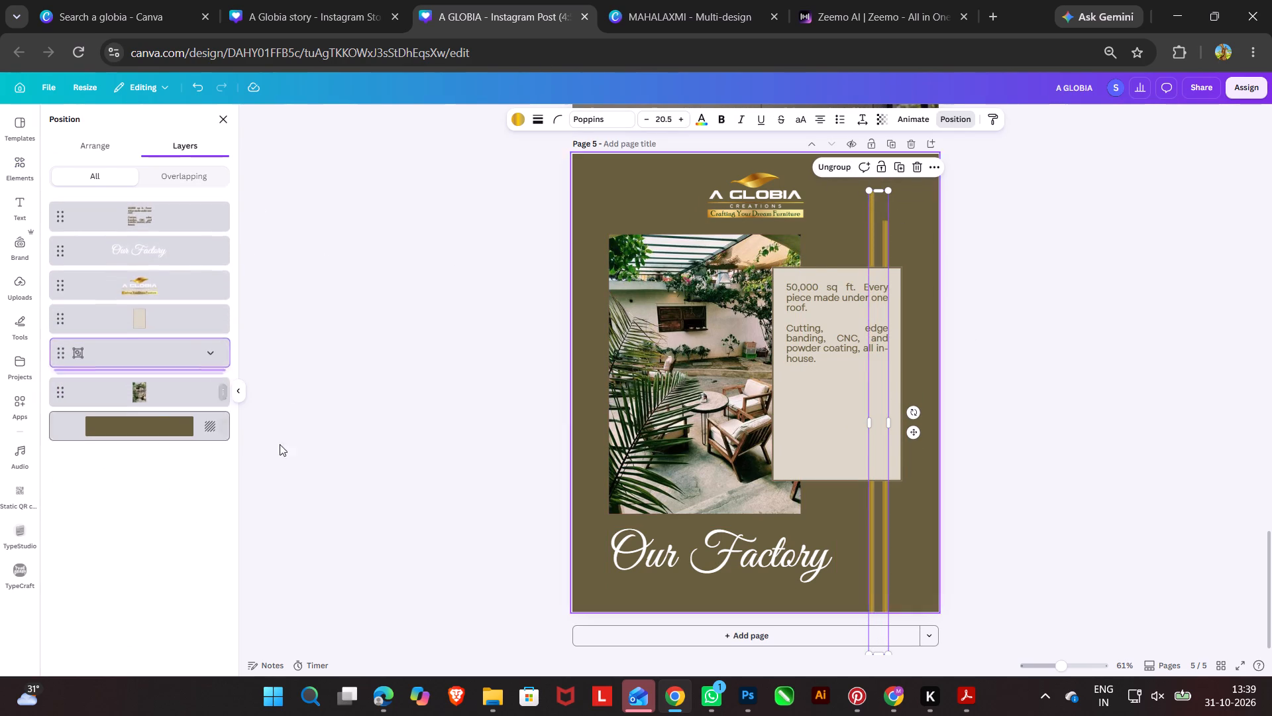
pyautogui.doubleClick(458, 434)
pyautogui.click(458, 434)
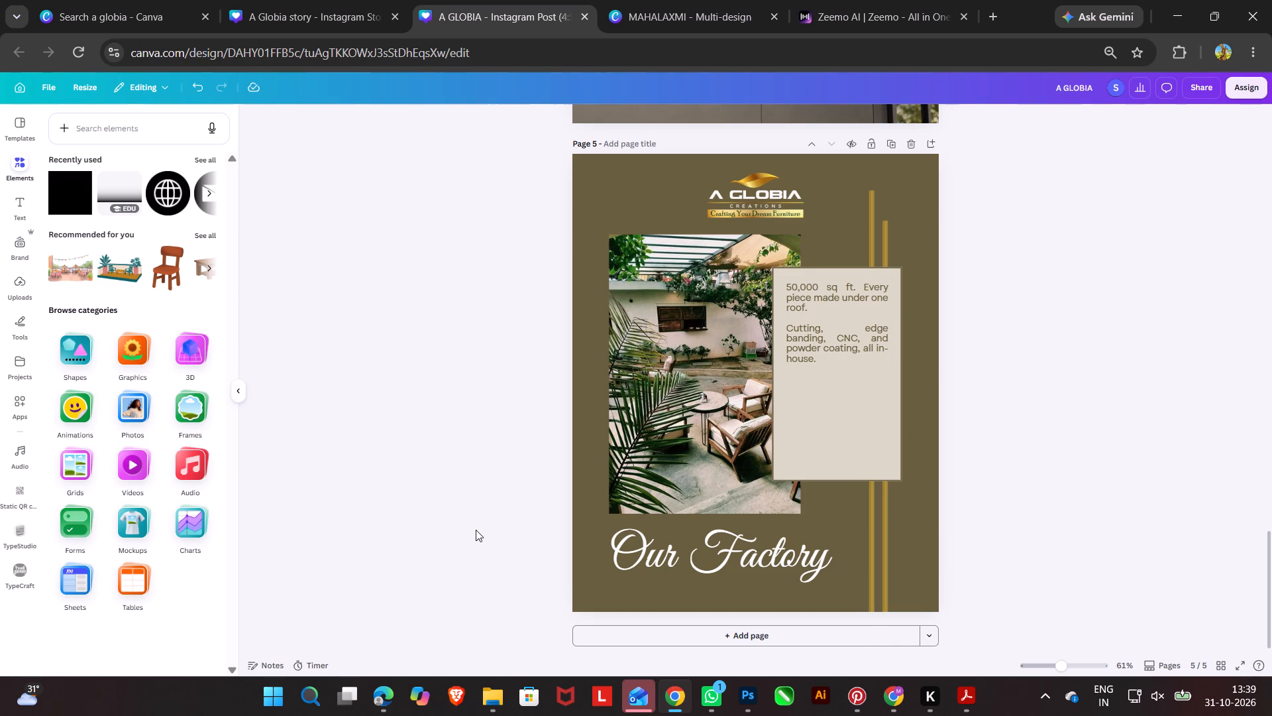
# Copy the line-art leaf from page 2 of the A Globia story design and paste it onto page 4 of the A GLOBIA post.
pyautogui.scroll(8, 475, 530)
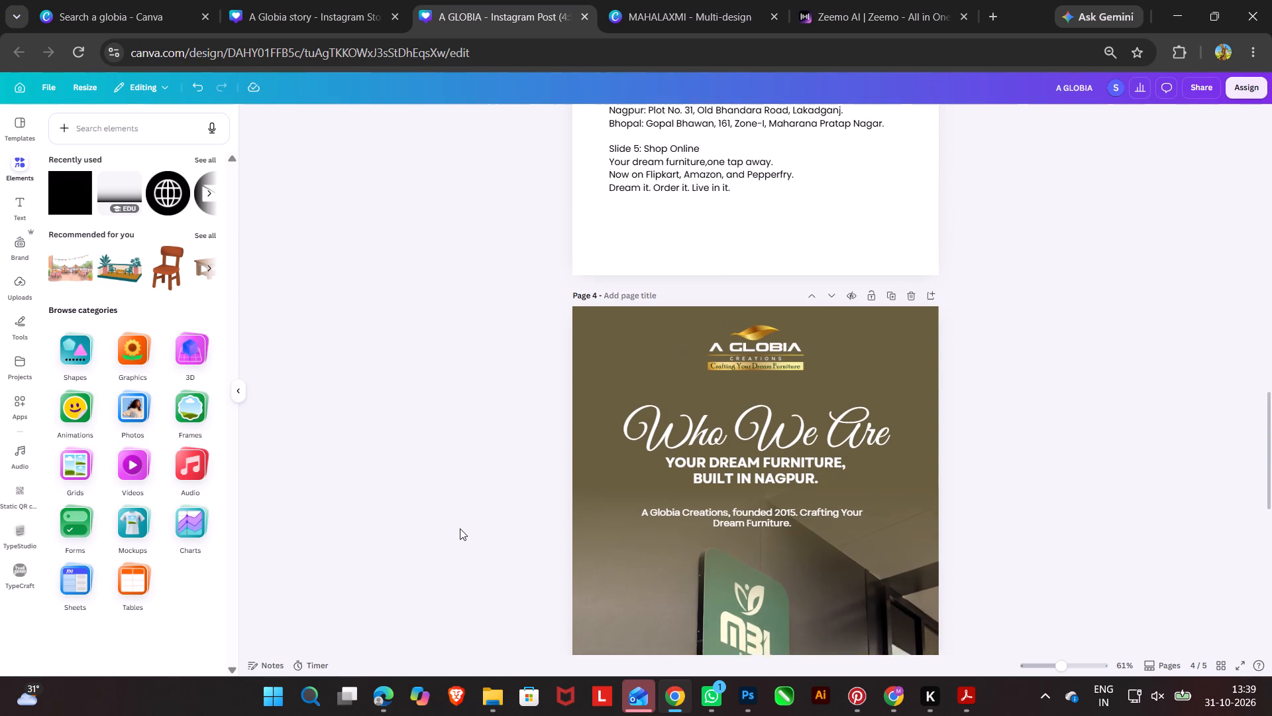
pyautogui.scroll(-2, 458, 528)
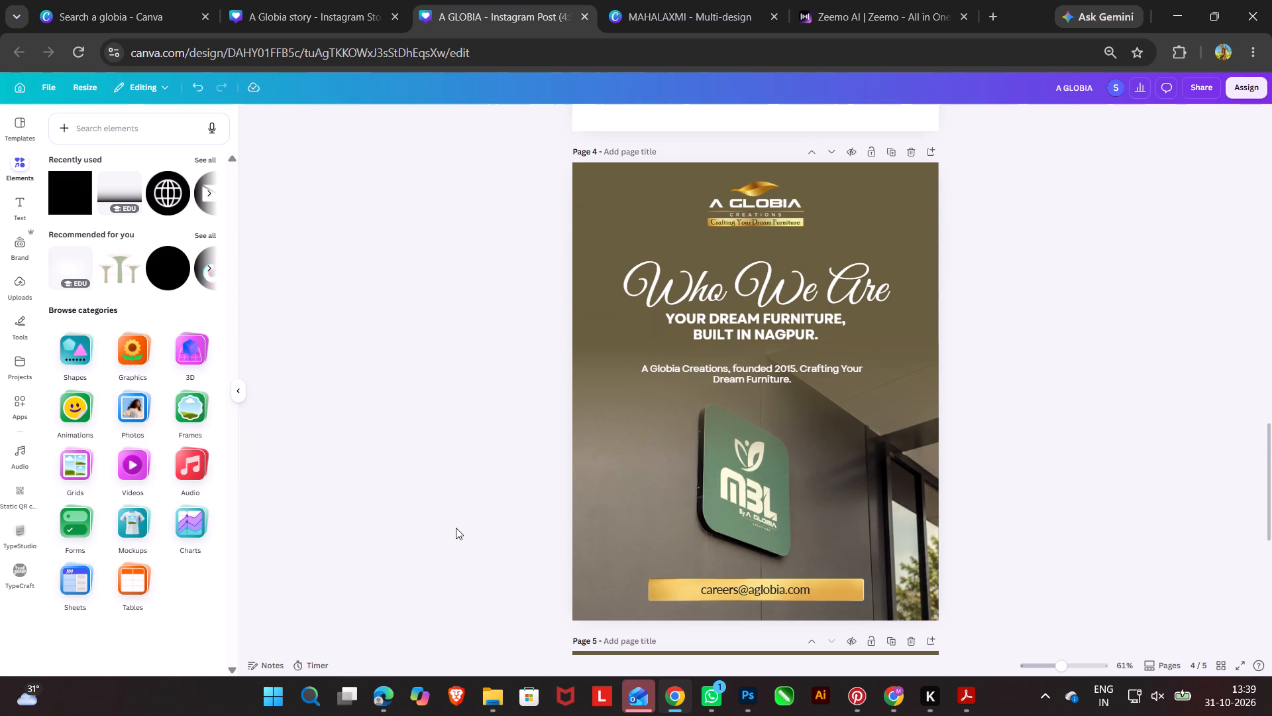
pyautogui.scroll(5, 807, 547)
pyautogui.scroll(5, 870, 559)
pyautogui.scroll(3, 953, 541)
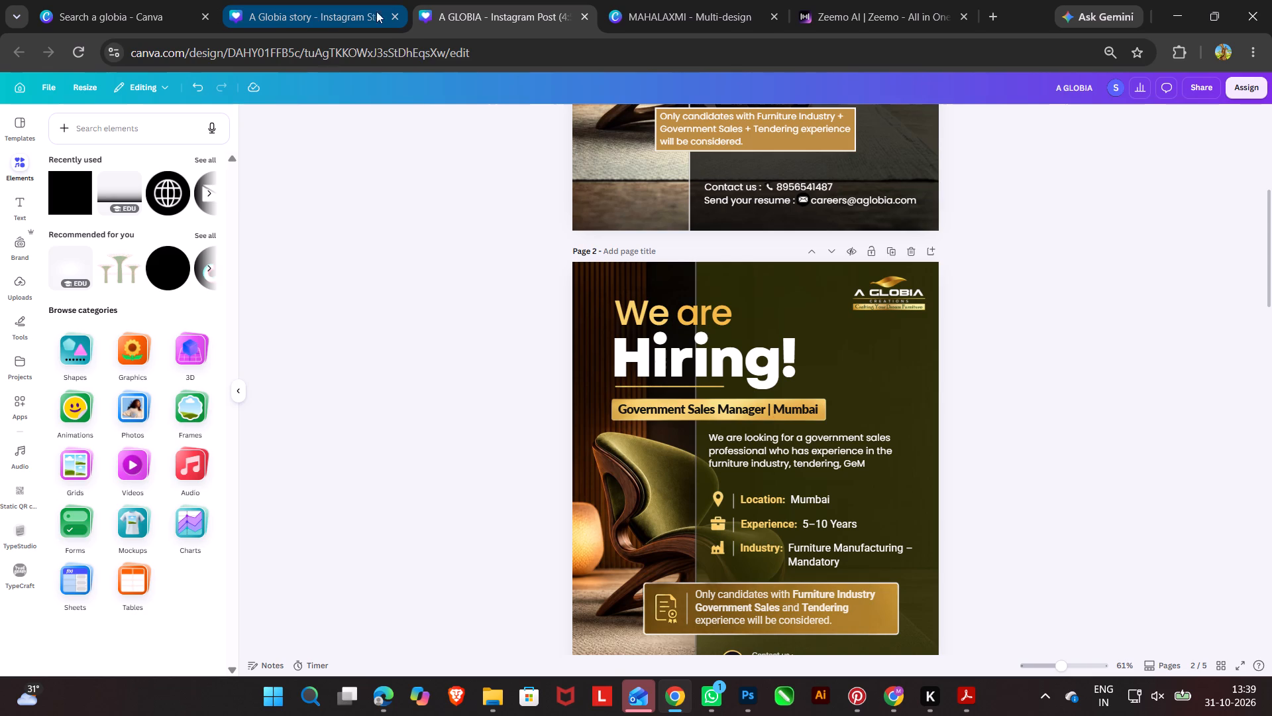
pyautogui.click(317, 15)
pyautogui.scroll(-1, 762, 298)
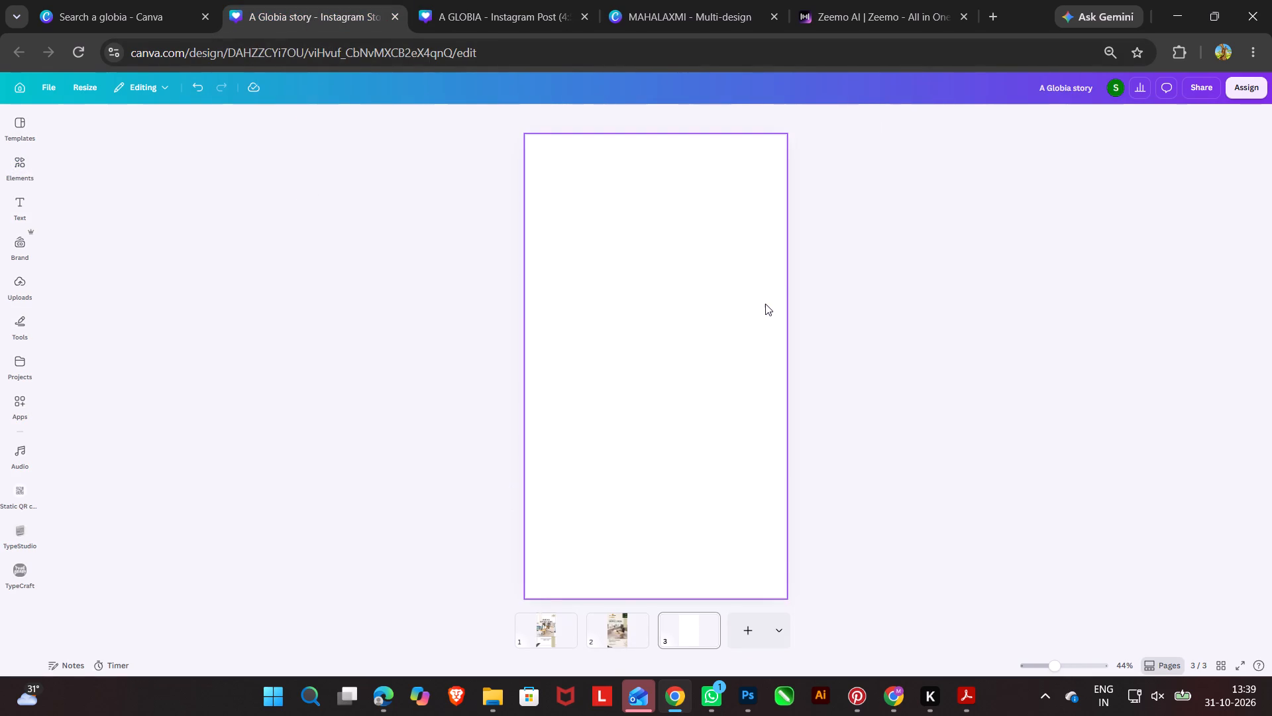
pyautogui.scroll(2, 772, 357)
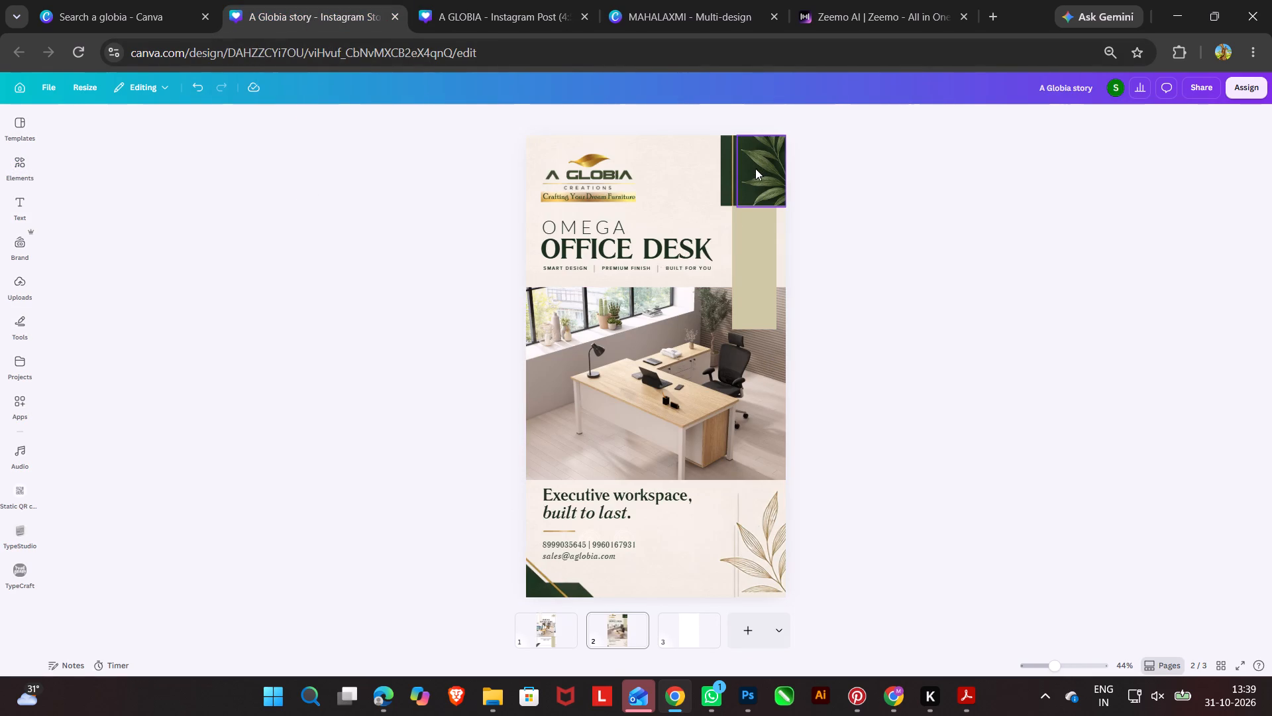
pyautogui.click(770, 550)
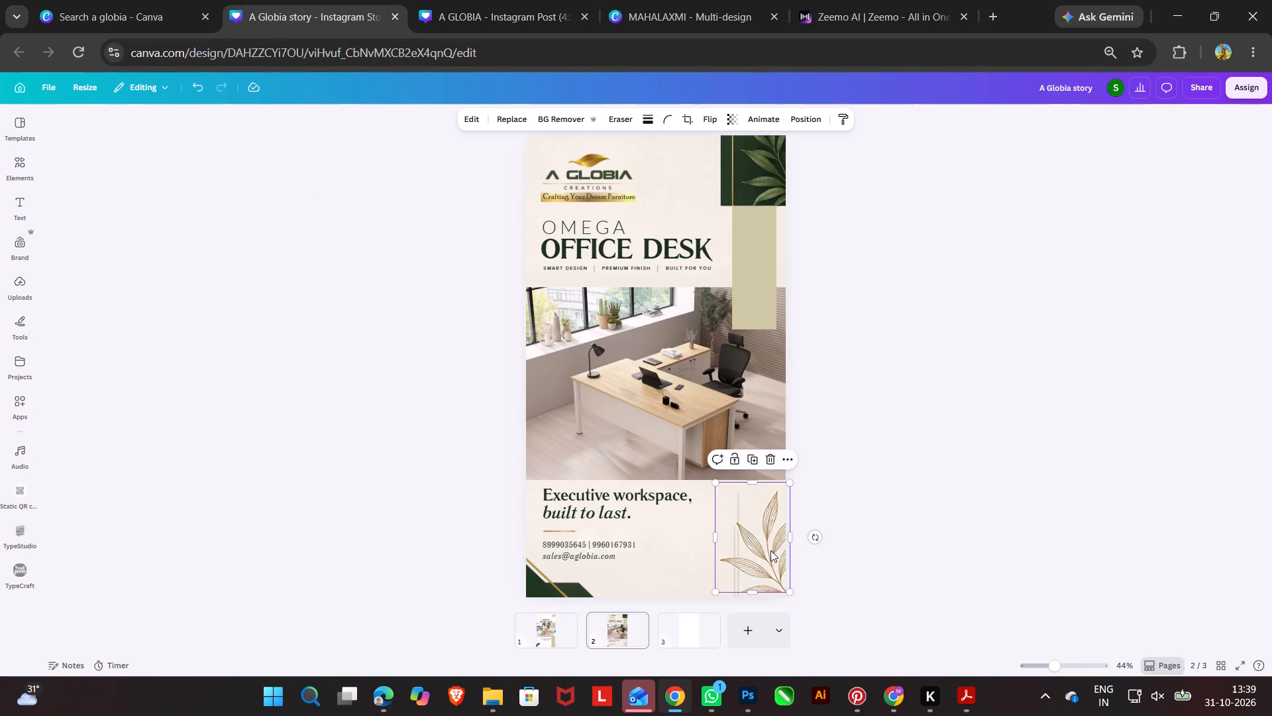
pyautogui.hotkey('ctrl', 'c')
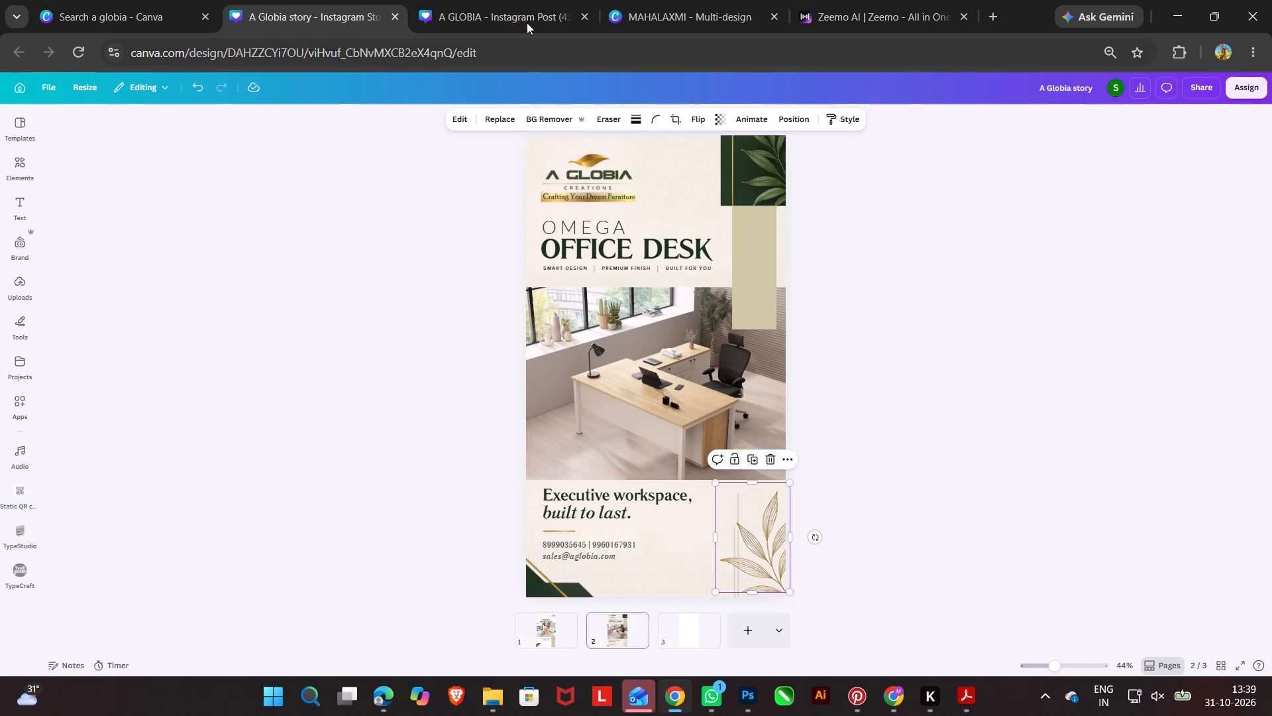
pyautogui.click(526, 23)
pyautogui.scroll(-10, 792, 514)
pyautogui.click(801, 512)
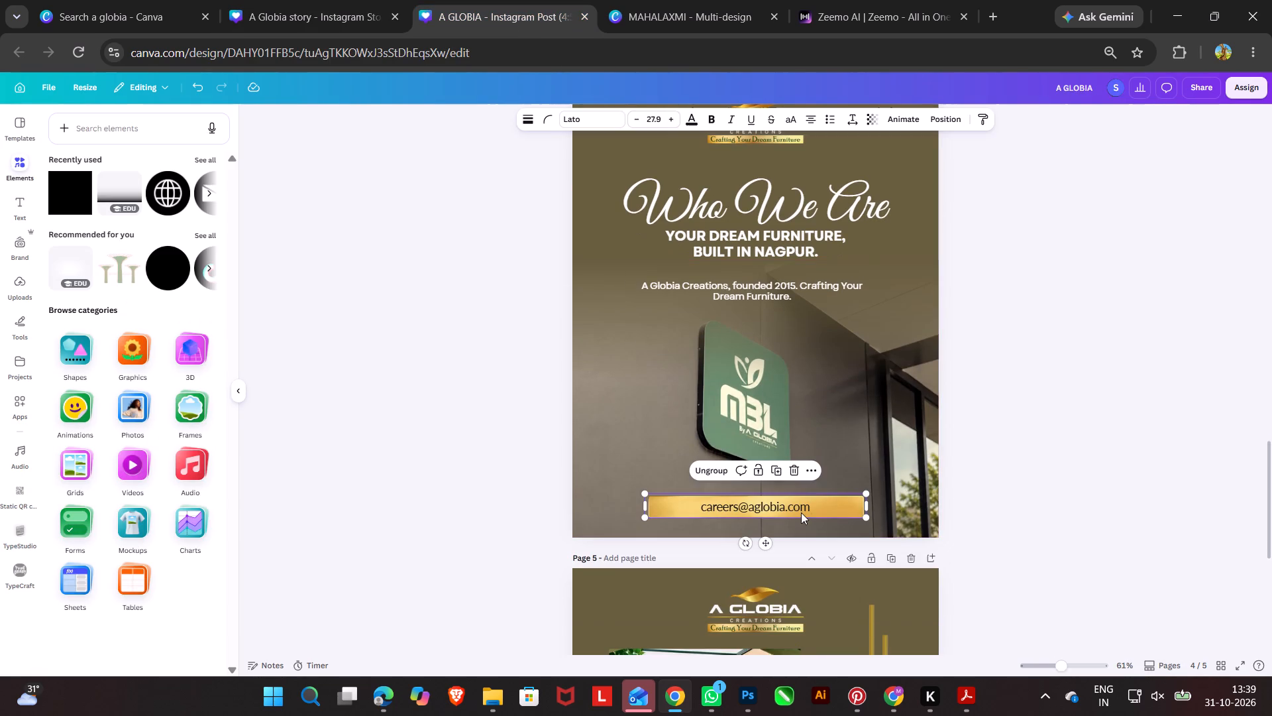
pyautogui.hotkey('ctrl', 'v')
# Flip the leaf horizontally and place it against the bottom-left corner of page 4.
pyautogui.moveTo(615, 179); pyautogui.dragTo(851, 459)
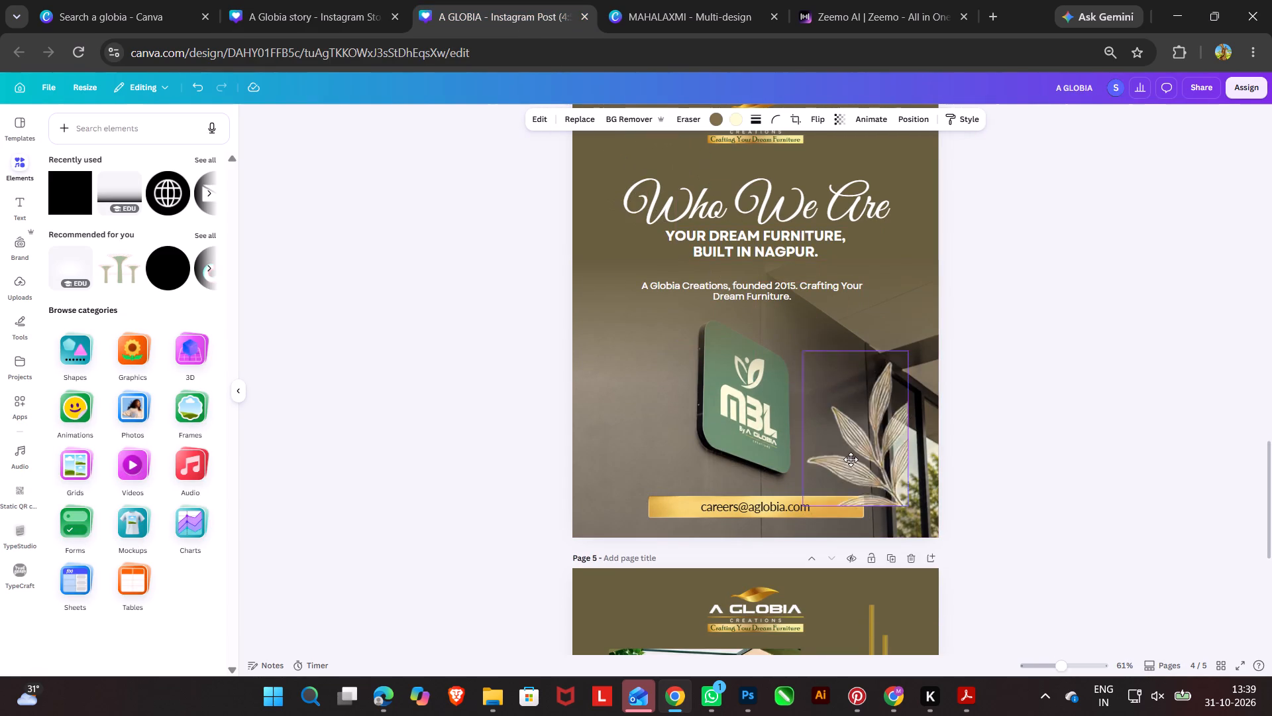
pyautogui.moveTo(851, 459); pyautogui.dragTo(575, 447)
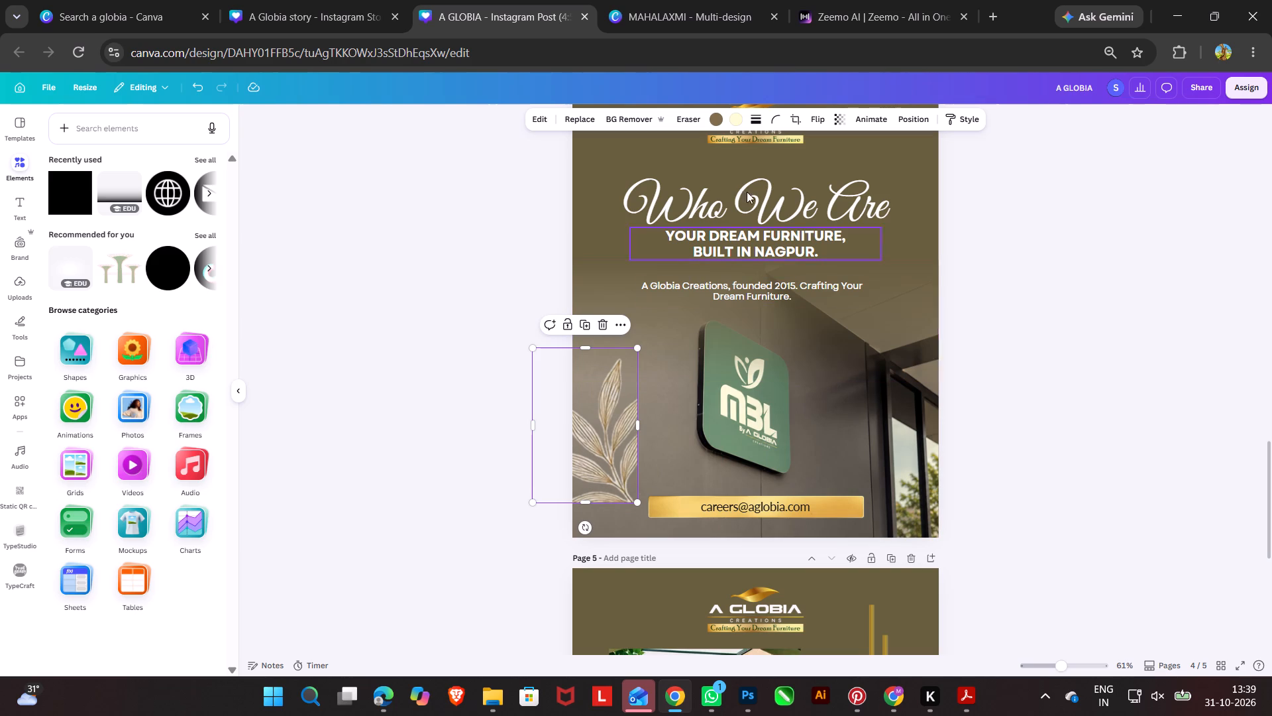
pyautogui.click(820, 120)
pyautogui.click(818, 147)
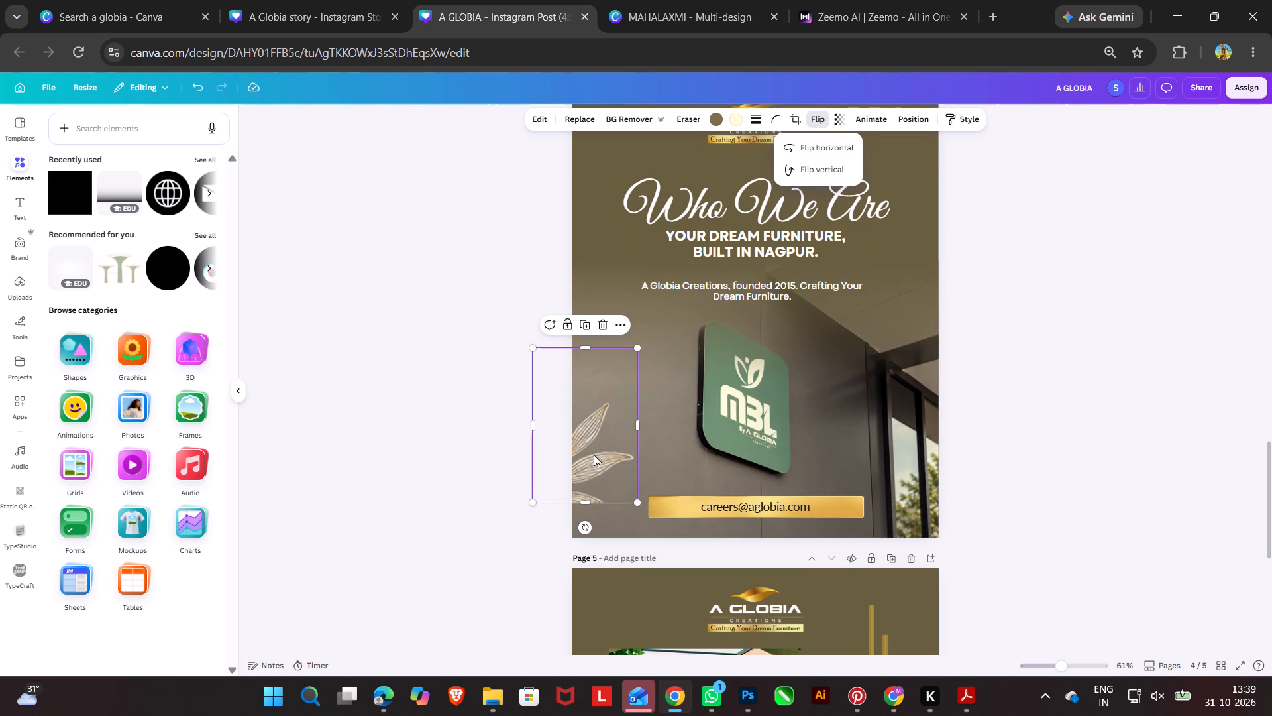
pyautogui.moveTo(594, 455); pyautogui.dragTo(629, 491)
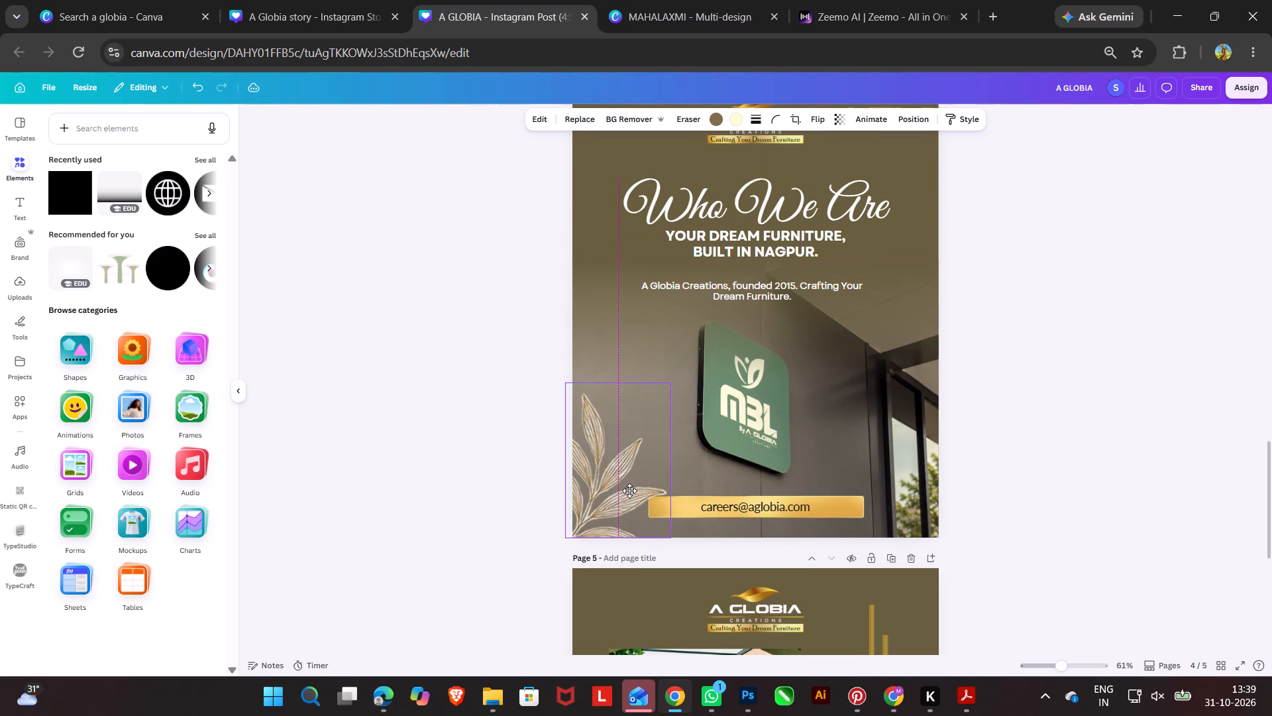
pyautogui.moveTo(629, 491); pyautogui.dragTo(631, 491)
# Enlarge the leaf from its corner until it extends to the green sign's left edge.
pyautogui.moveTo(680, 382); pyautogui.dragTo(651, 416)
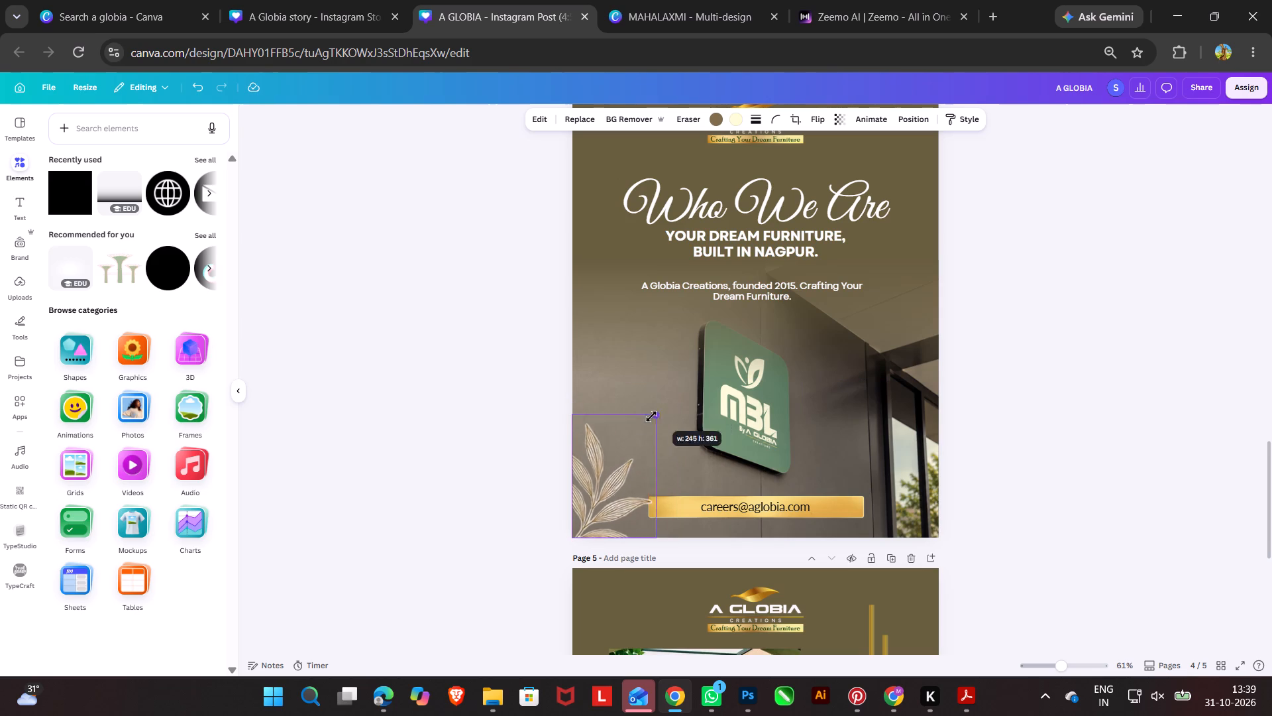
pyautogui.moveTo(651, 416); pyautogui.dragTo(684, 338)
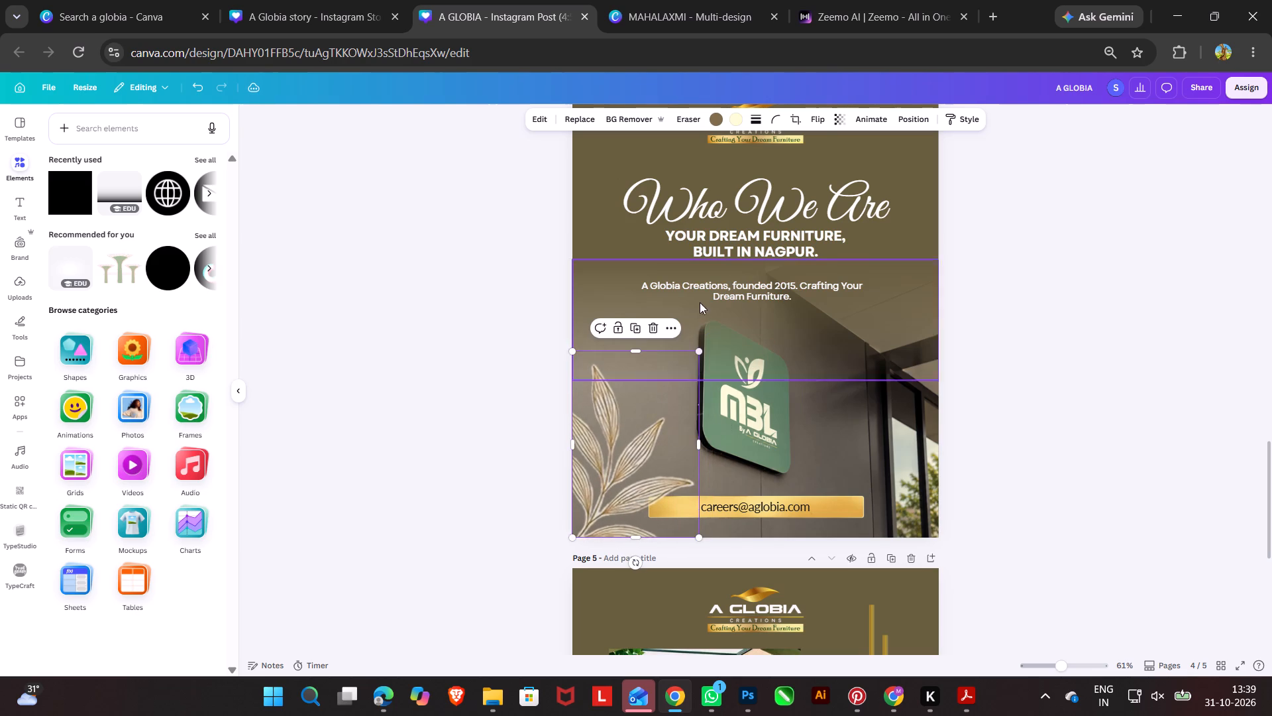
# Set the leaf's transparency to 41.
pyautogui.click(836, 115)
pyautogui.moveTo(862, 166); pyautogui.dragTo(818, 193)
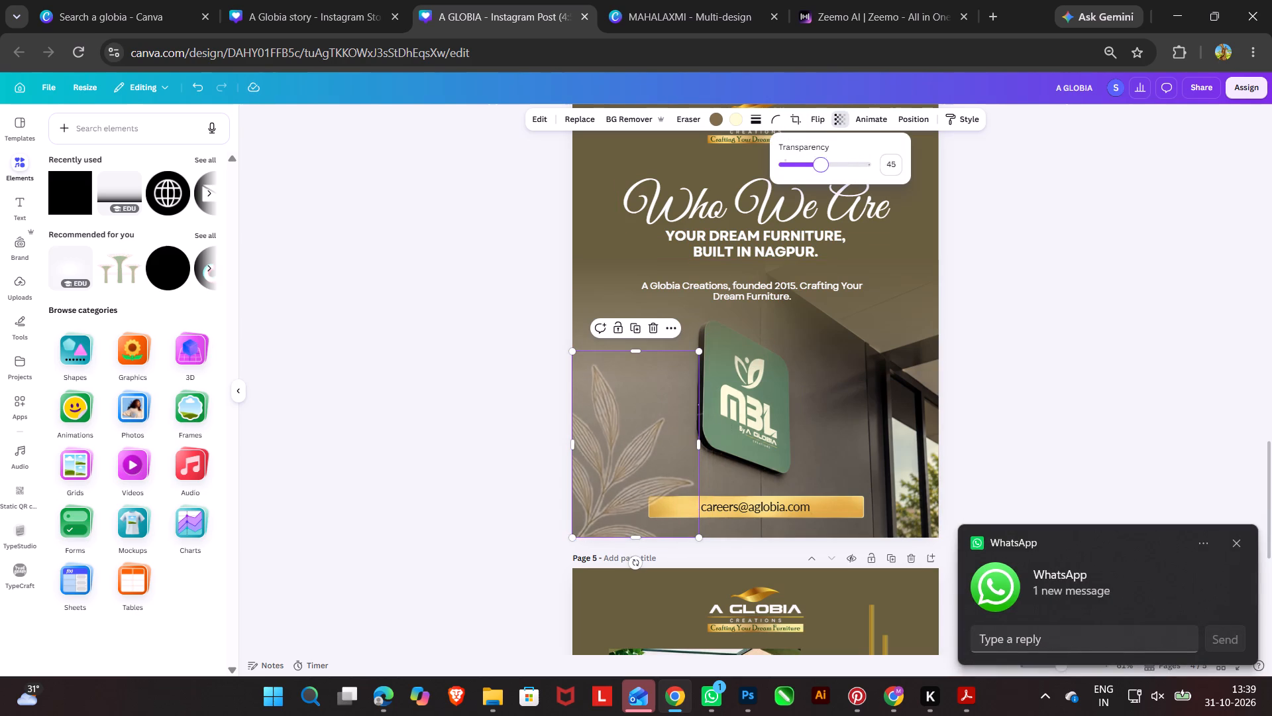
pyautogui.moveTo(818, 193); pyautogui.dragTo(820, 208)
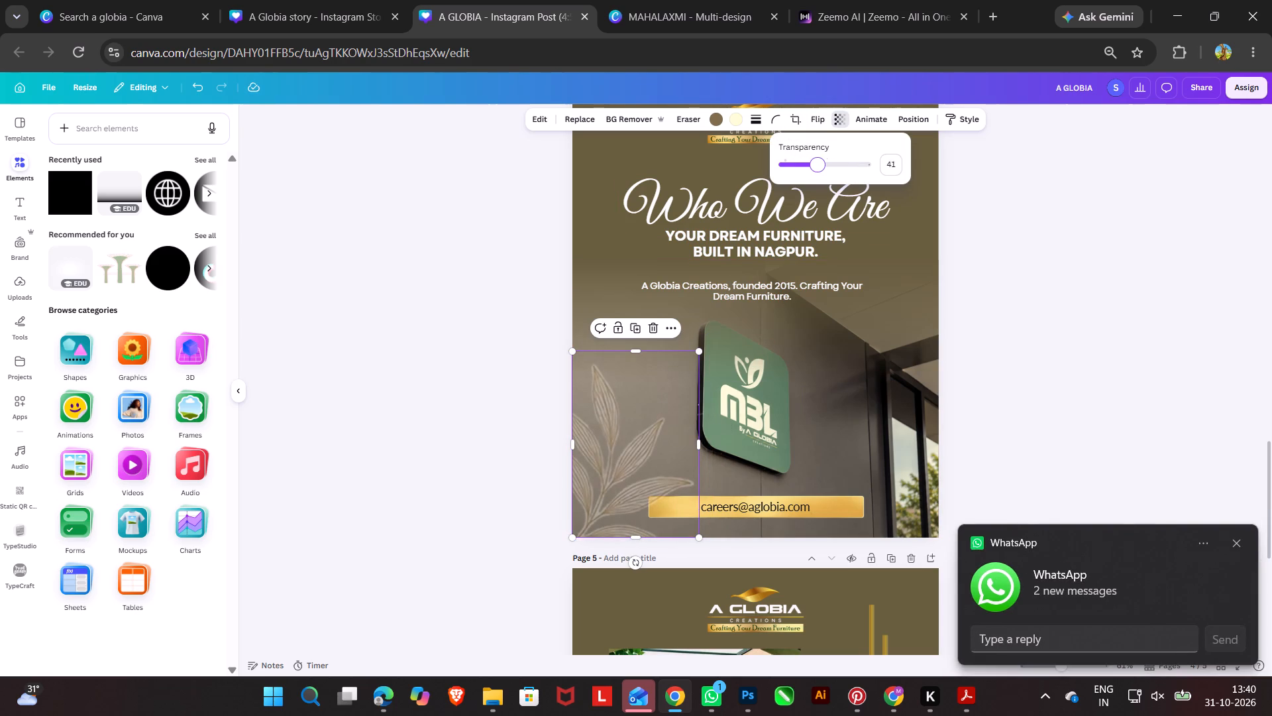
# Make the leaf graphic in page 4's lower-left corner fully opaque.
pyautogui.moveTo(820, 208); pyautogui.dragTo(910, 208)
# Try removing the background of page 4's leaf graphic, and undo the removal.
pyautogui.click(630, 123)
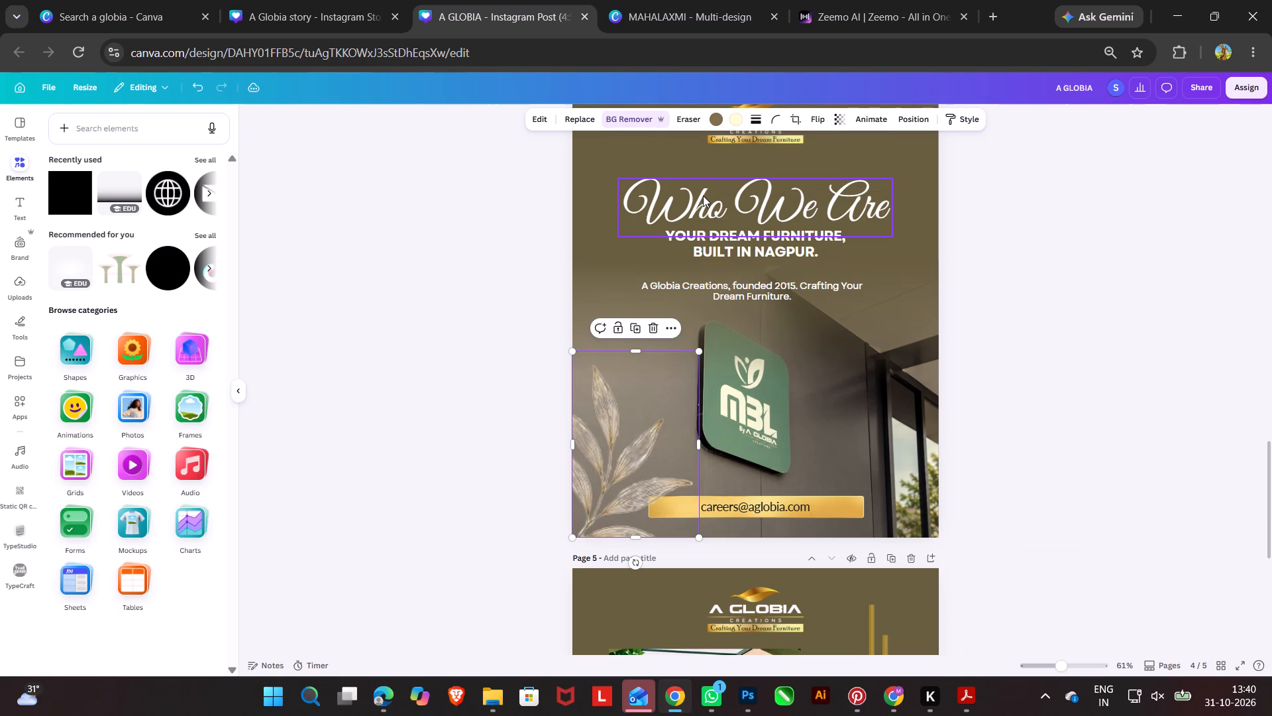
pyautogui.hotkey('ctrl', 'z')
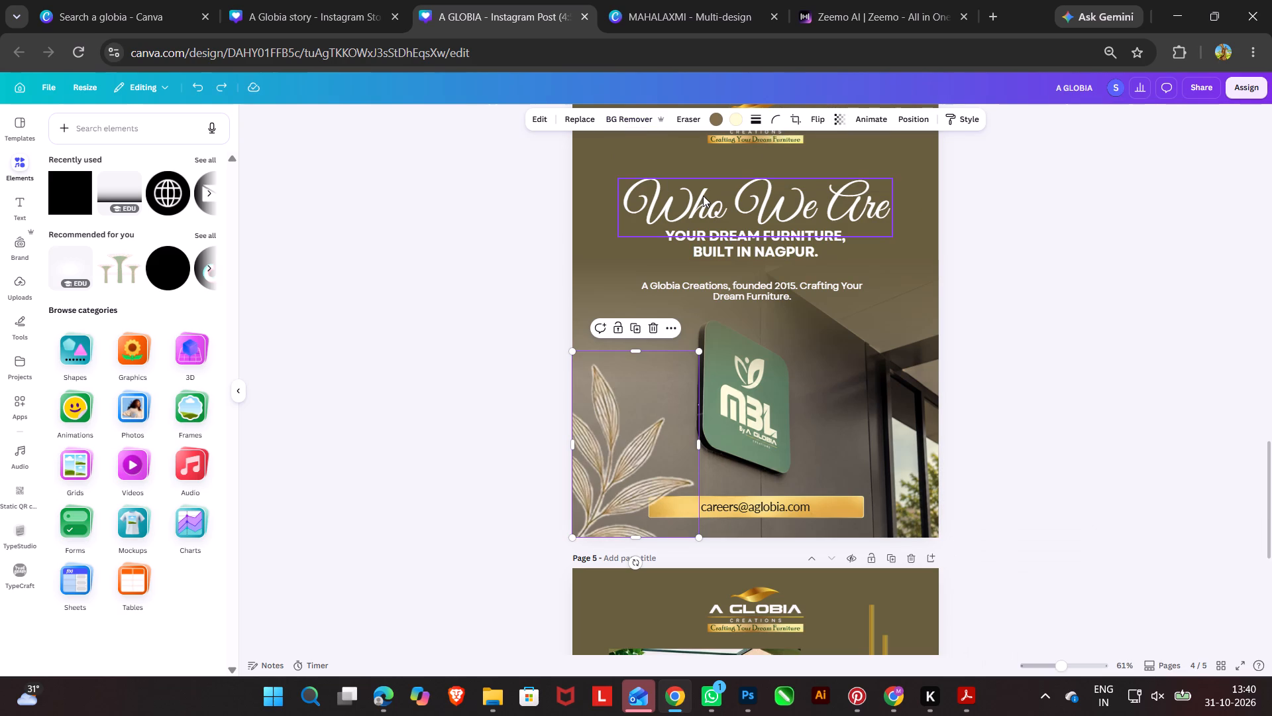
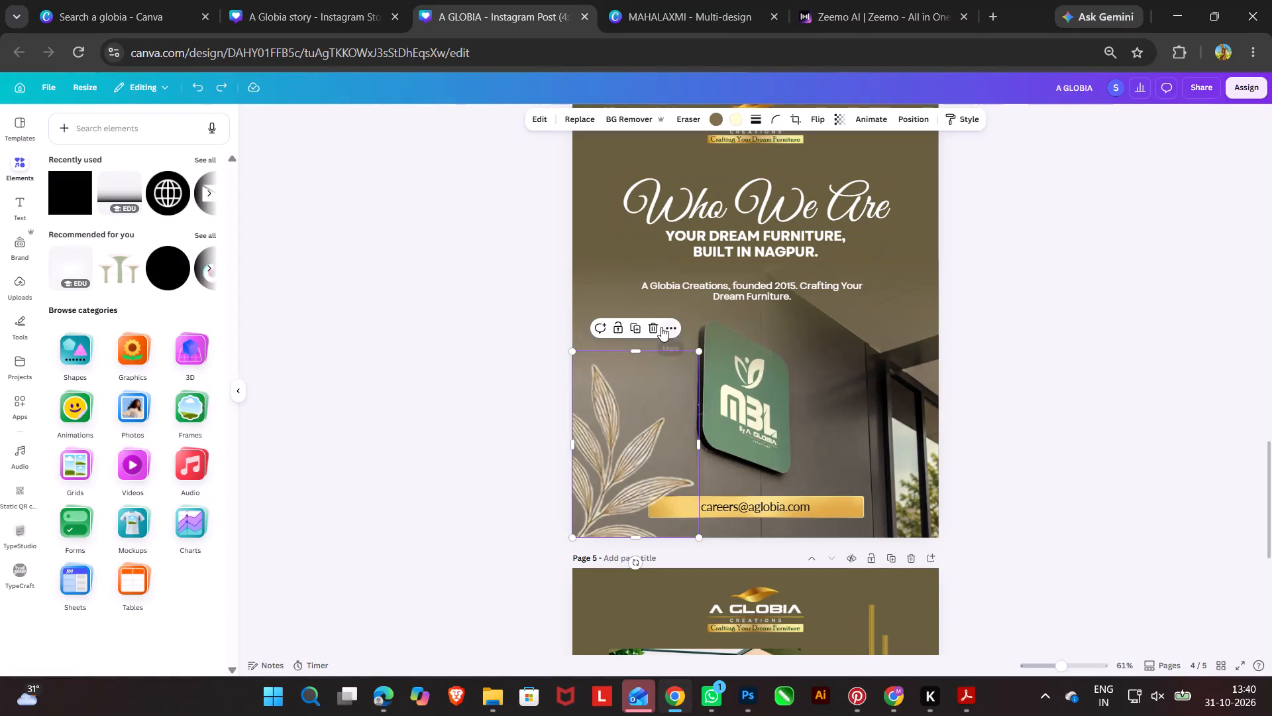
# Delete the leaf graphic from page 4's lower-left corner.
pyautogui.click(661, 327)
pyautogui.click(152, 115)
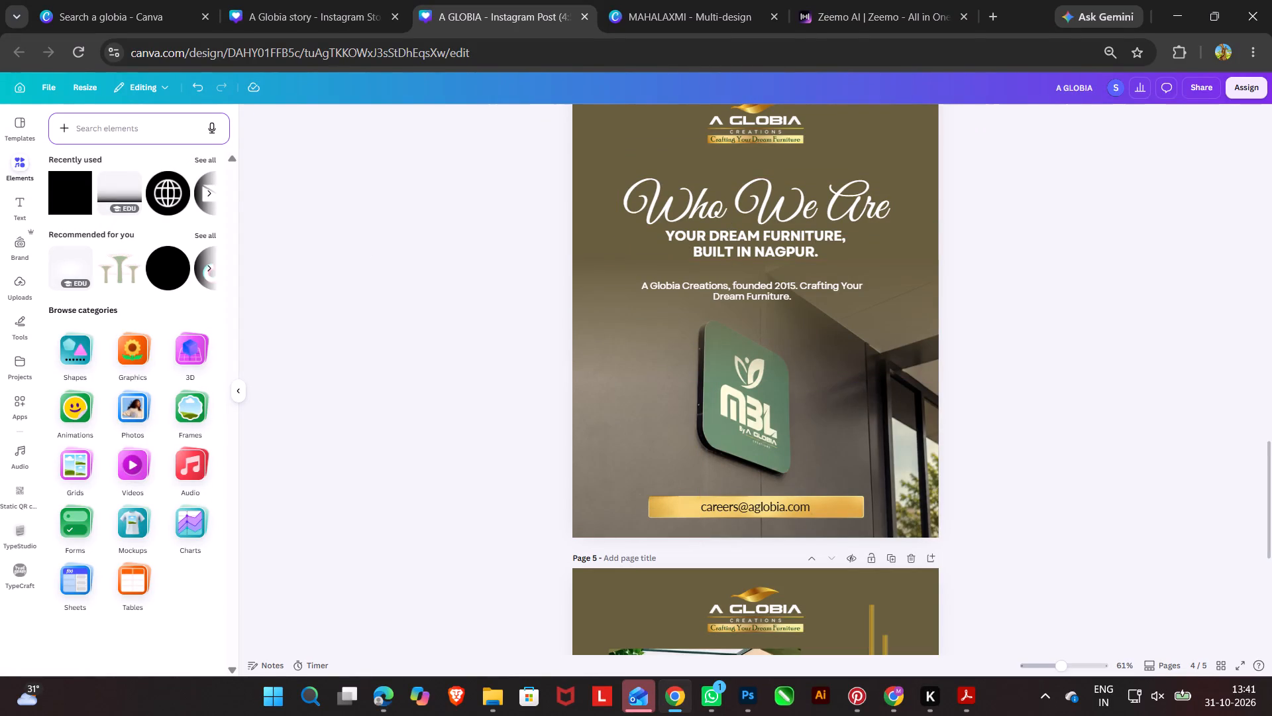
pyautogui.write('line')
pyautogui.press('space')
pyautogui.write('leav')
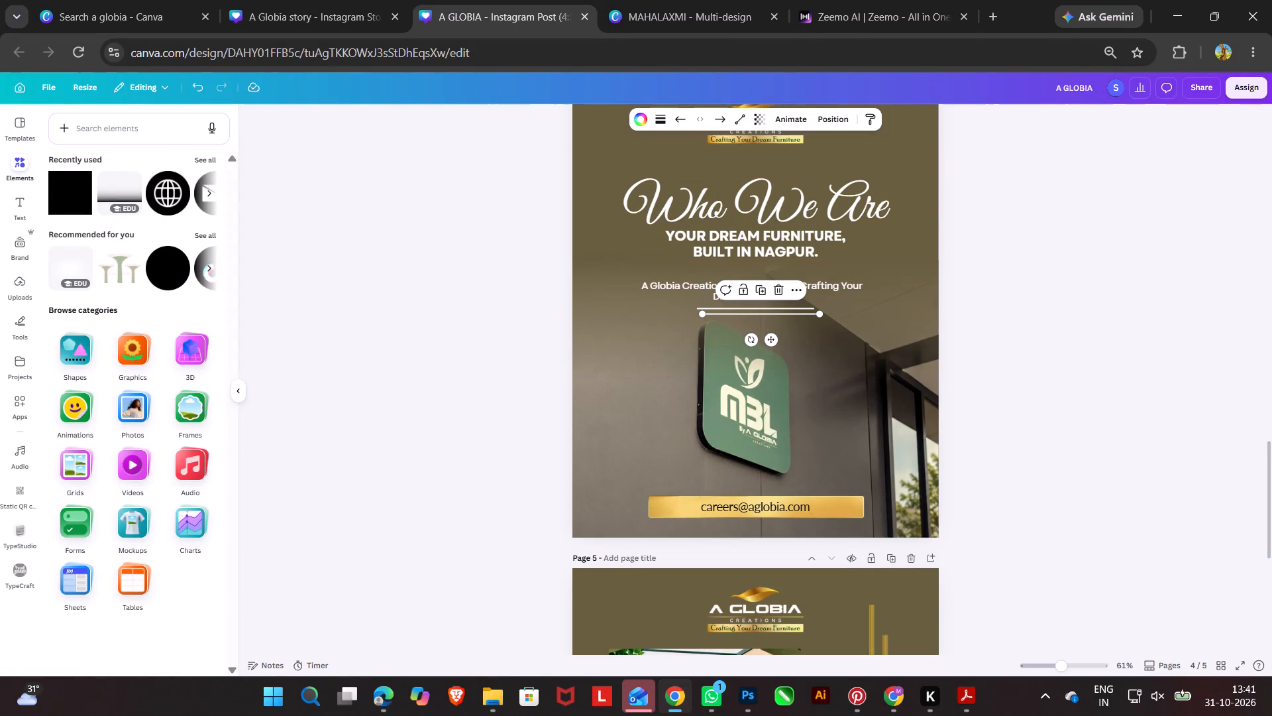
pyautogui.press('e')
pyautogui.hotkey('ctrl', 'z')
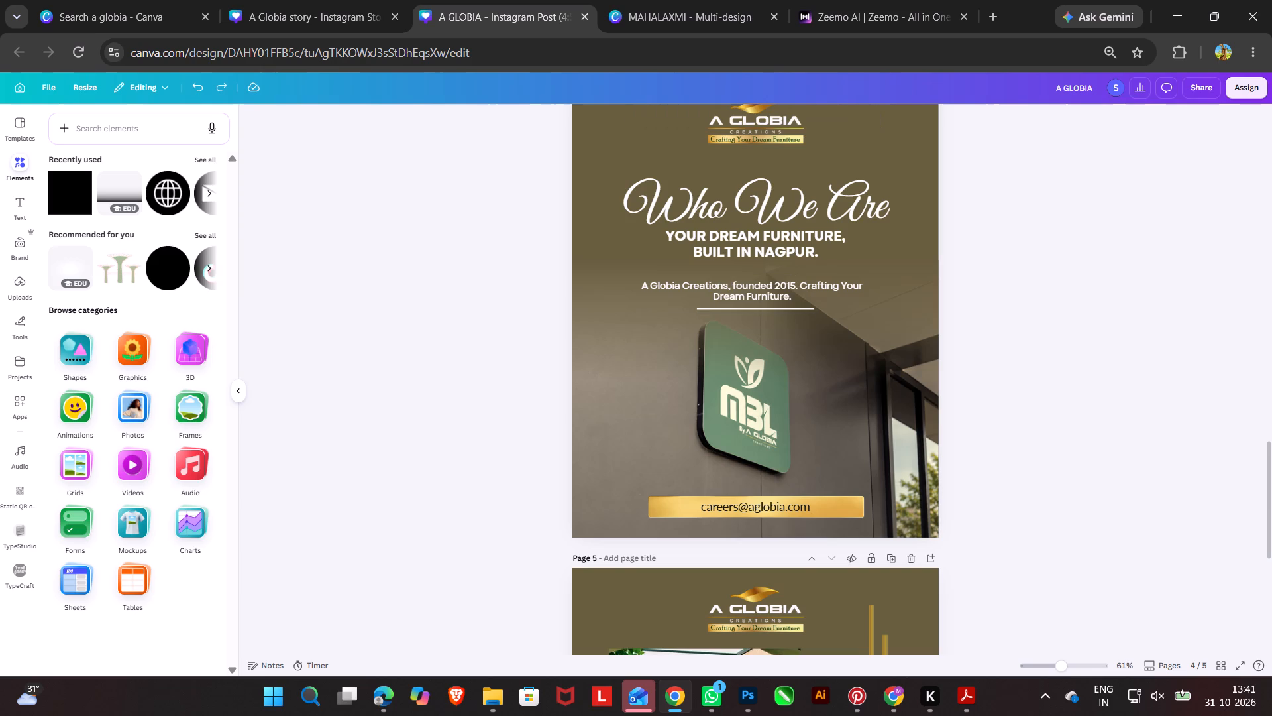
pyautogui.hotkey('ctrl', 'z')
# Search the elements library for "line leave".
pyautogui.click(166, 147)
pyautogui.click(163, 139)
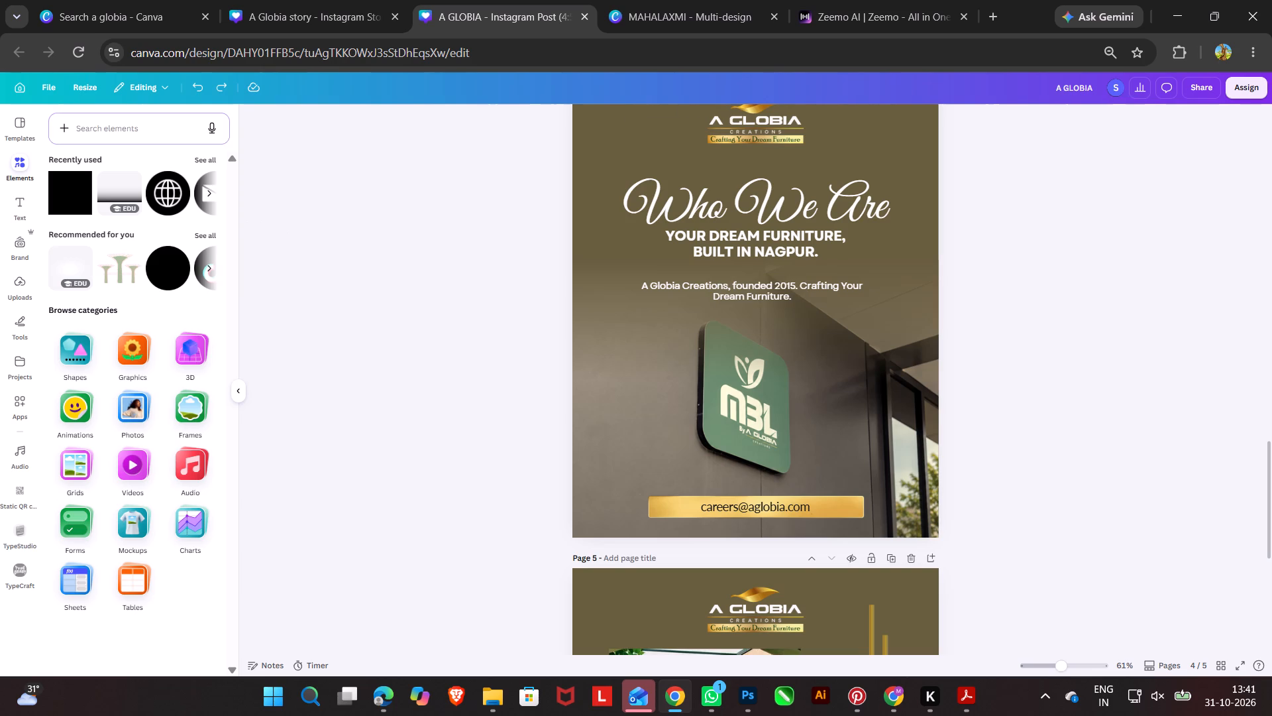
pyautogui.click(156, 124)
pyautogui.write('line')
pyautogui.press('space')
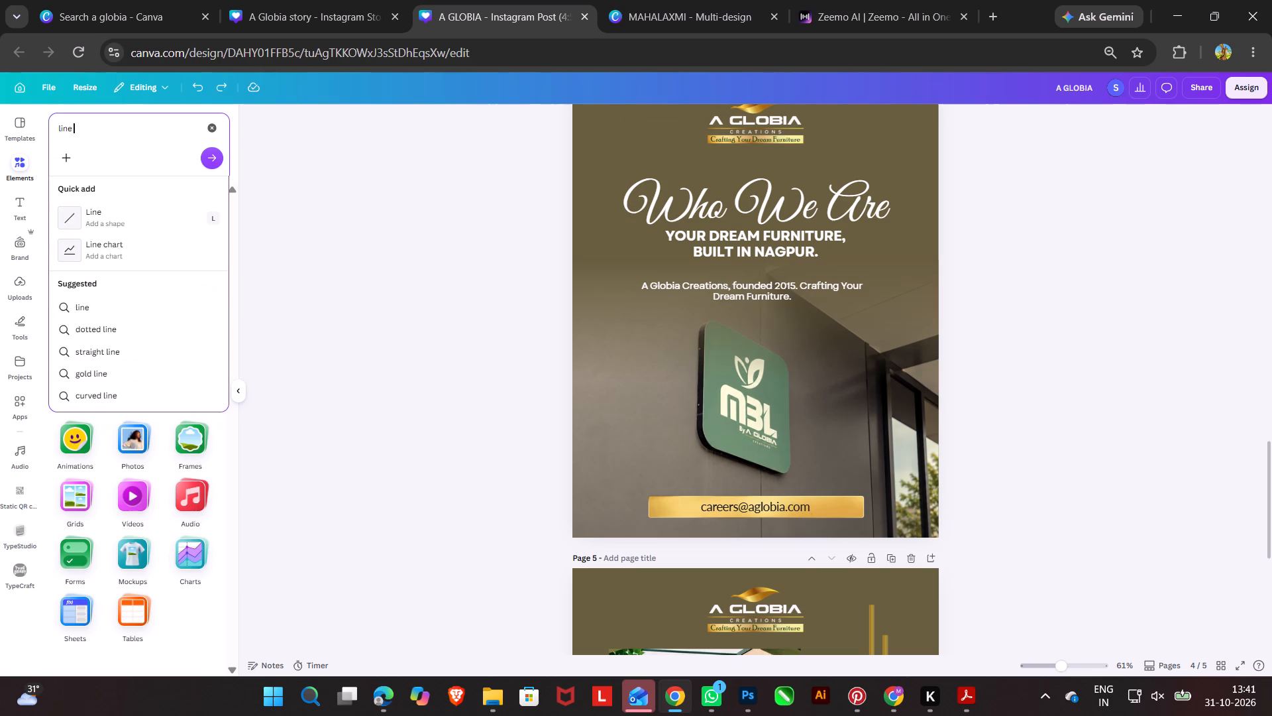
pyautogui.write('leav')
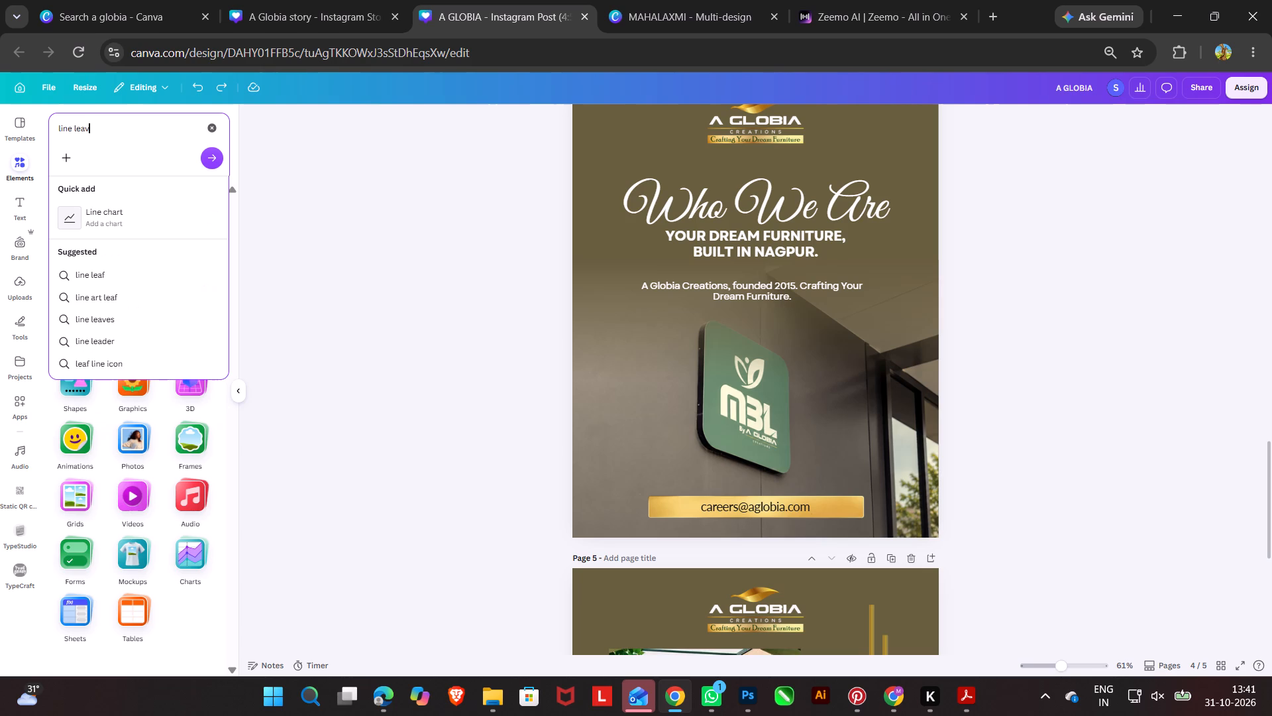
pyautogui.press('e')
pyautogui.press('Return')
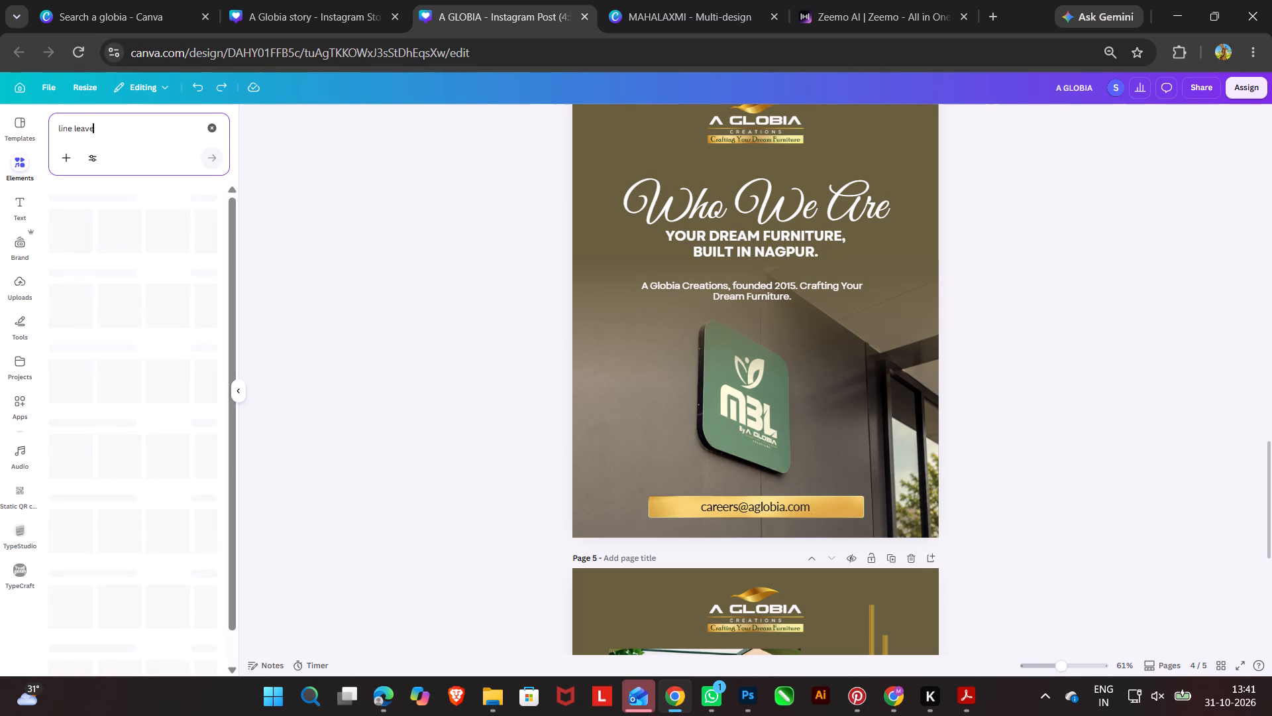